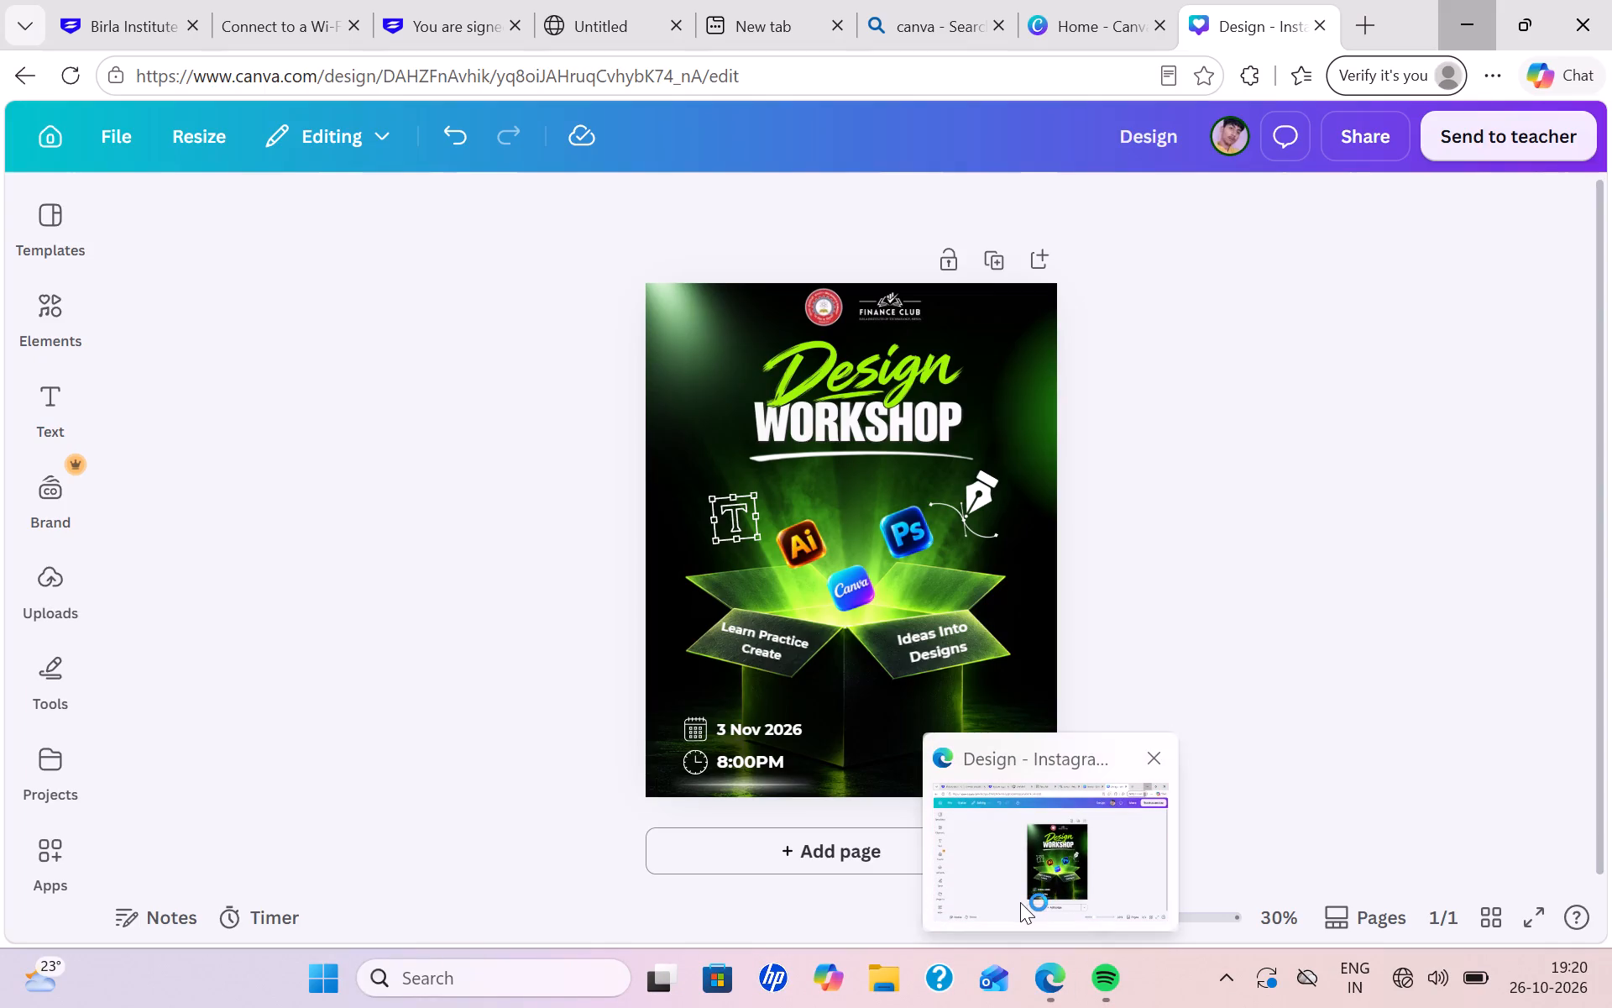
# Switch to the Microsoft Edge window showing the Design Workshop poster in Canva.
pyautogui.click(1020, 902)
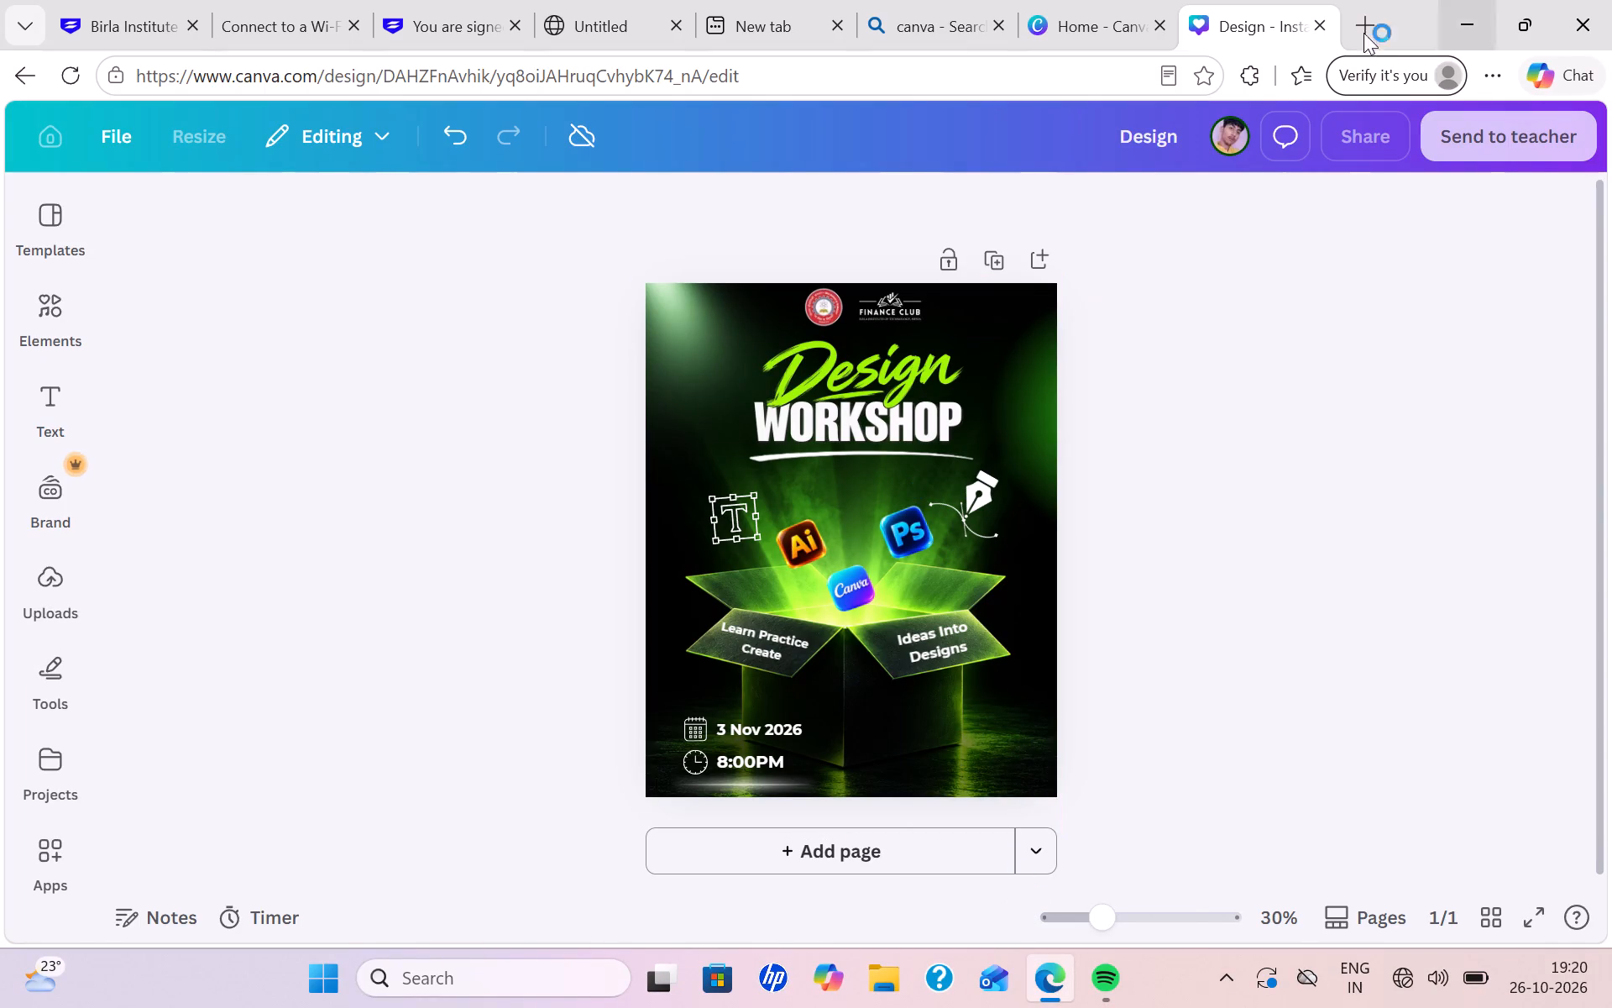
pyautogui.click(1431, 36)
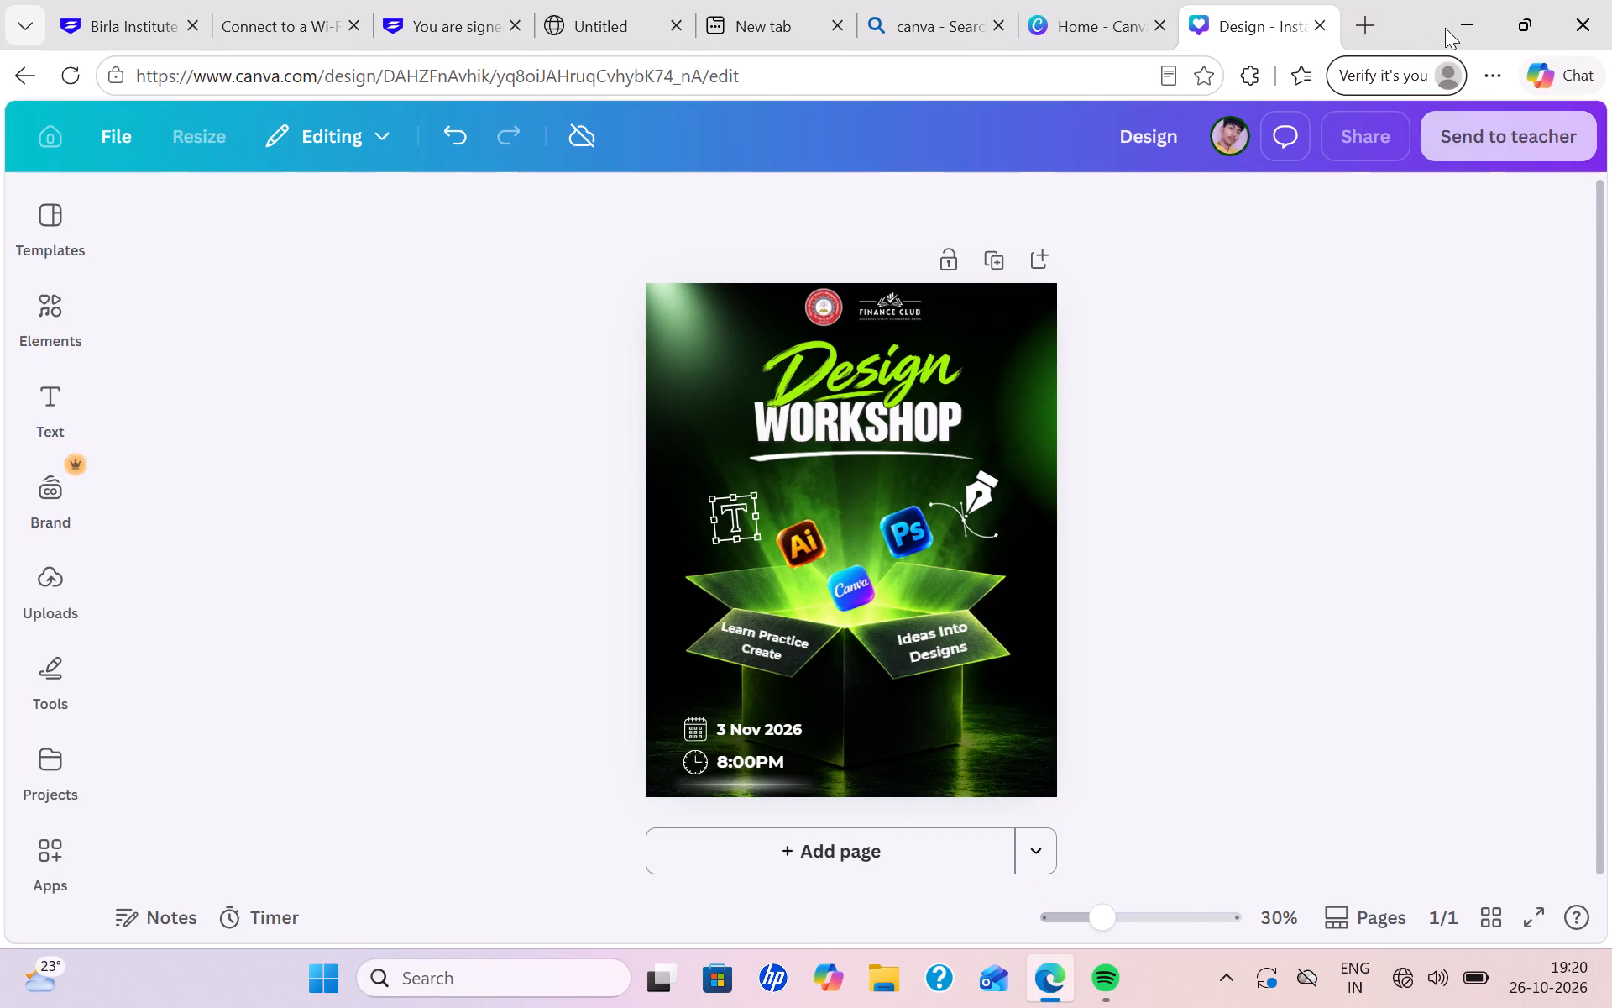
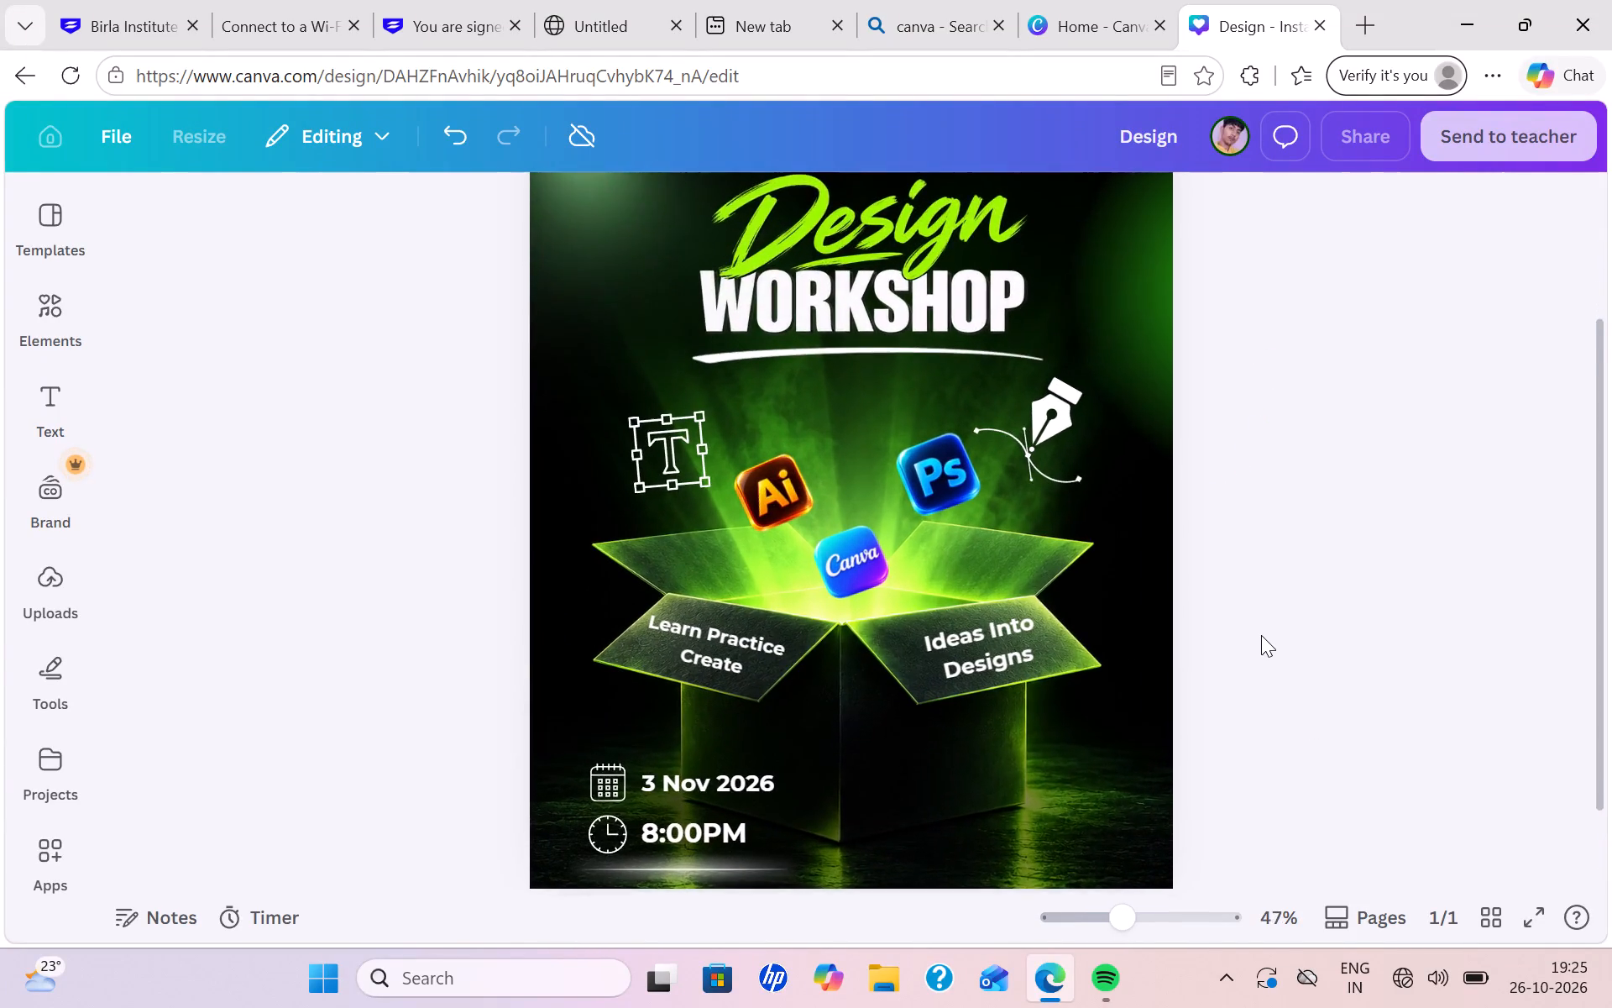
# Examine the full Design Workshop poster, from the logos and title down to the date and time details.
pyautogui.scroll(1, 1261, 635)
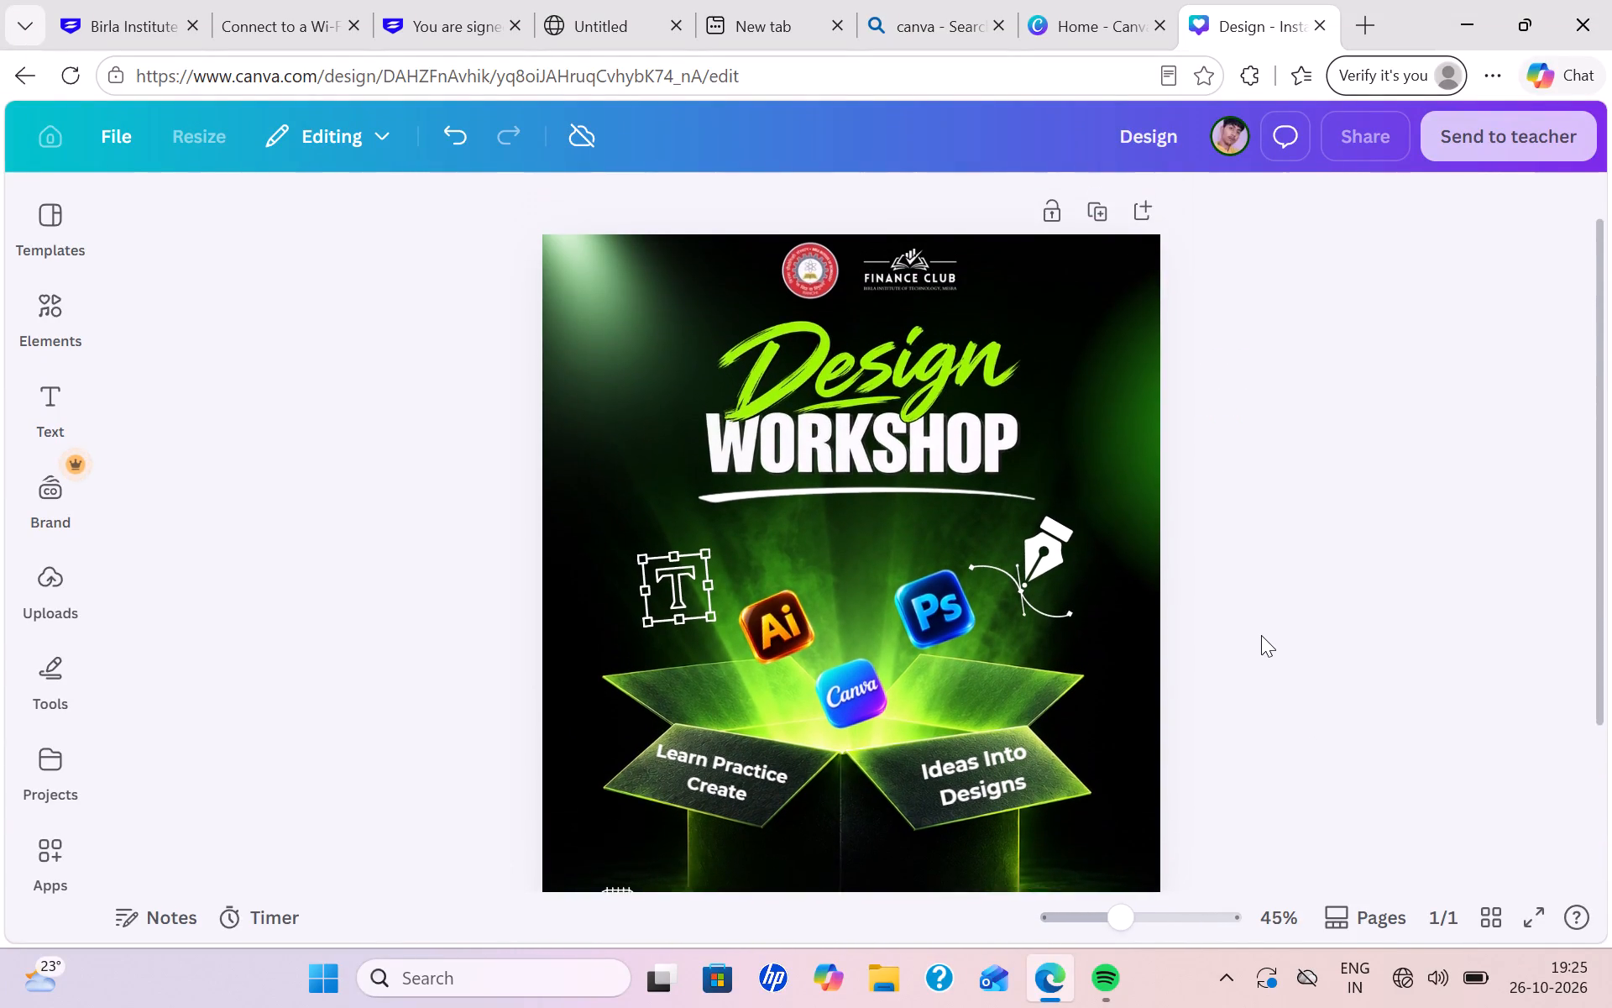
pyautogui.scroll(1, 1261, 635)
pyautogui.scroll(-1, 1261, 635)
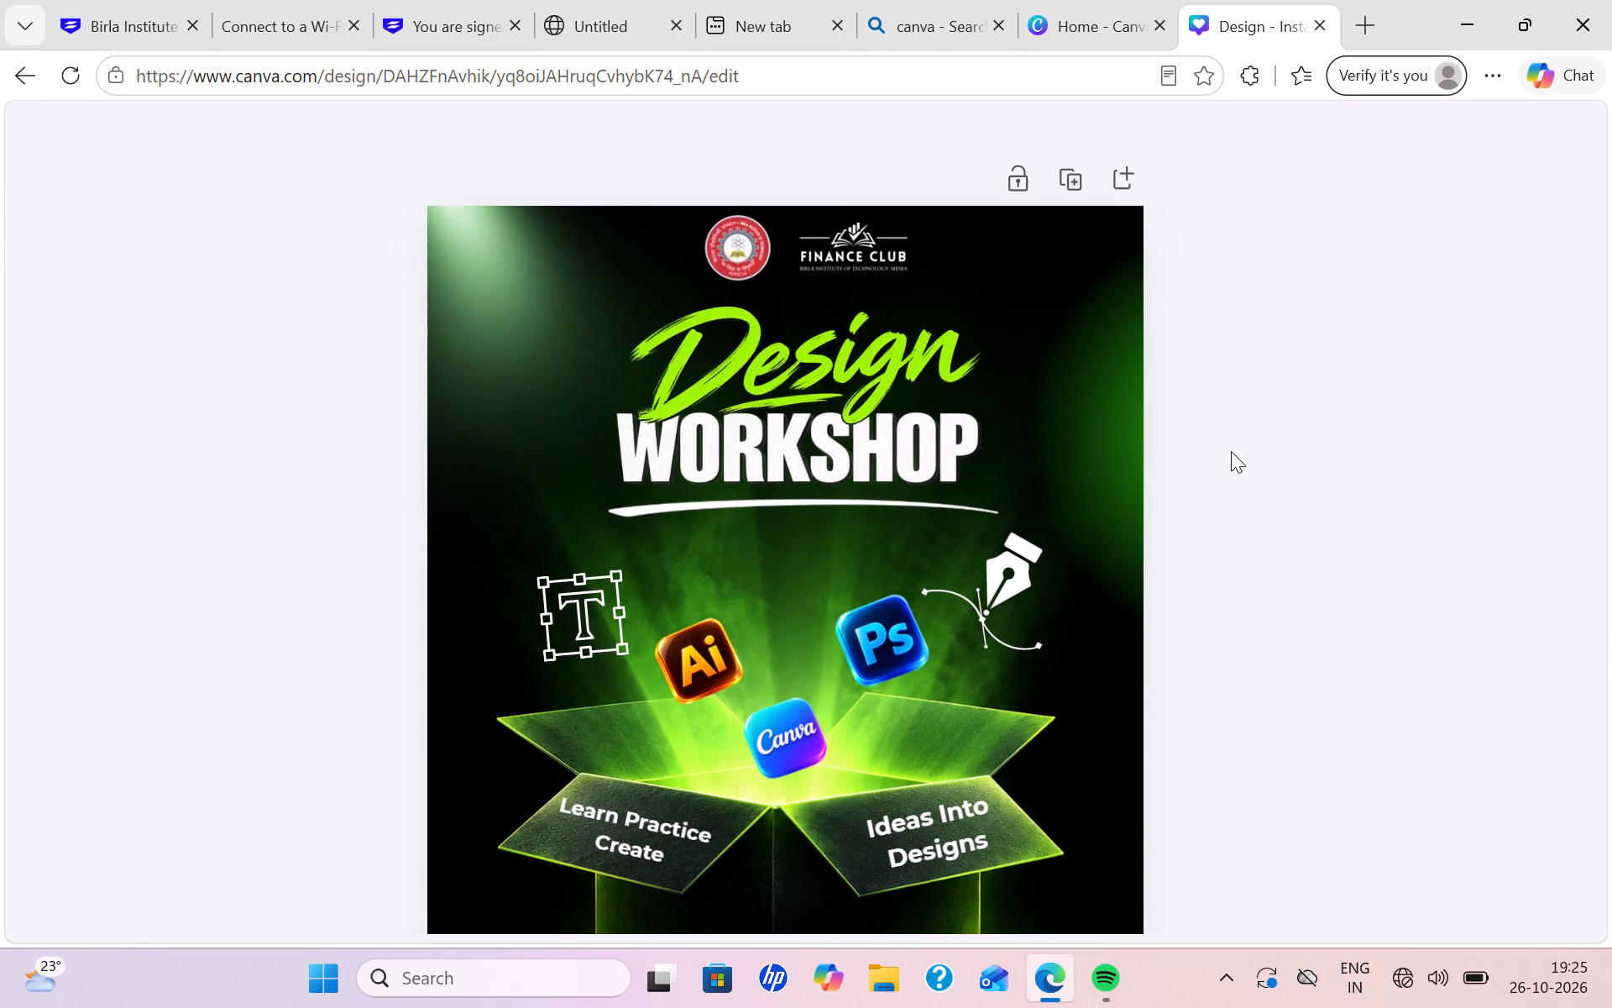
pyautogui.scroll(-2, 1231, 451)
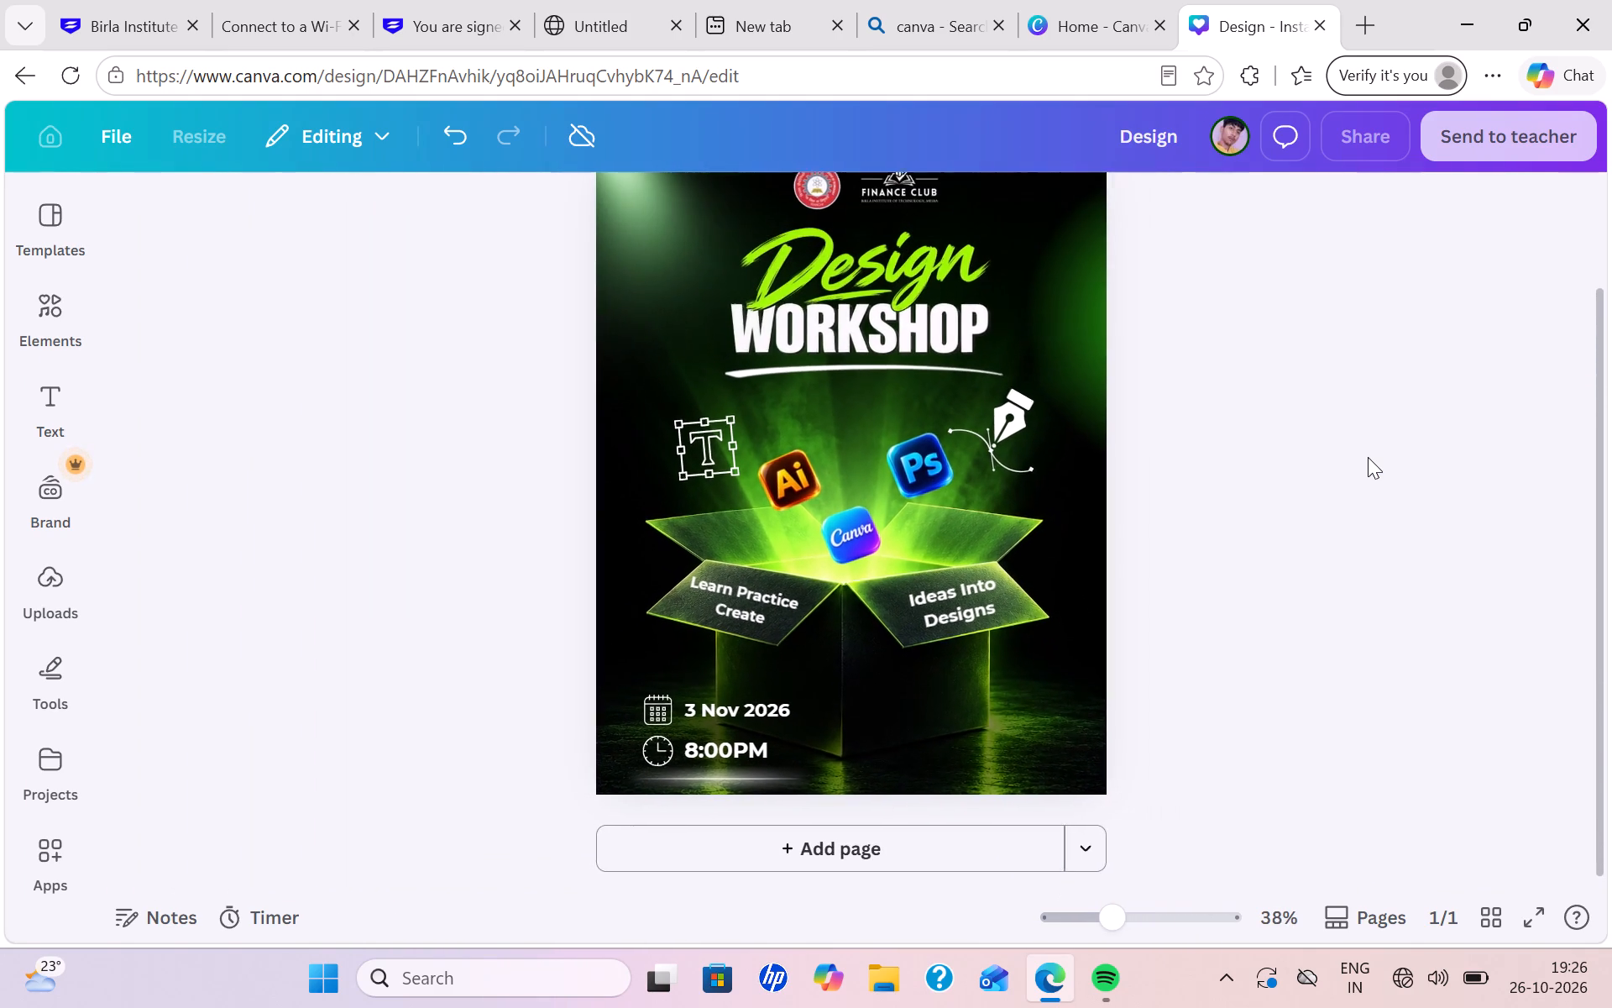
pyautogui.scroll(1, 1368, 457)
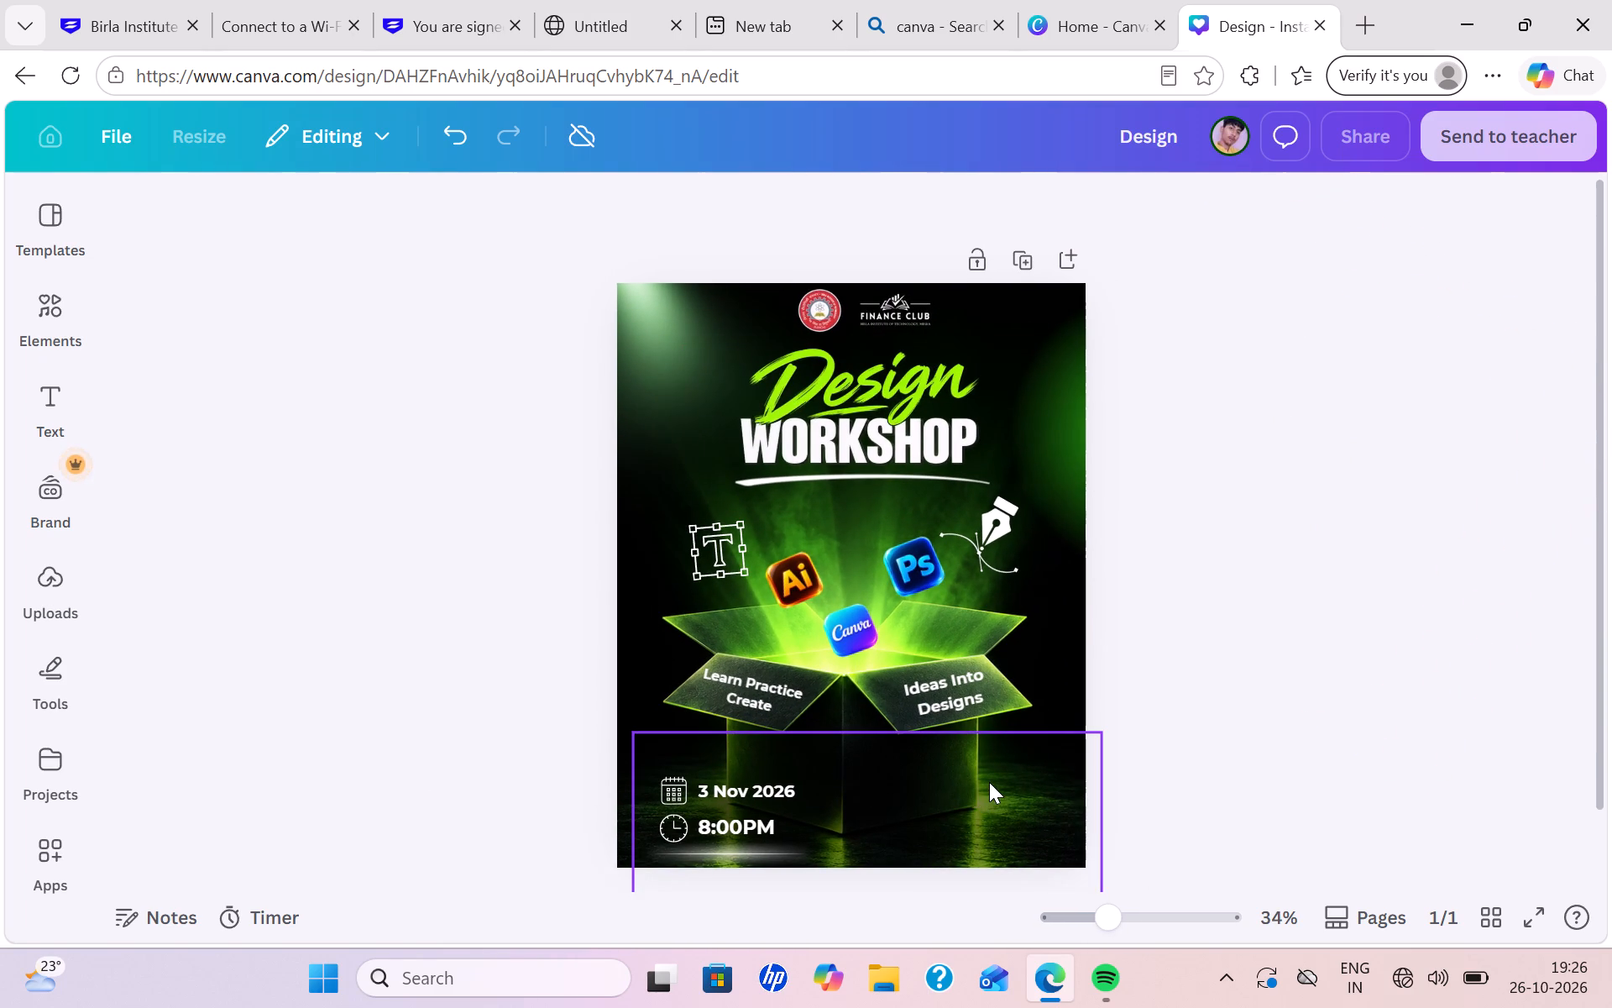
pyautogui.scroll(-1, 1150, 529)
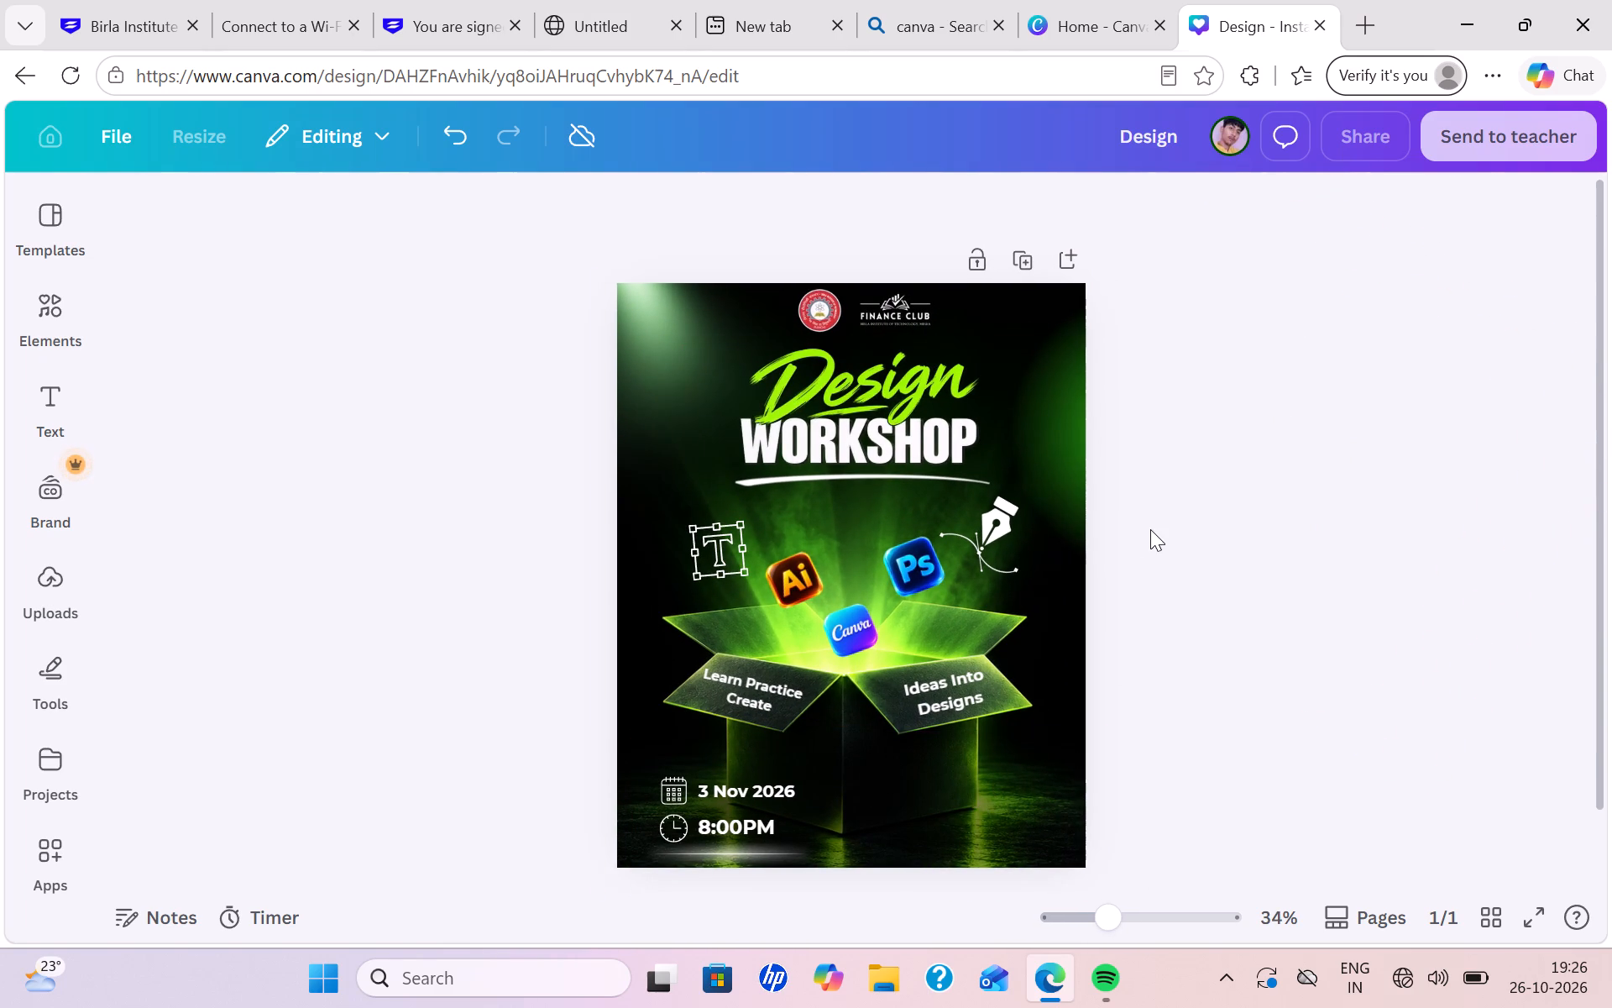
pyautogui.scroll(-2, 1150, 529)
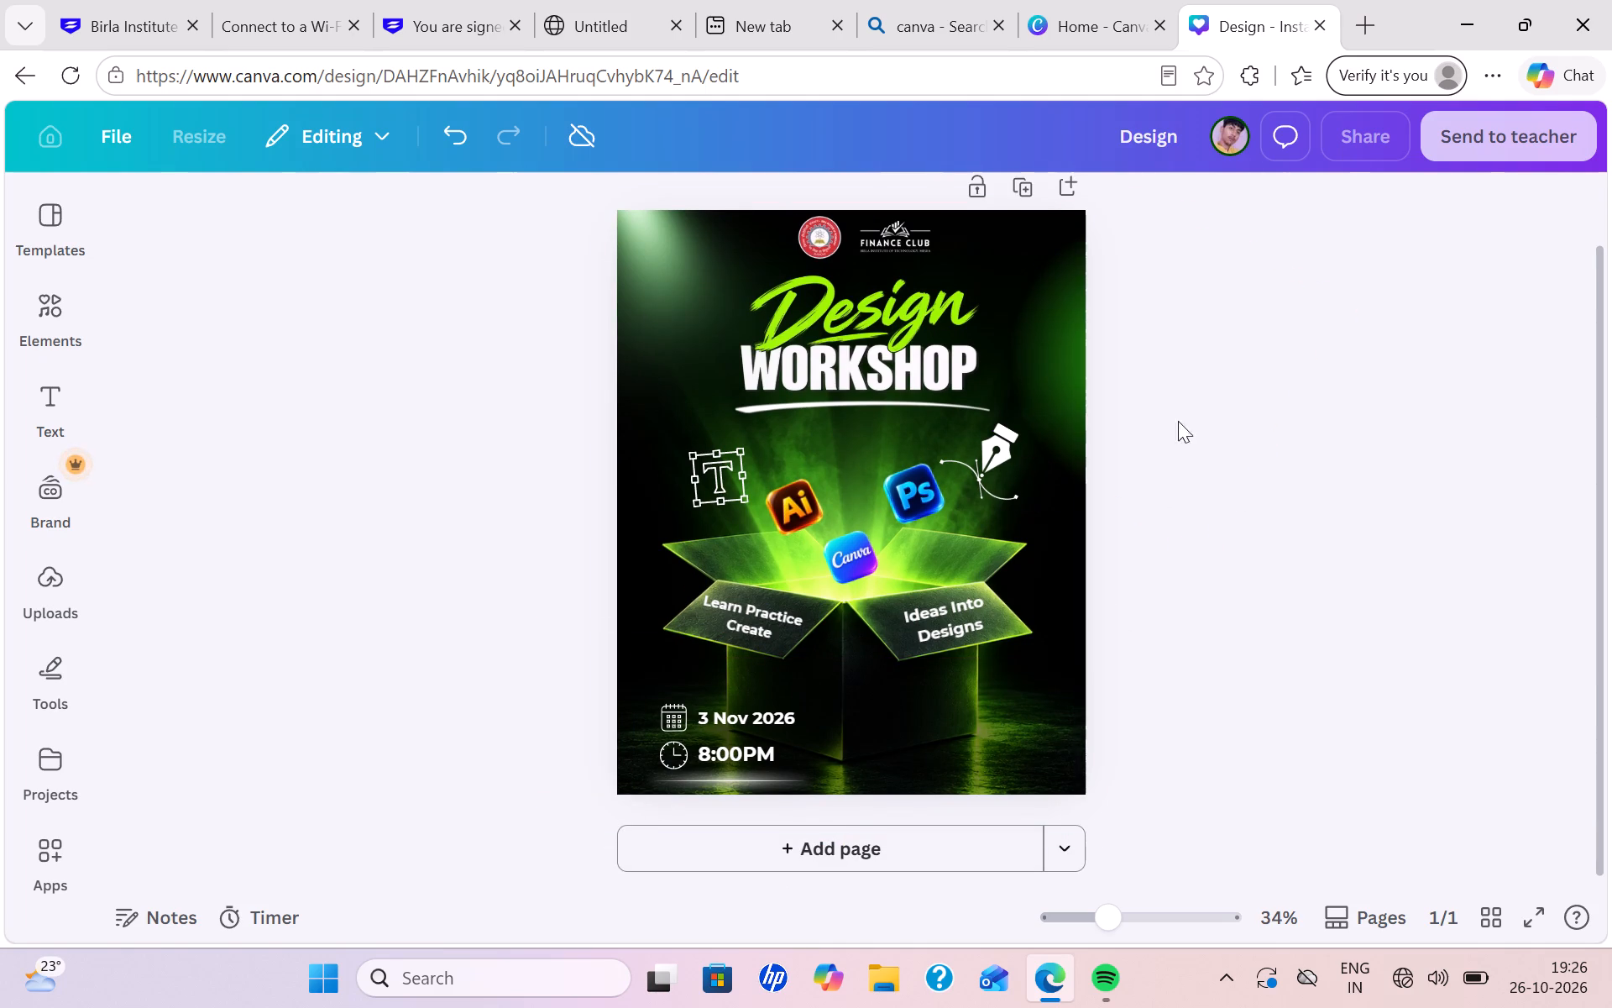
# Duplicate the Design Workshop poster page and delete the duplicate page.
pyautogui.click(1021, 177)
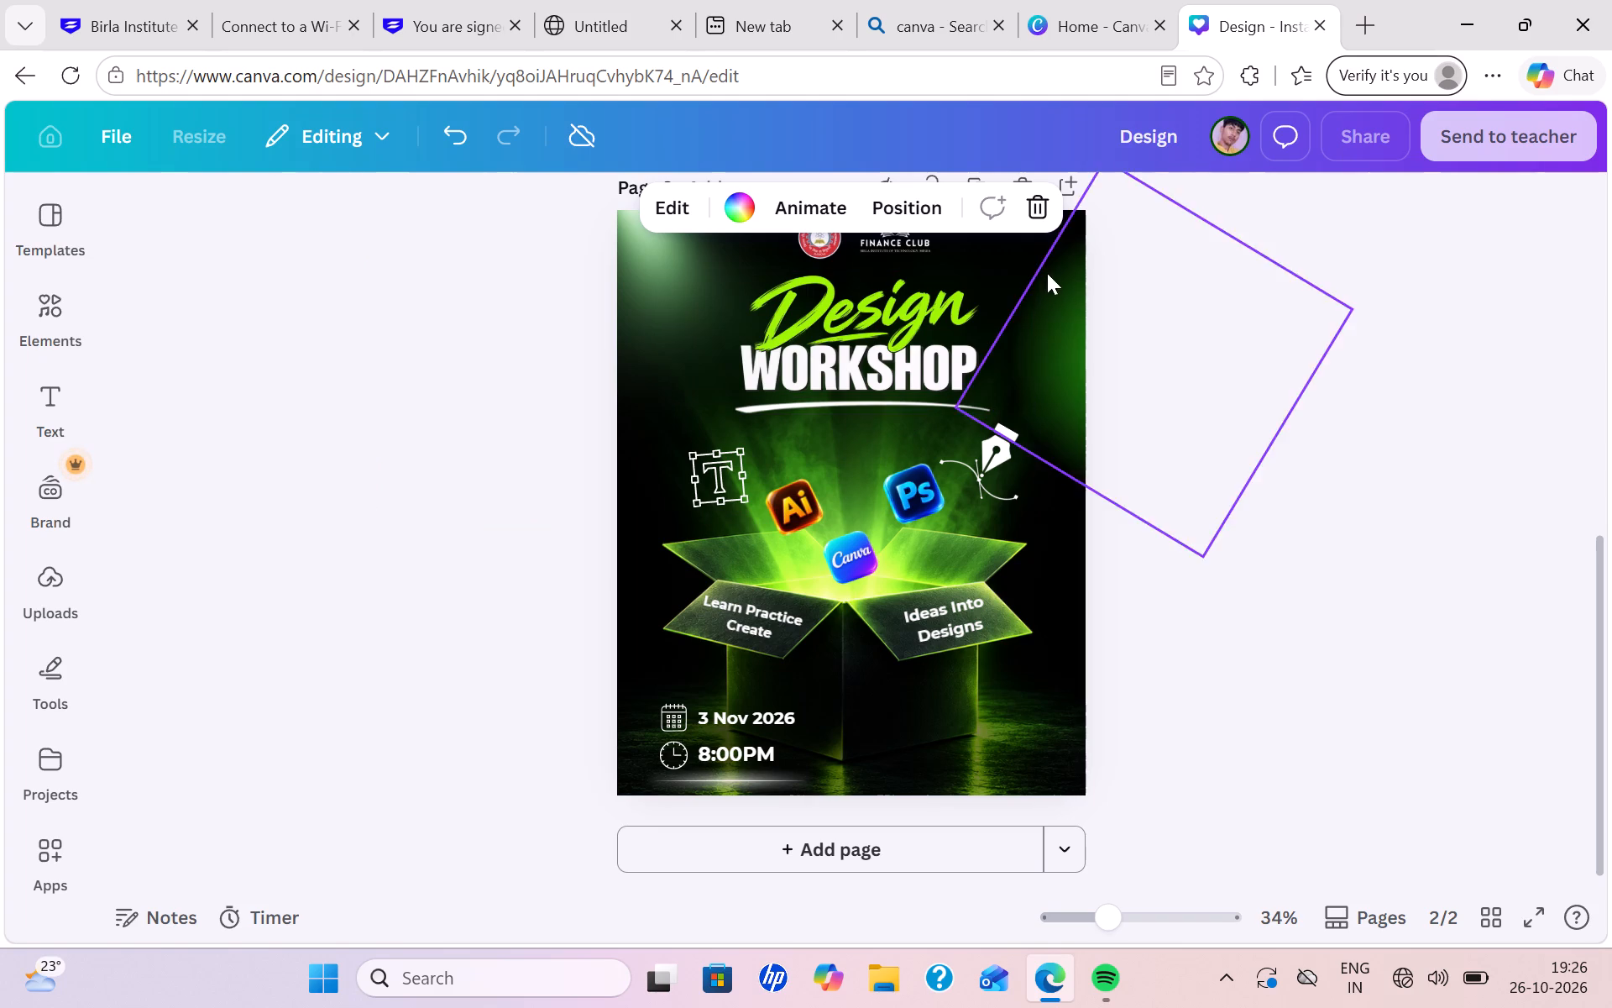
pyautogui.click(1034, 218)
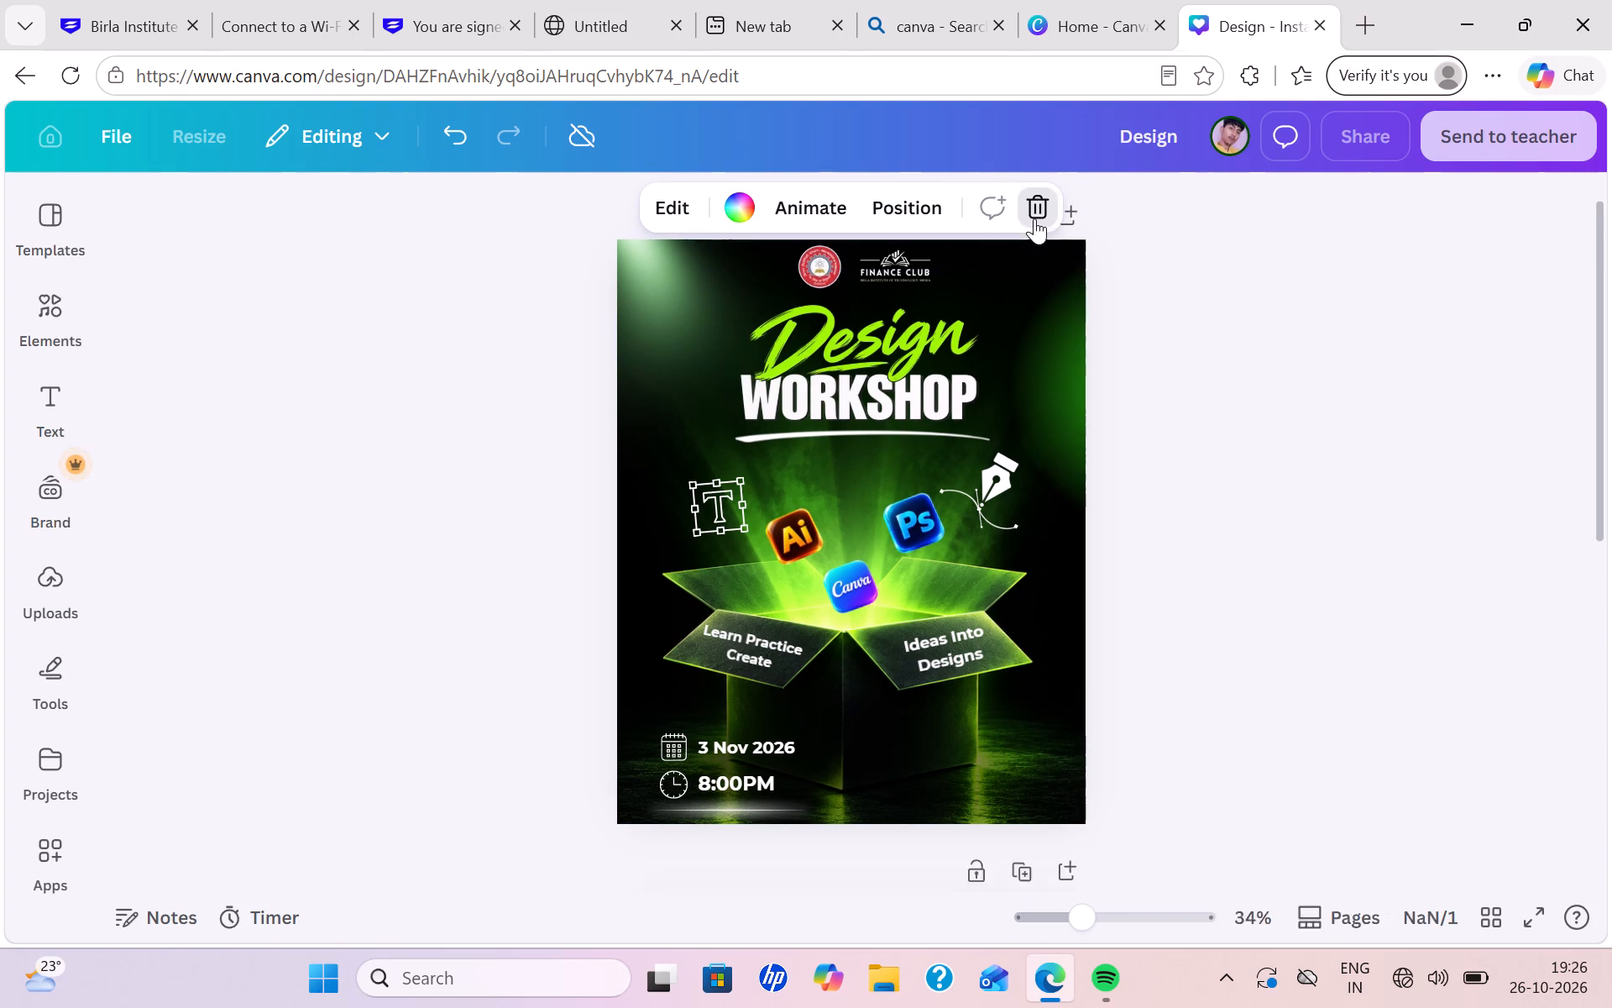
# Minimize the Microsoft Edge window to reach the Windows desktop.
pyautogui.click(1453, 29)
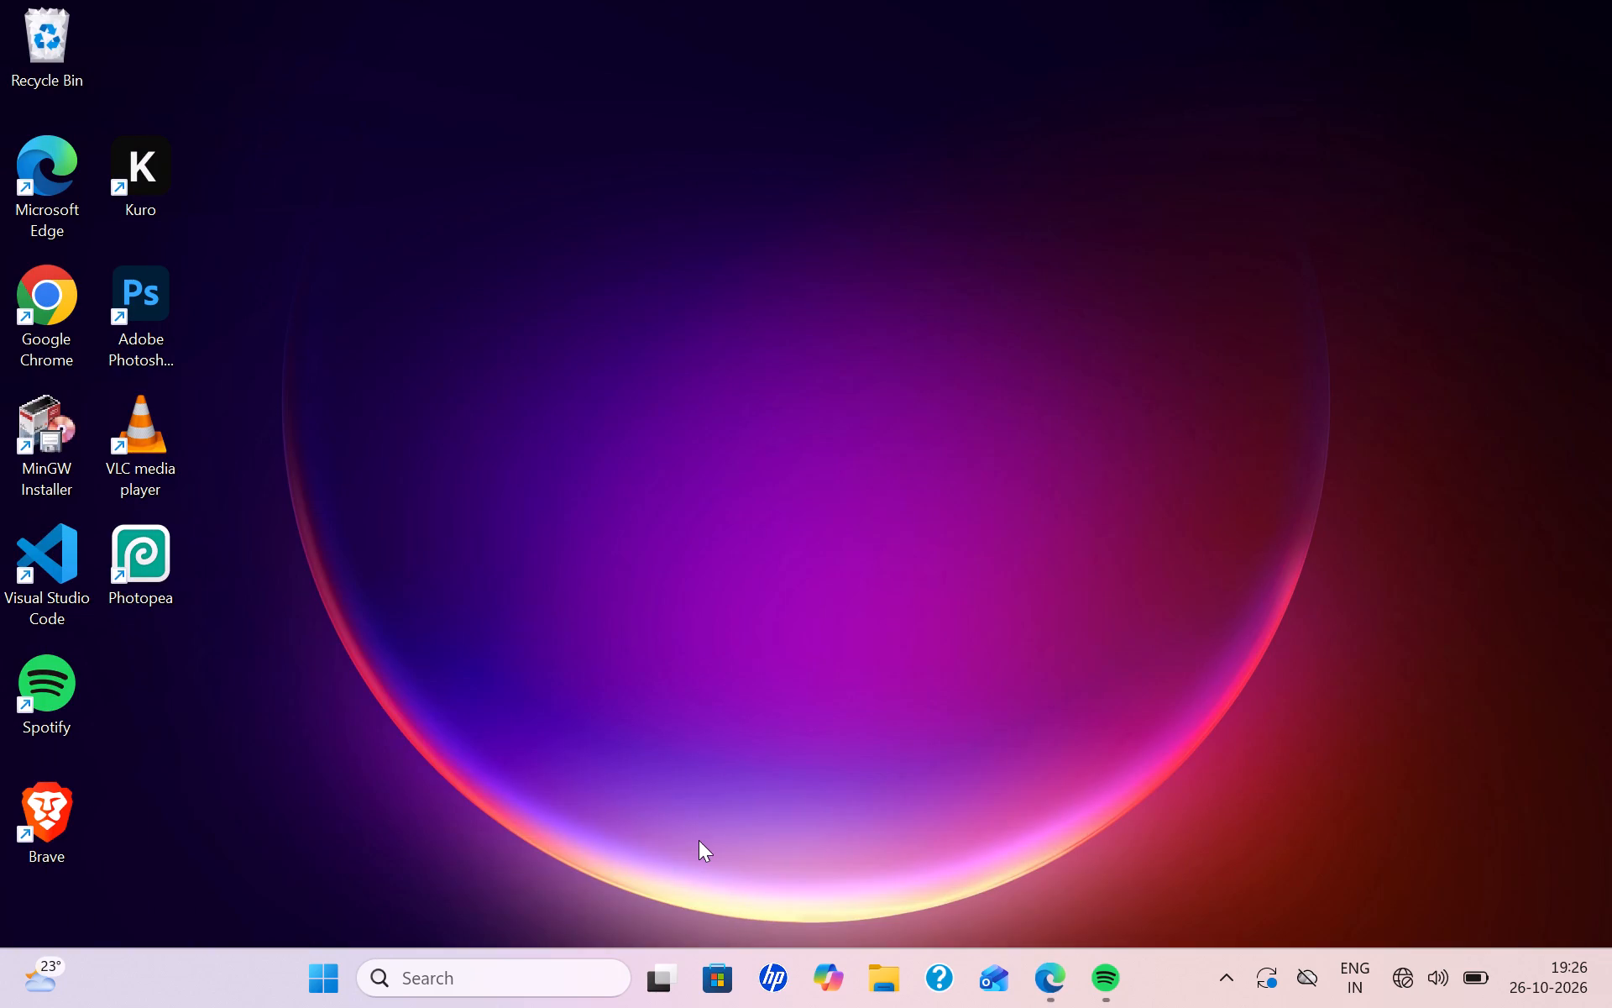
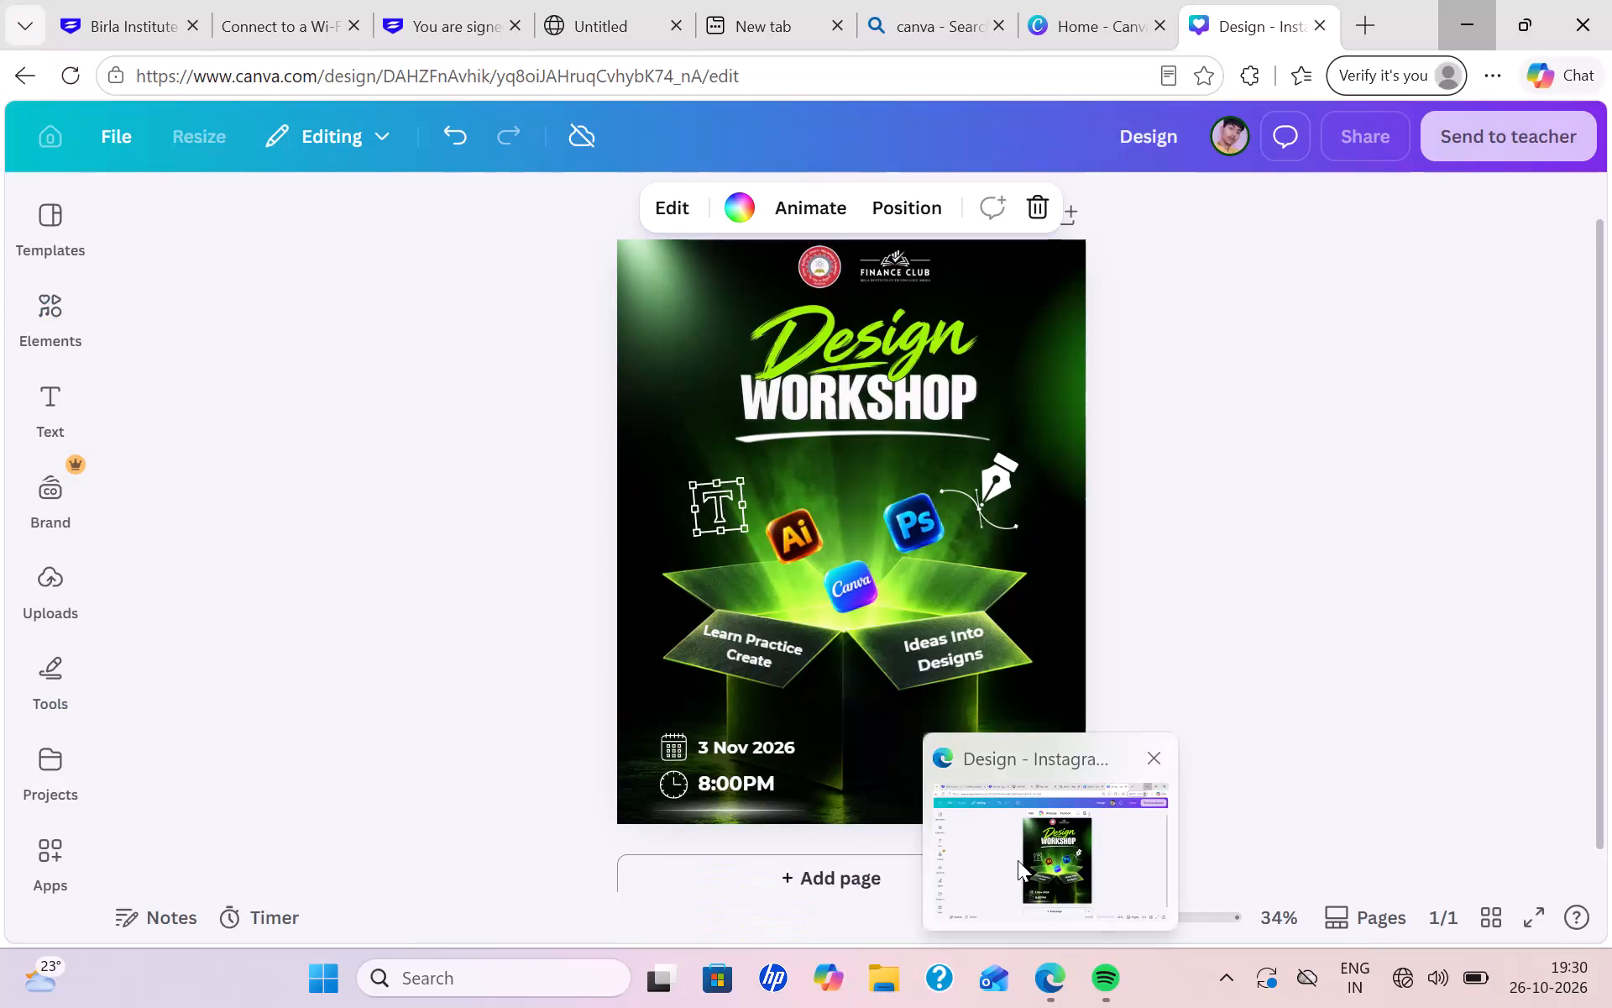
# Clear the selection on the Design Workshop poster page.
pyautogui.click(1503, 343)
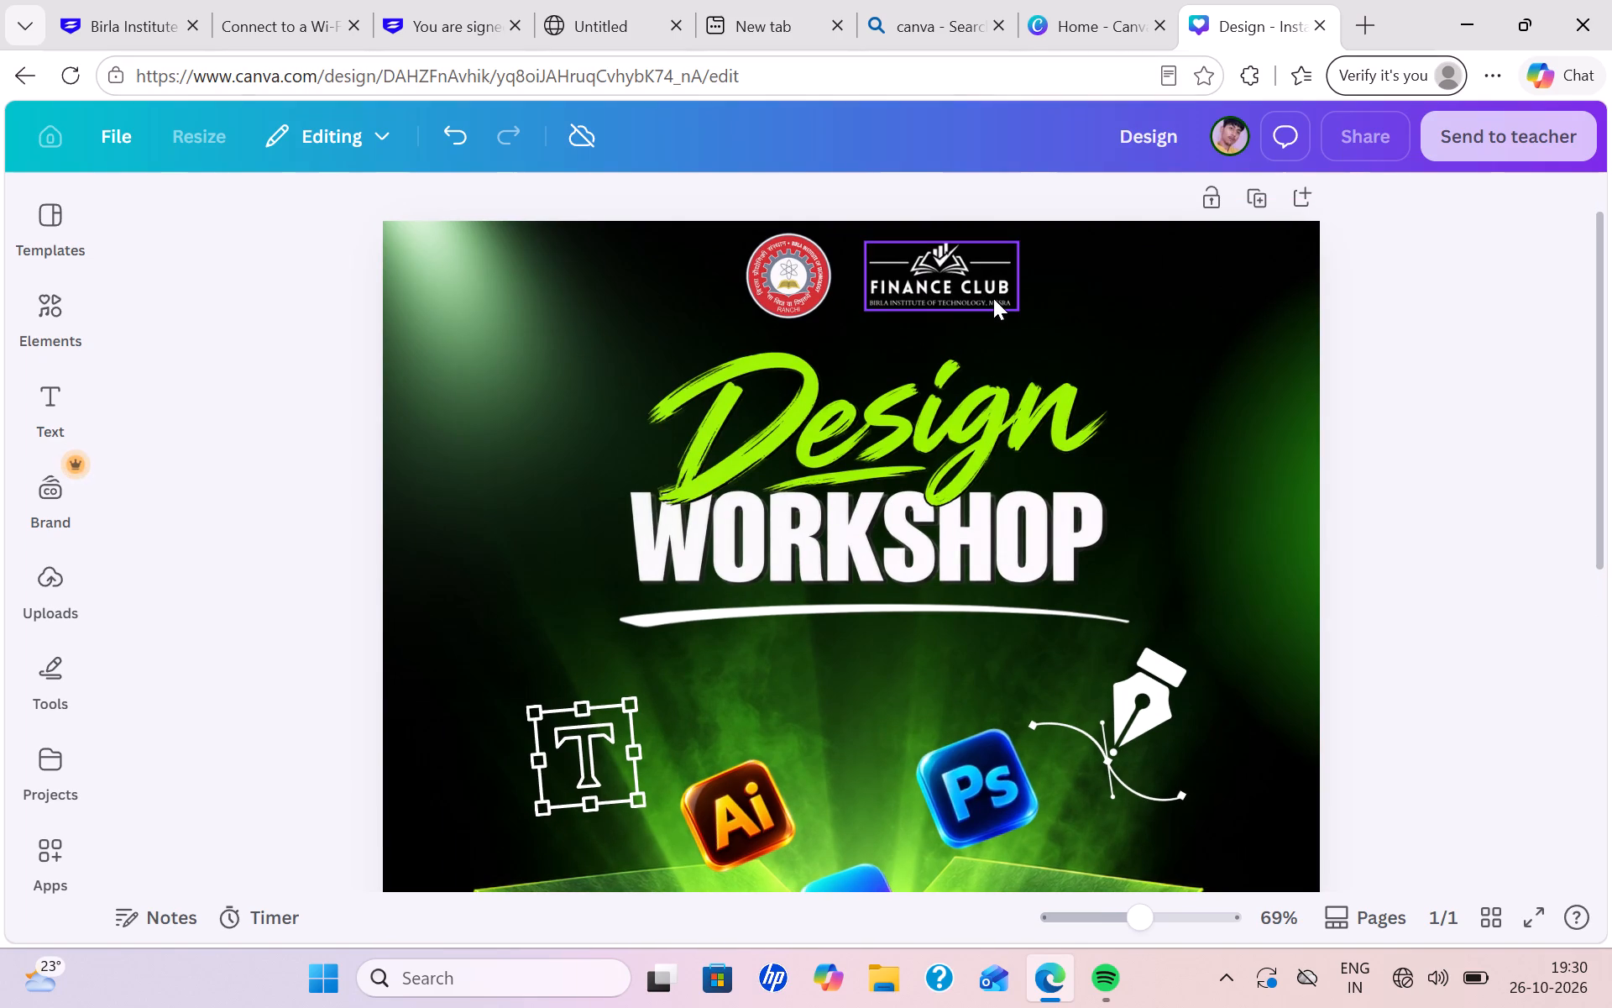
# Move the Finance Club logo slightly closer to the round institute logo at the top of the poster.
pyautogui.moveTo(993, 298); pyautogui.dragTo(979, 297)
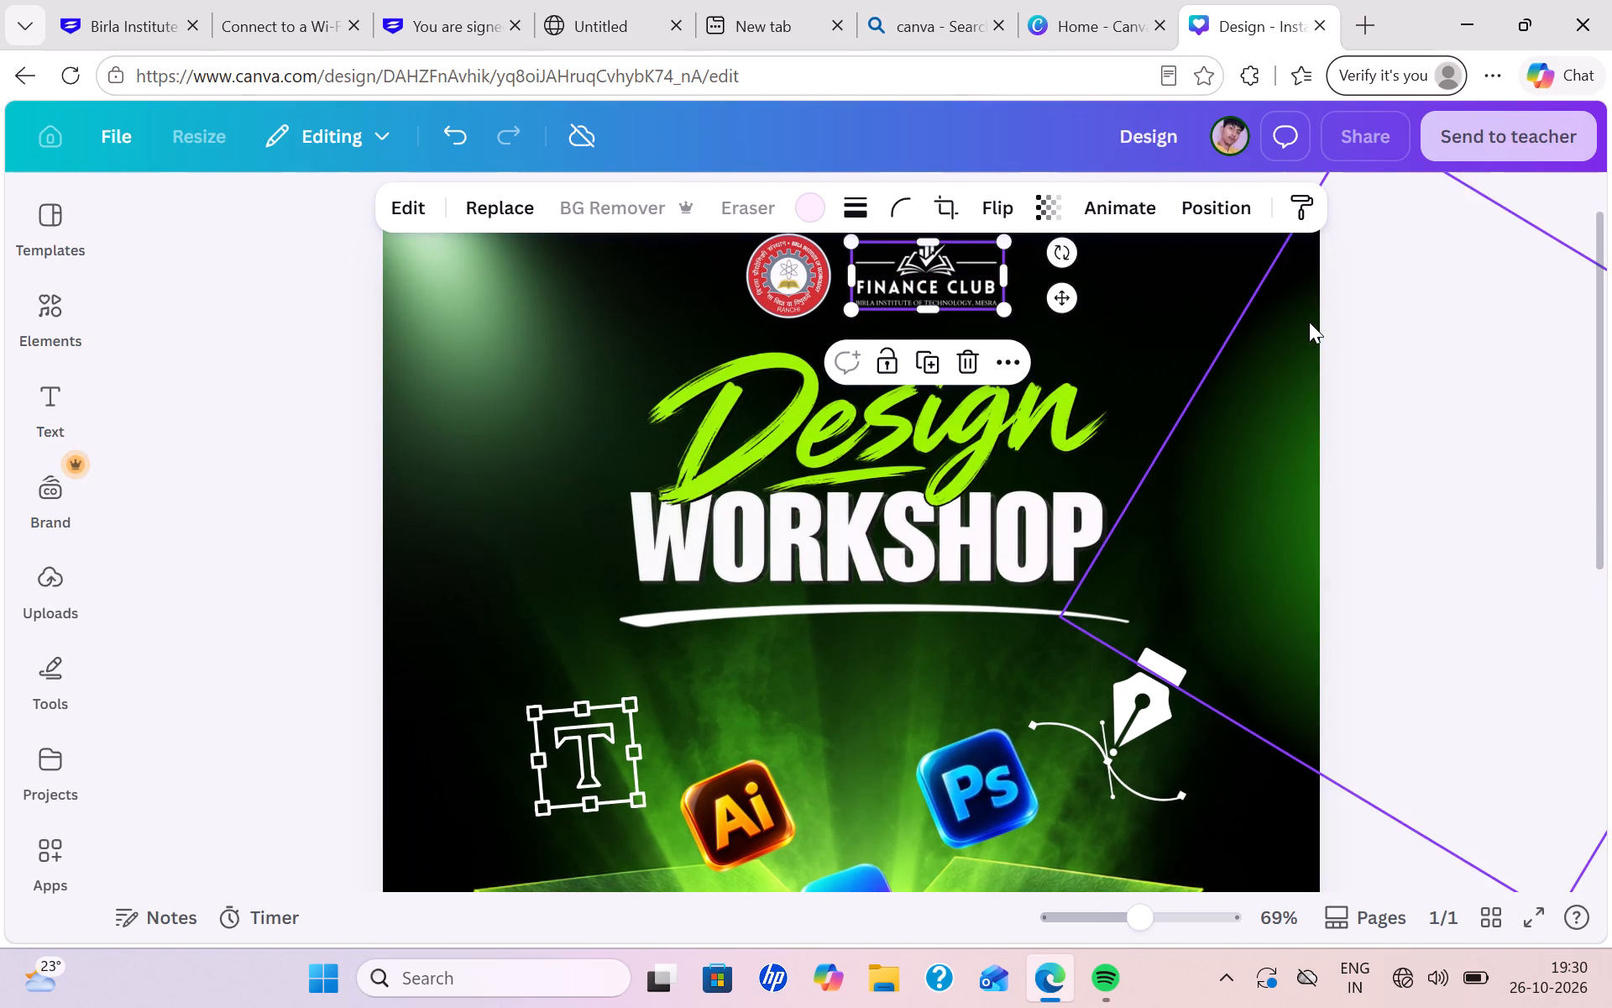
pyautogui.click(1349, 317)
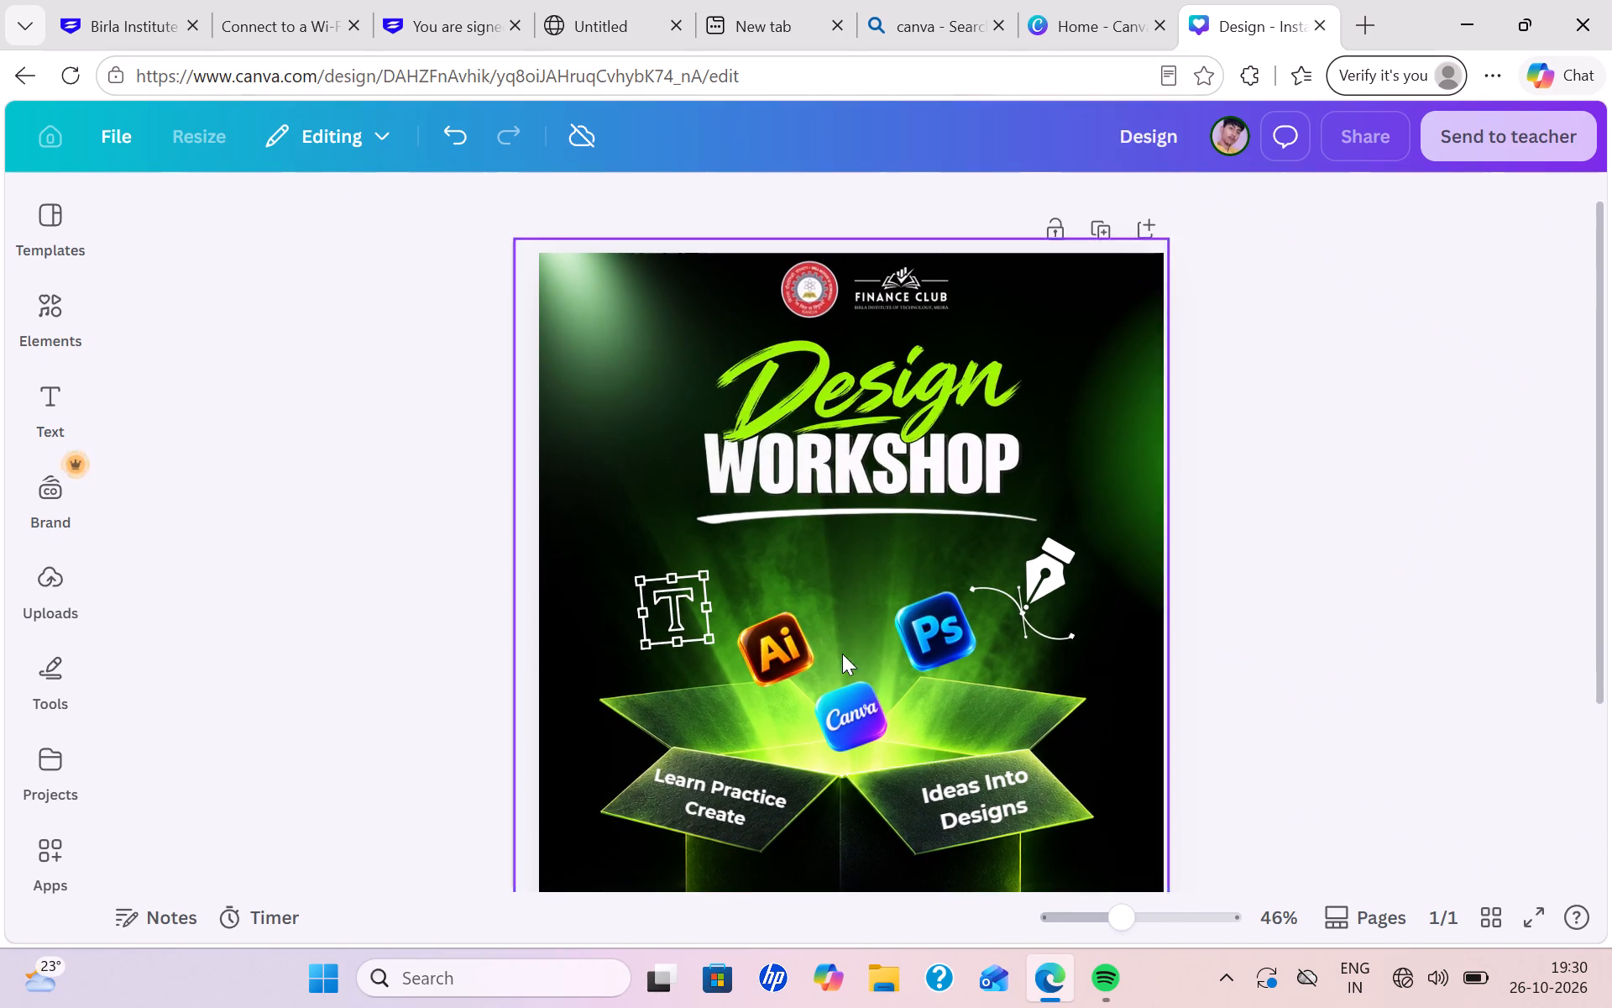
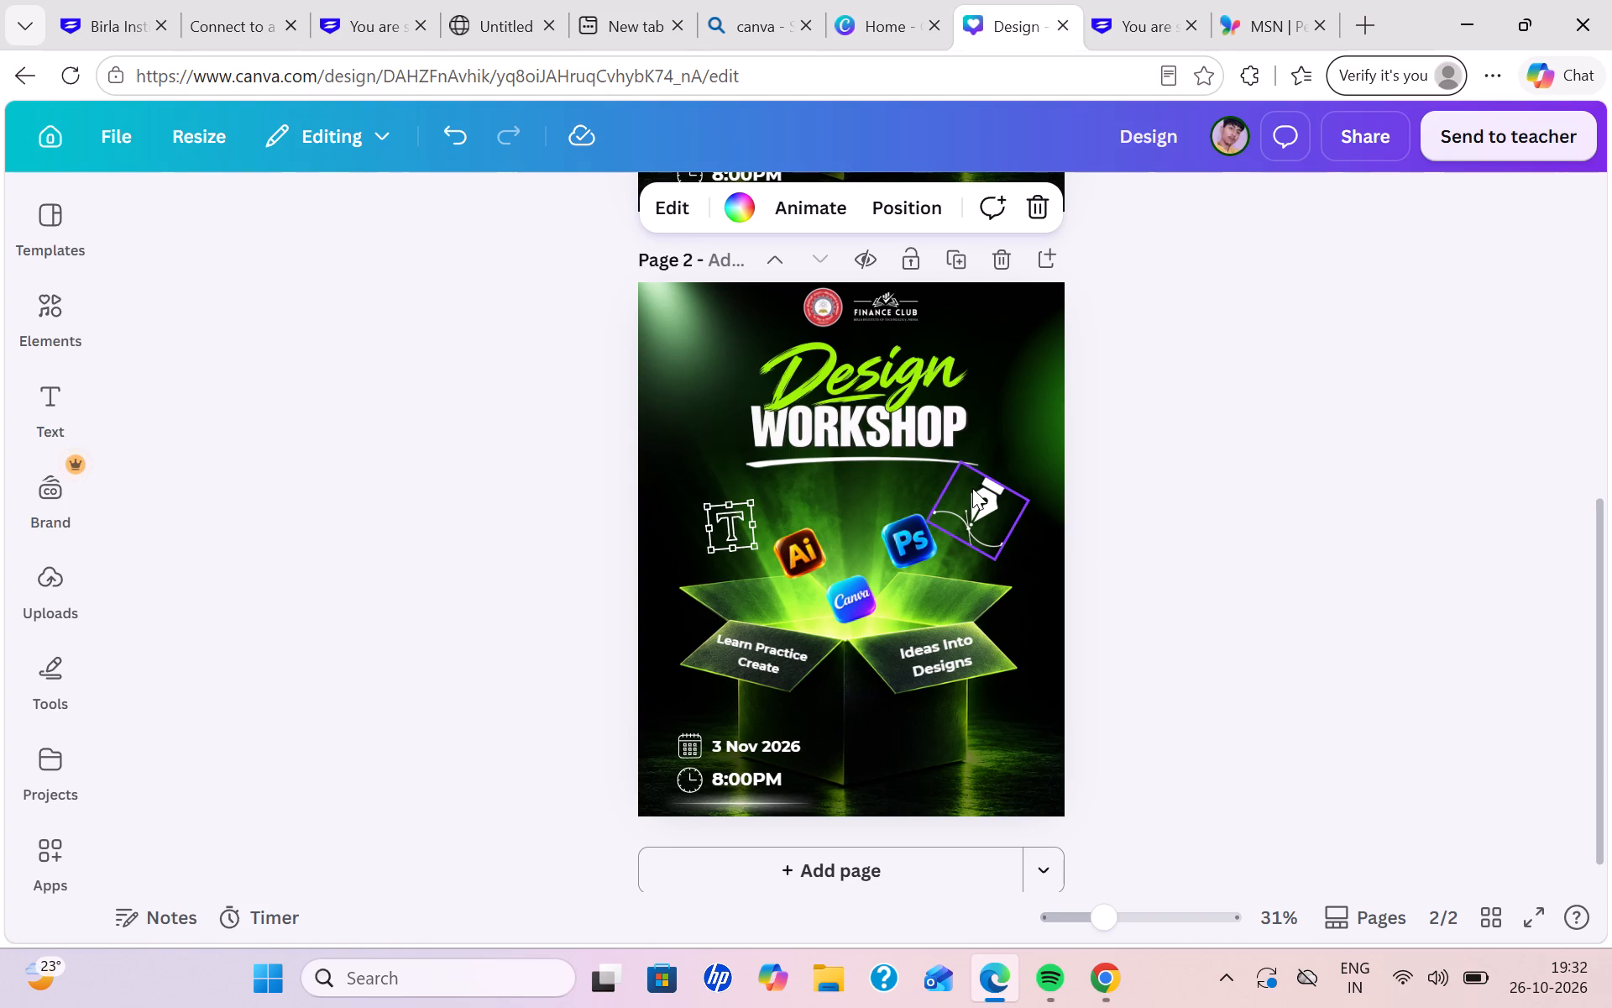
# Select the Photoshop icon above the open box on page 2 of the Design Workshop poster.
pyautogui.click(884, 562)
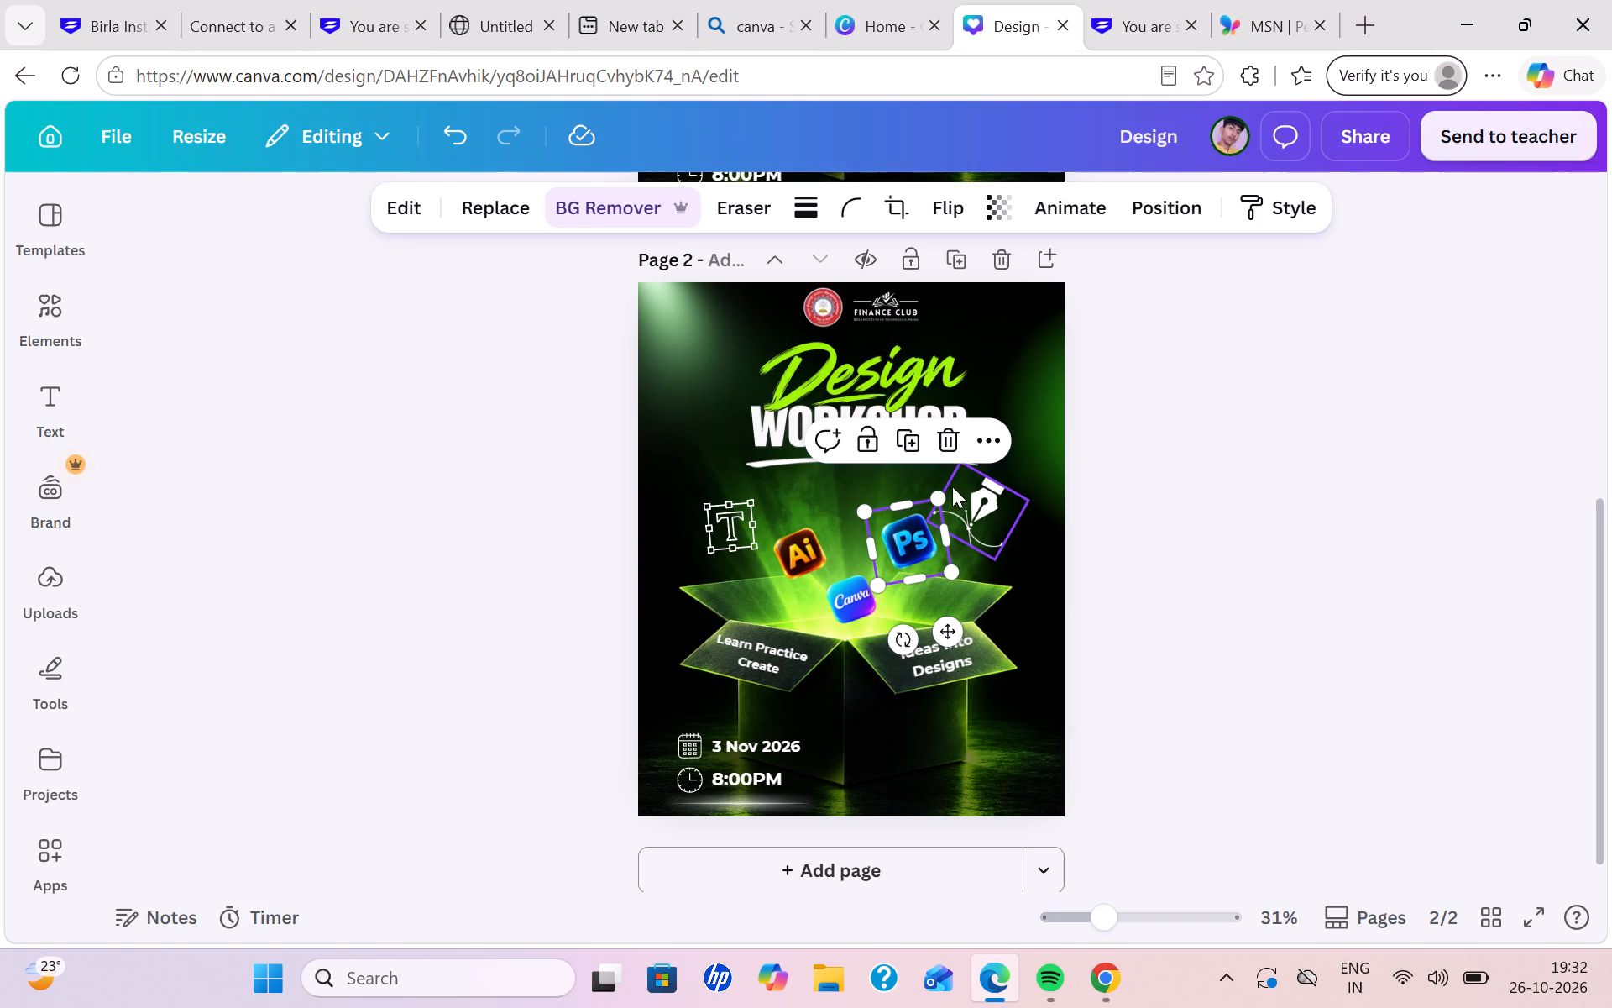
# Delete the Photoshop, pen tool, Canva and Illustrator icons floating above the box on page 2.
pyautogui.click(947, 440)
pyautogui.click(976, 509)
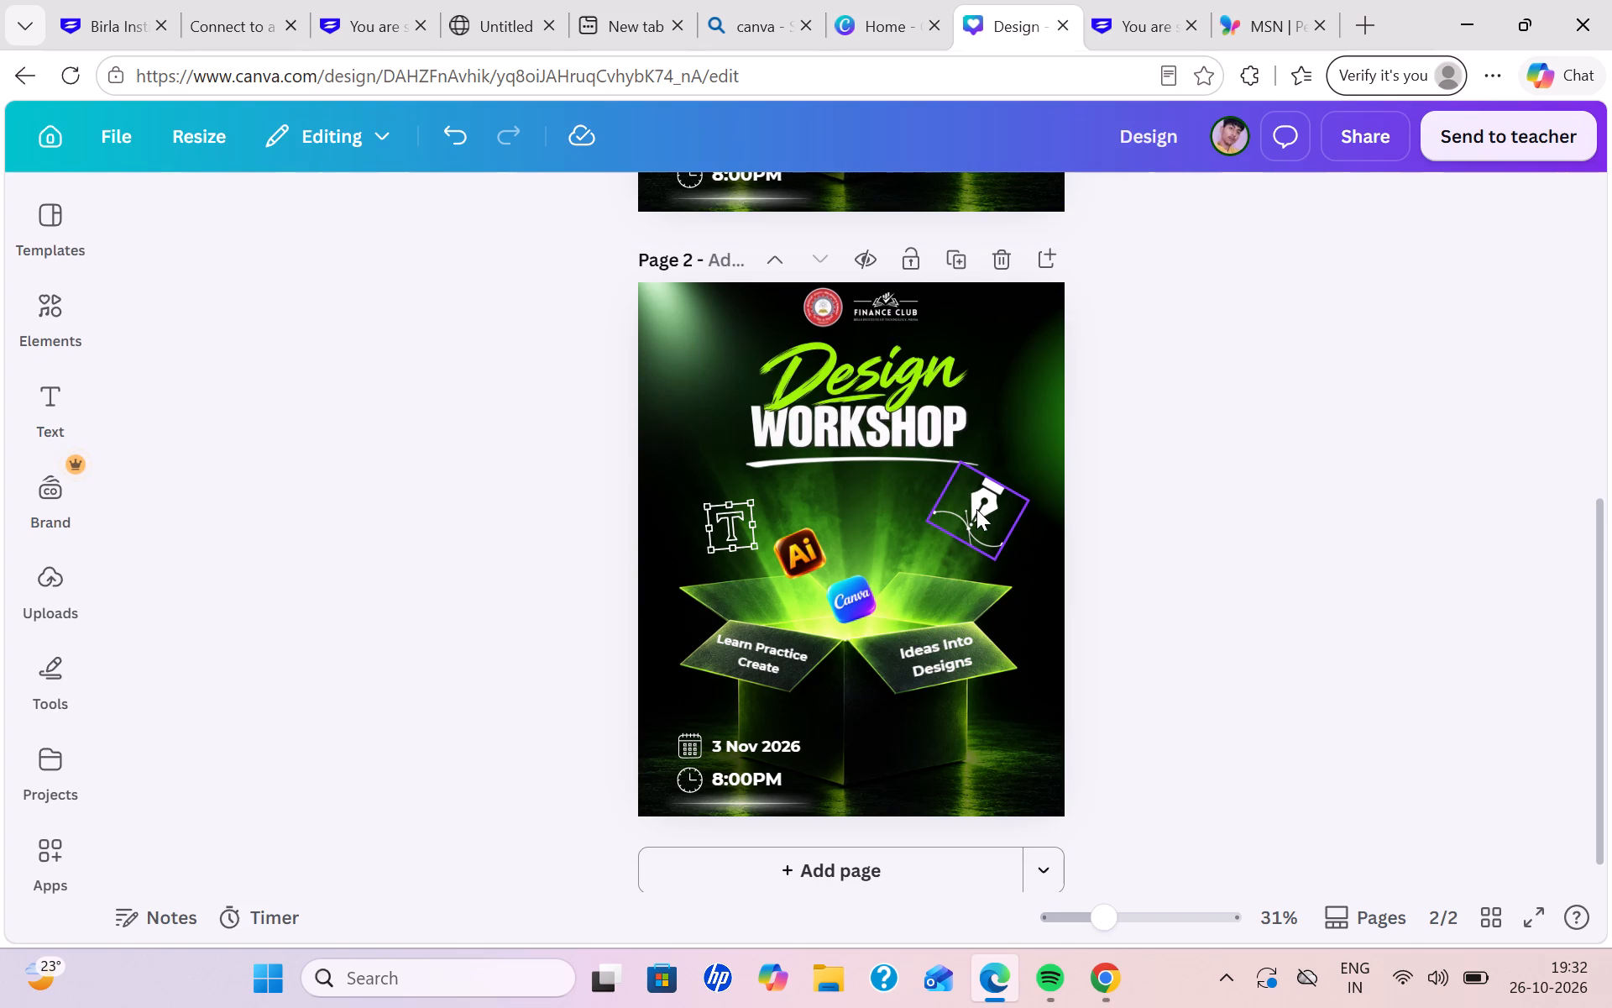
pyautogui.click(1022, 396)
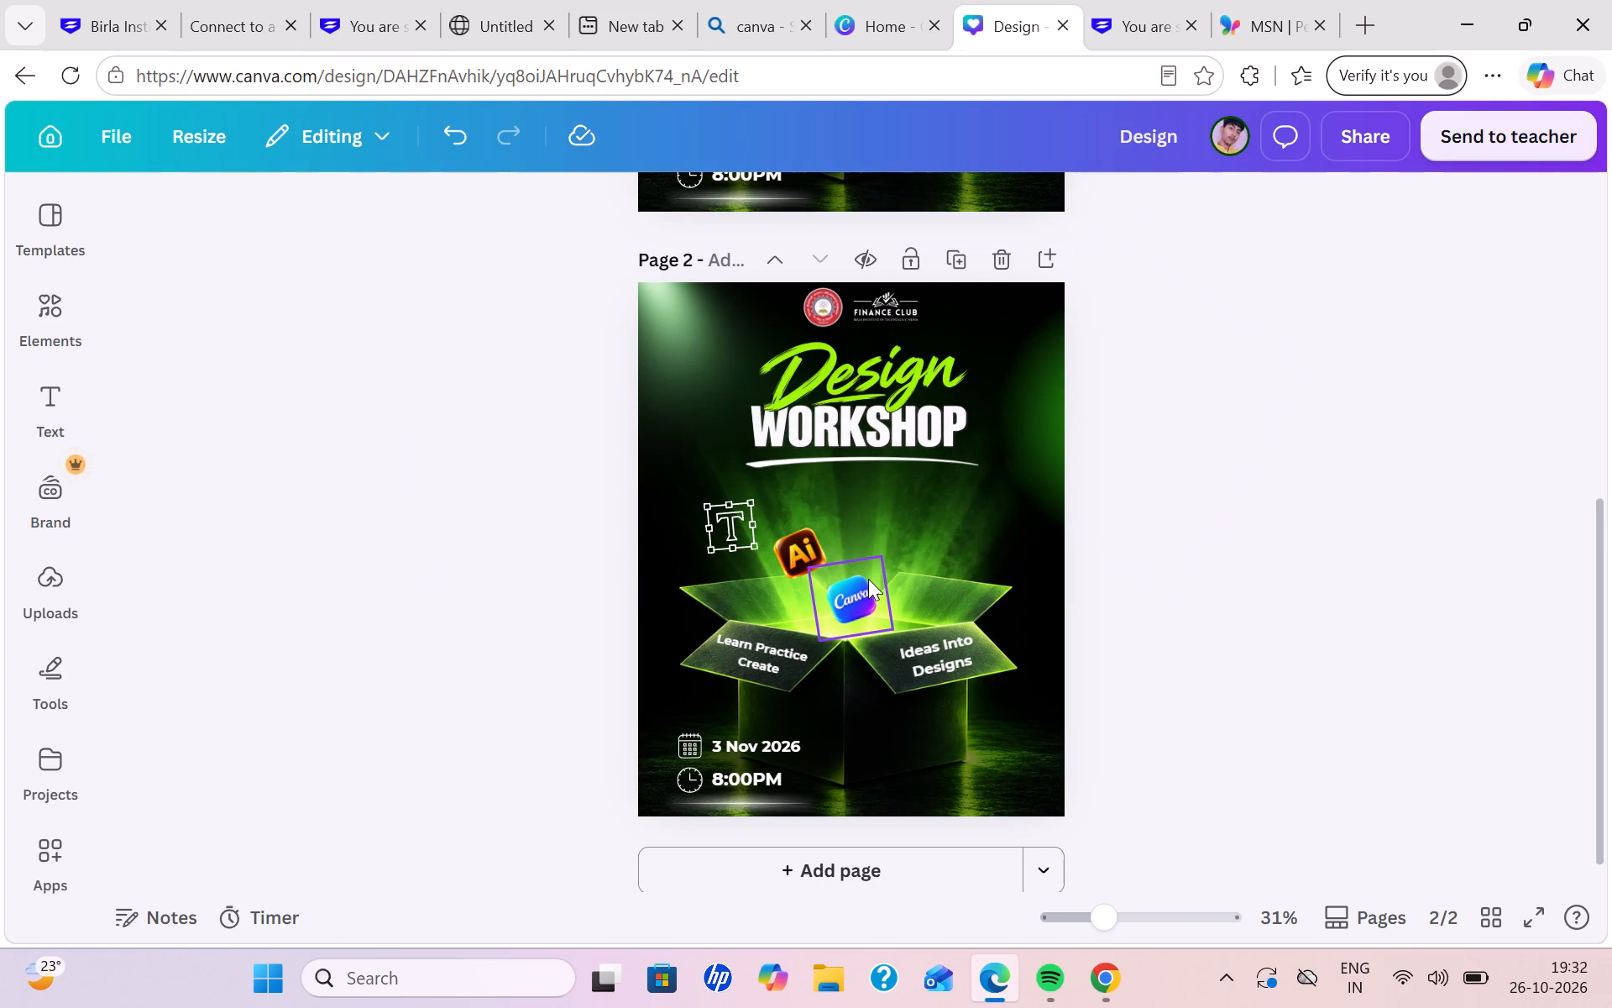
pyautogui.click(857, 586)
pyautogui.click(896, 500)
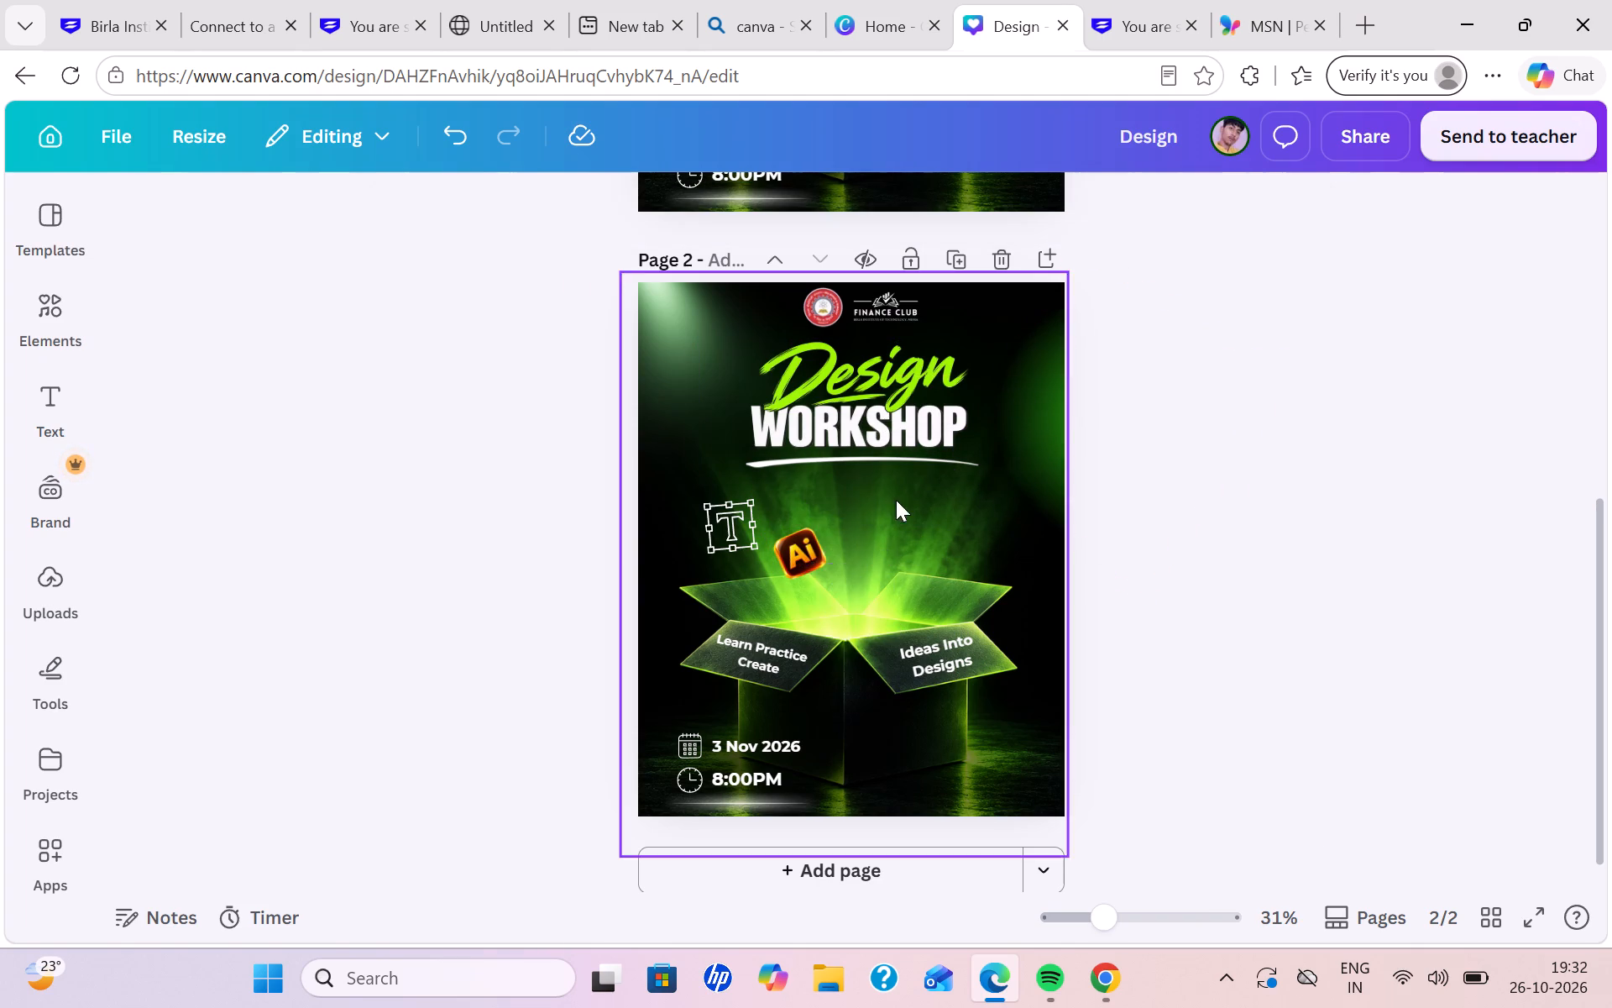
pyautogui.click(808, 544)
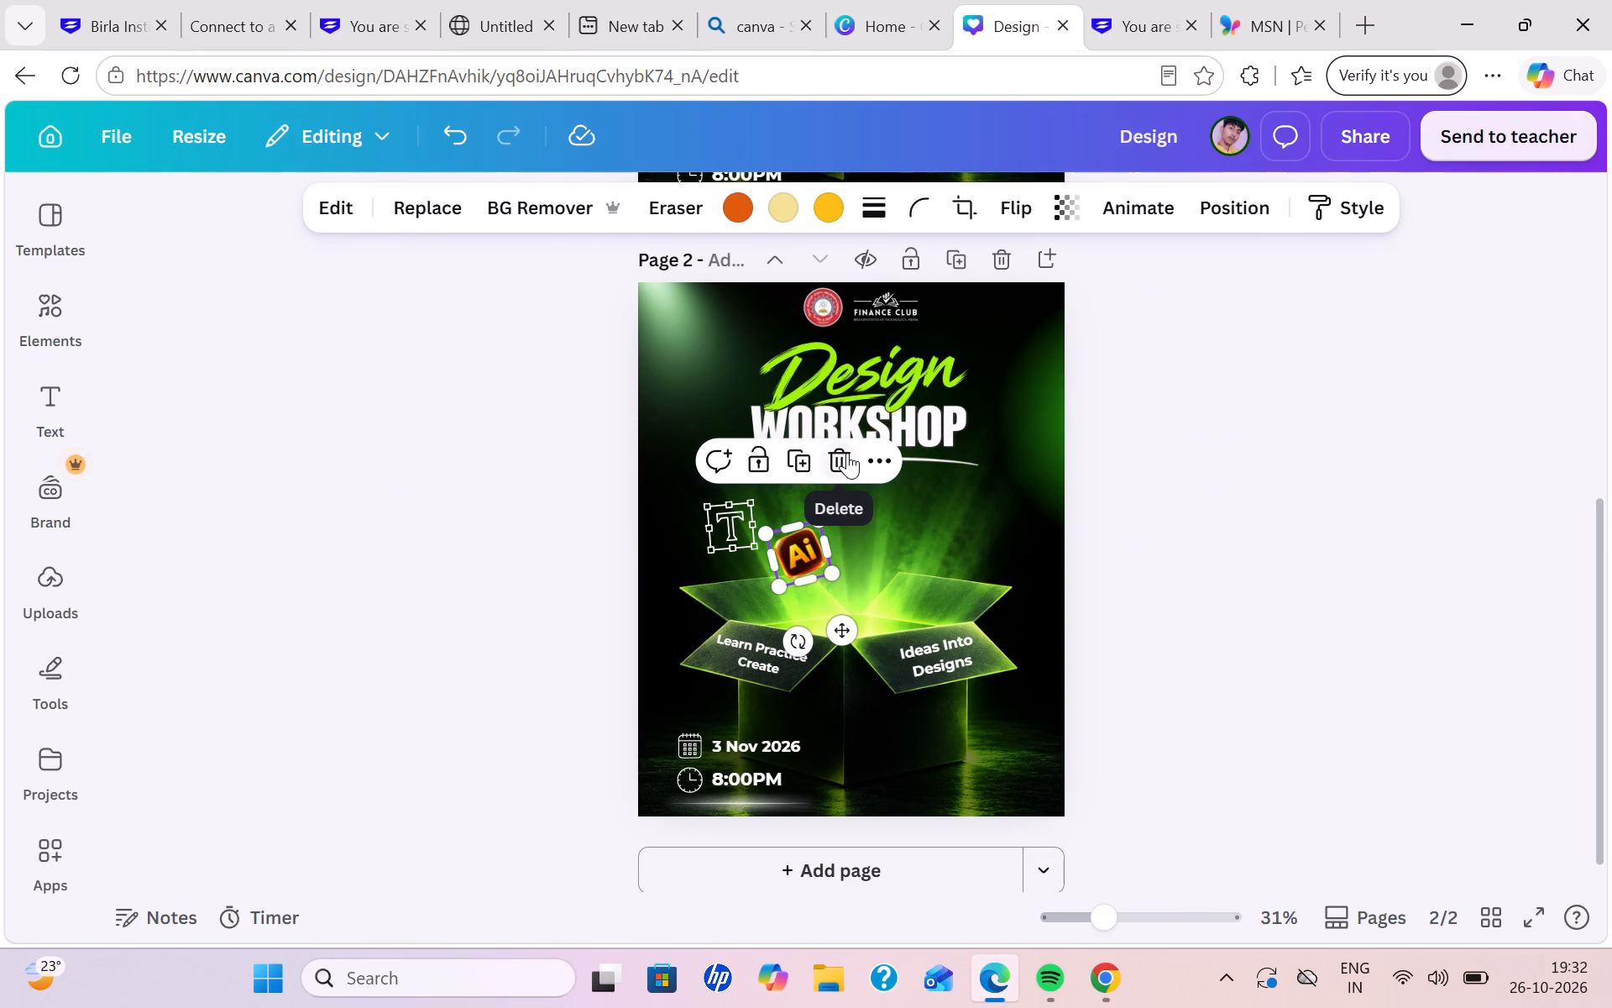
pyautogui.click(847, 453)
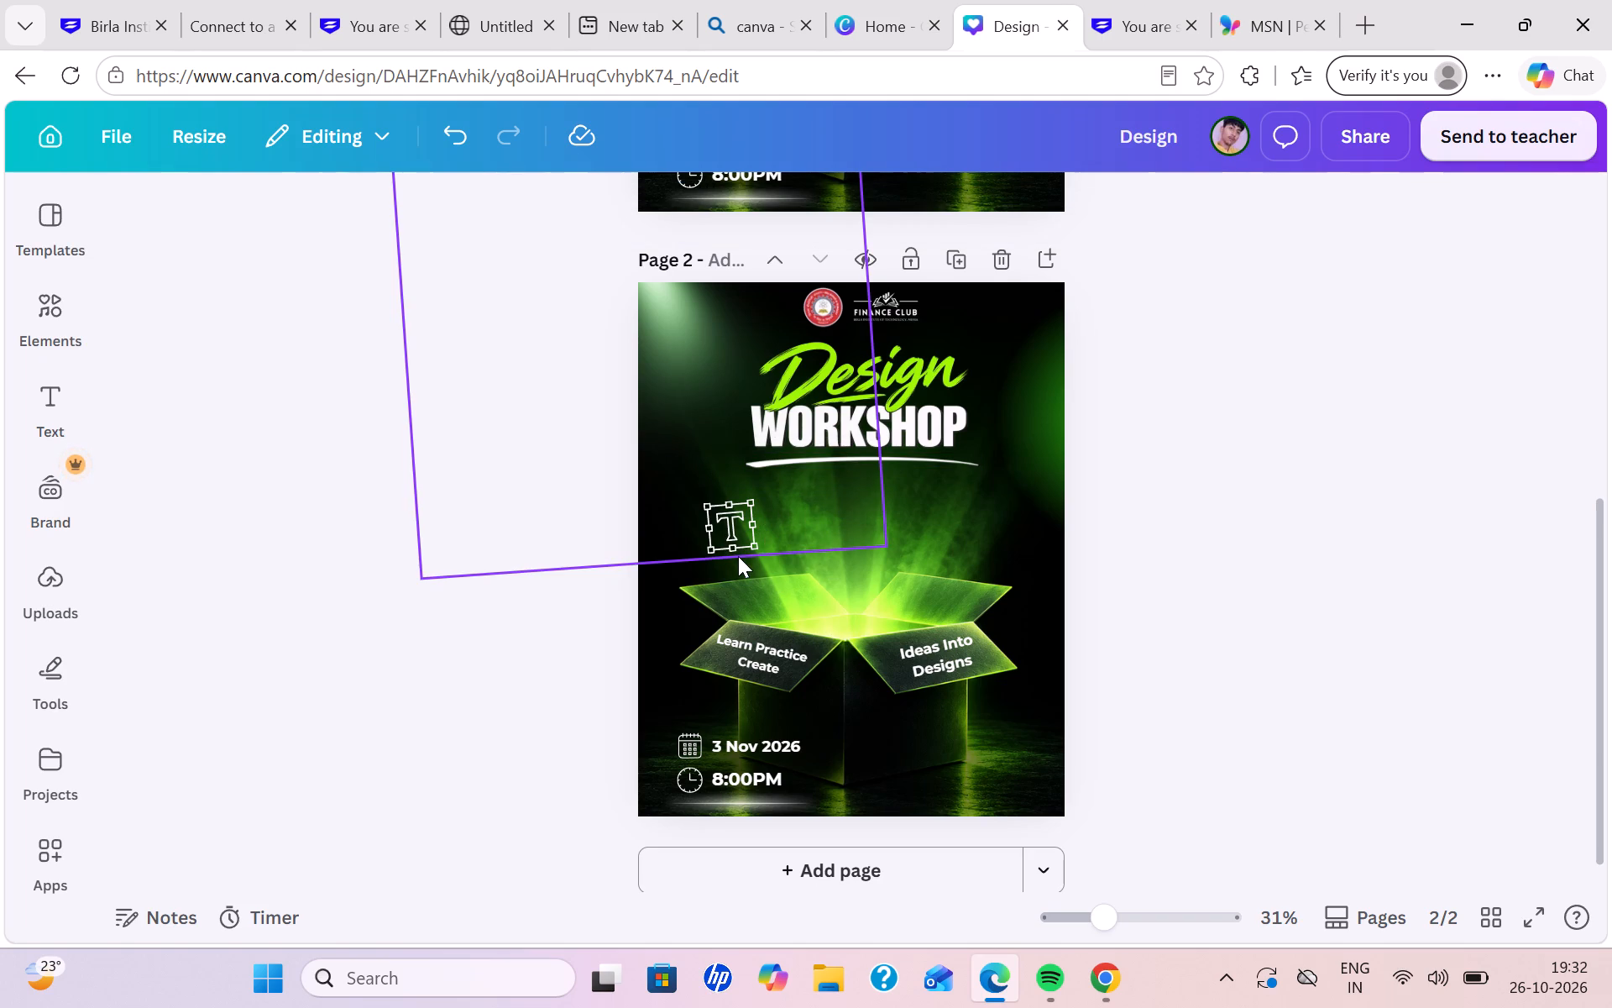
# Delete the "Ideas Into Designs" and "Learn Practice Create" captions from the box flaps on page 2.
pyautogui.click(724, 517)
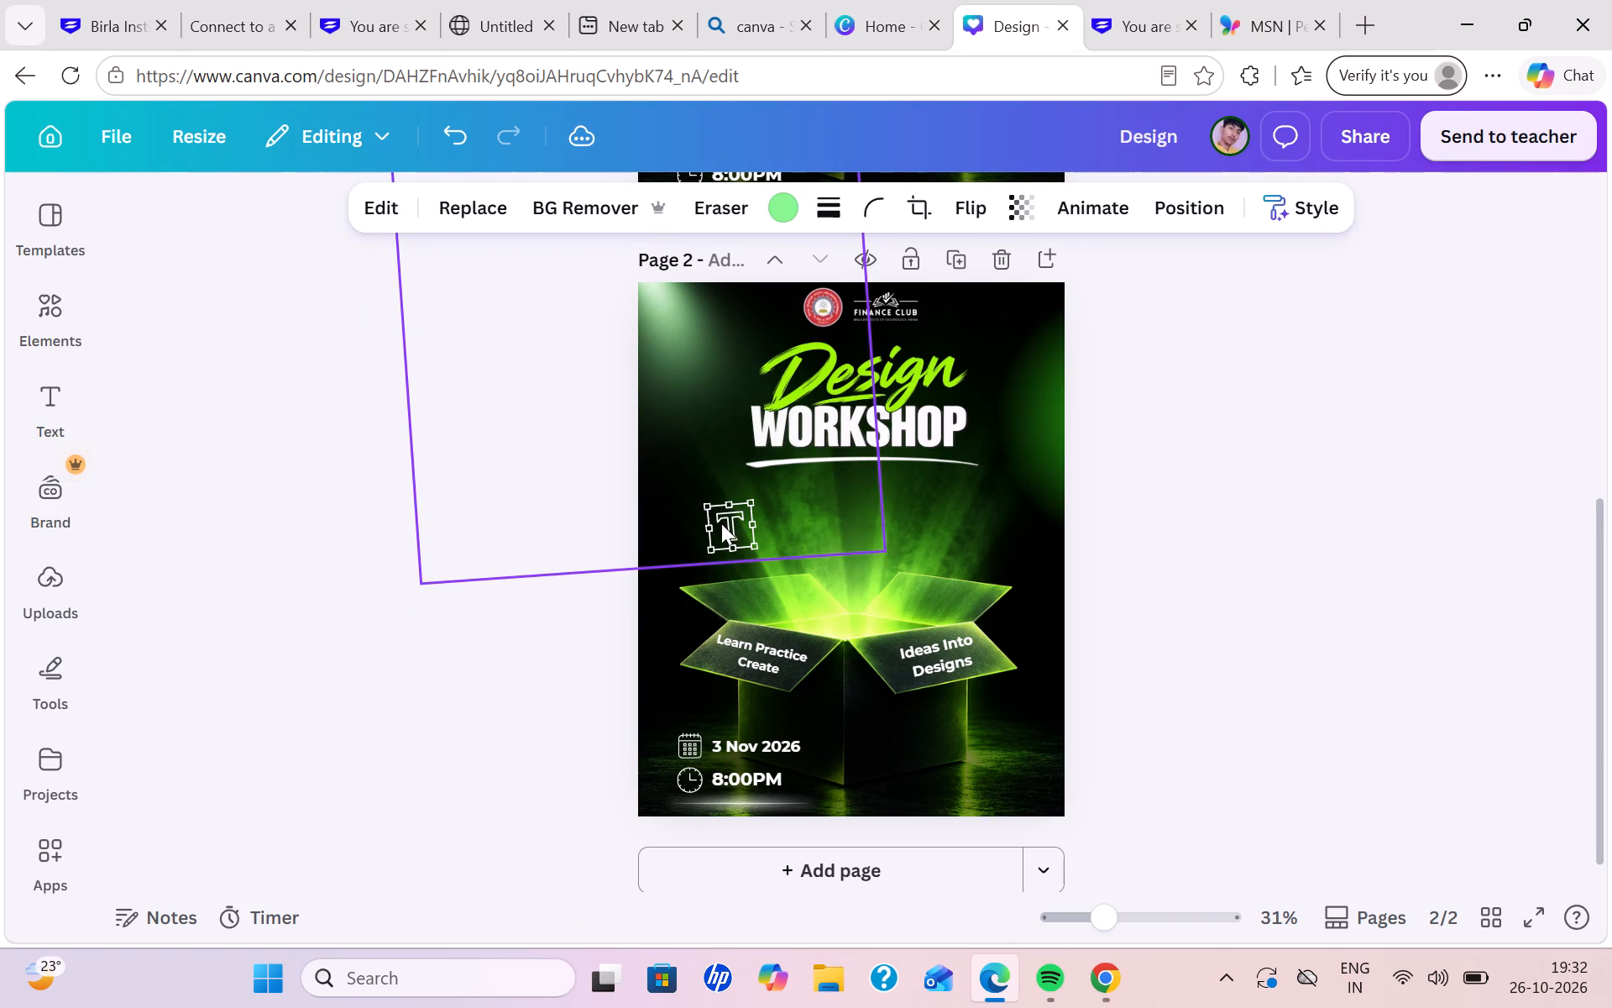
pyautogui.click(970, 633)
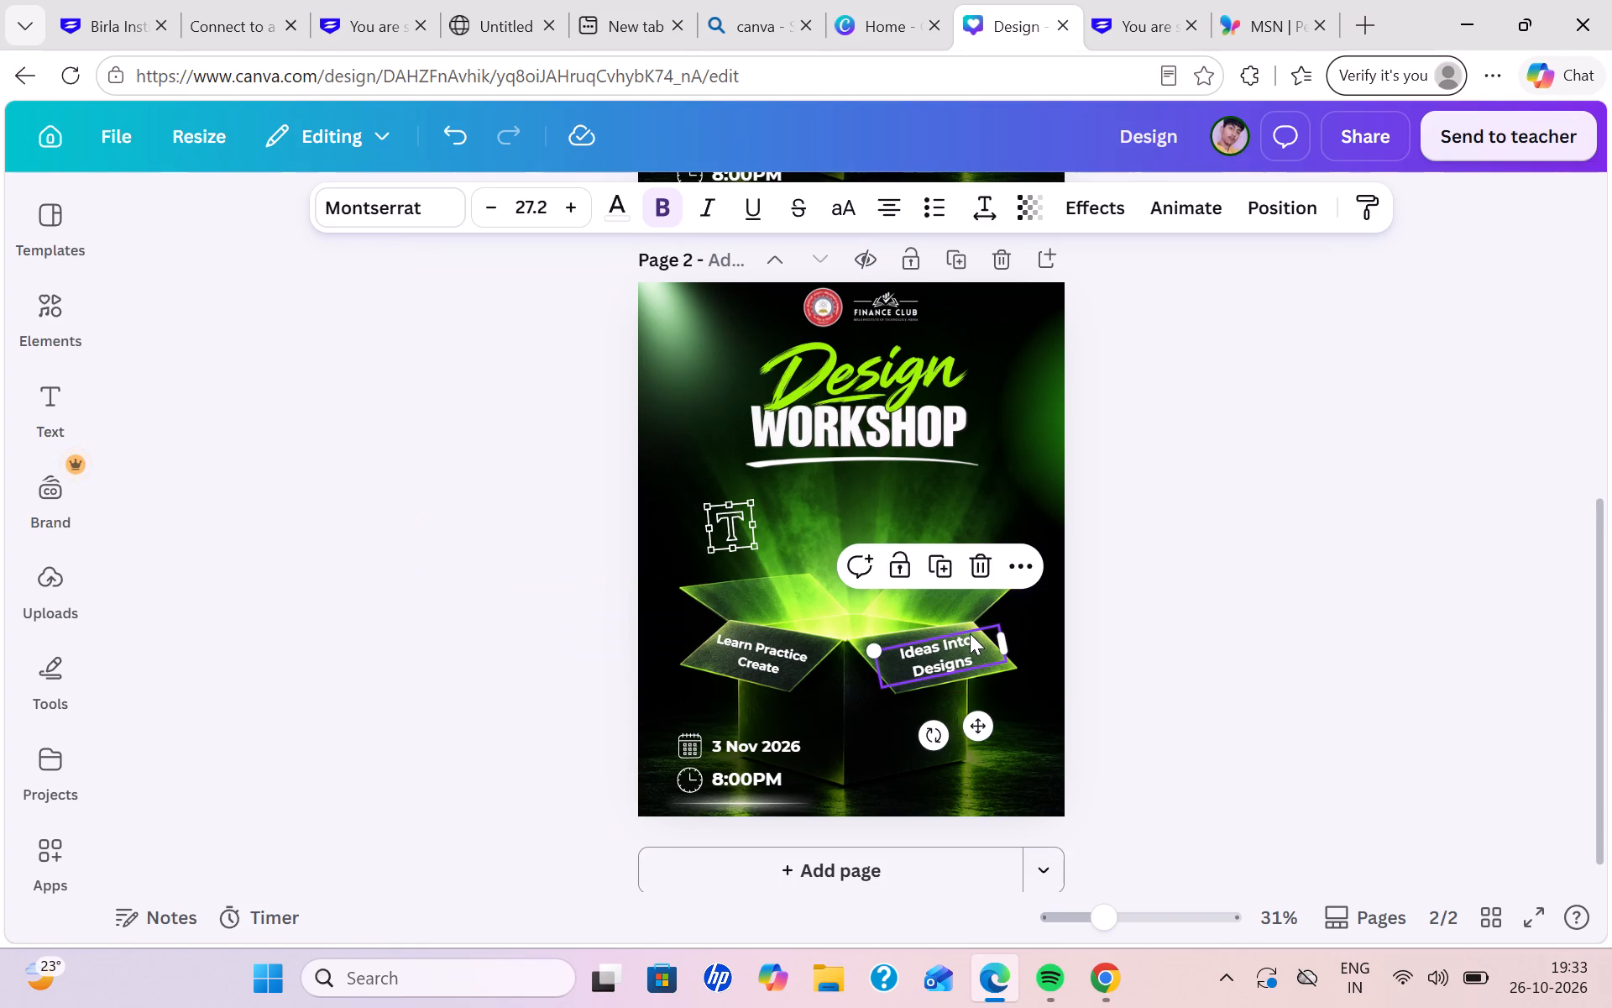
pyautogui.click(983, 562)
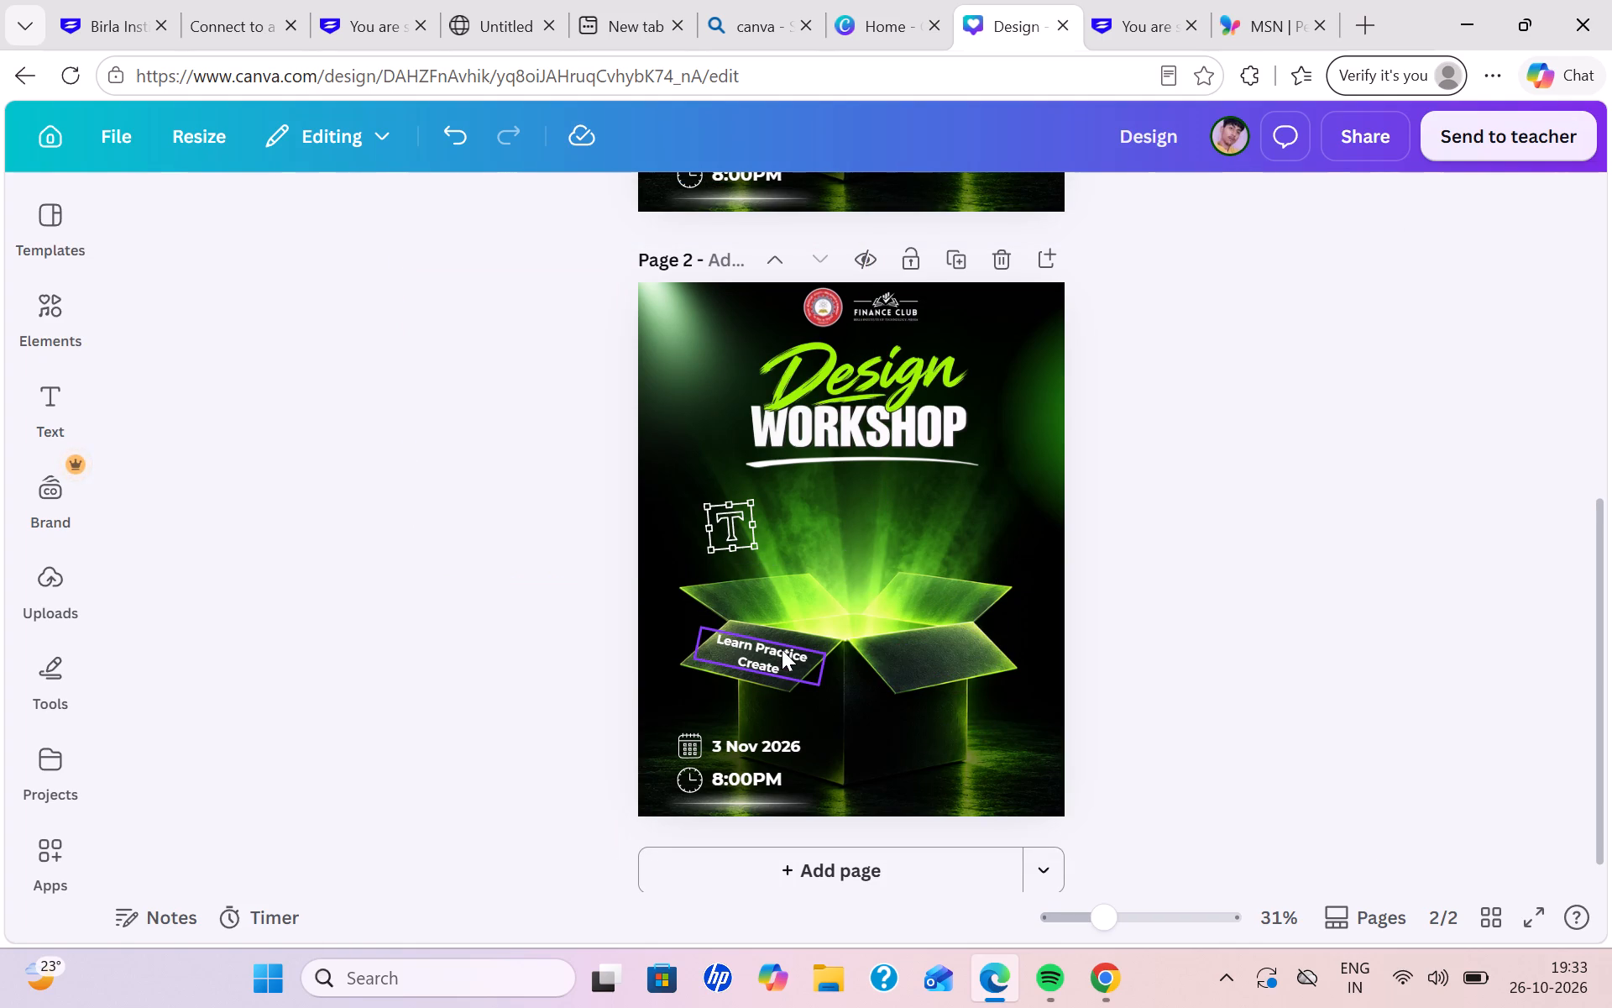
pyautogui.click(782, 649)
pyautogui.click(806, 557)
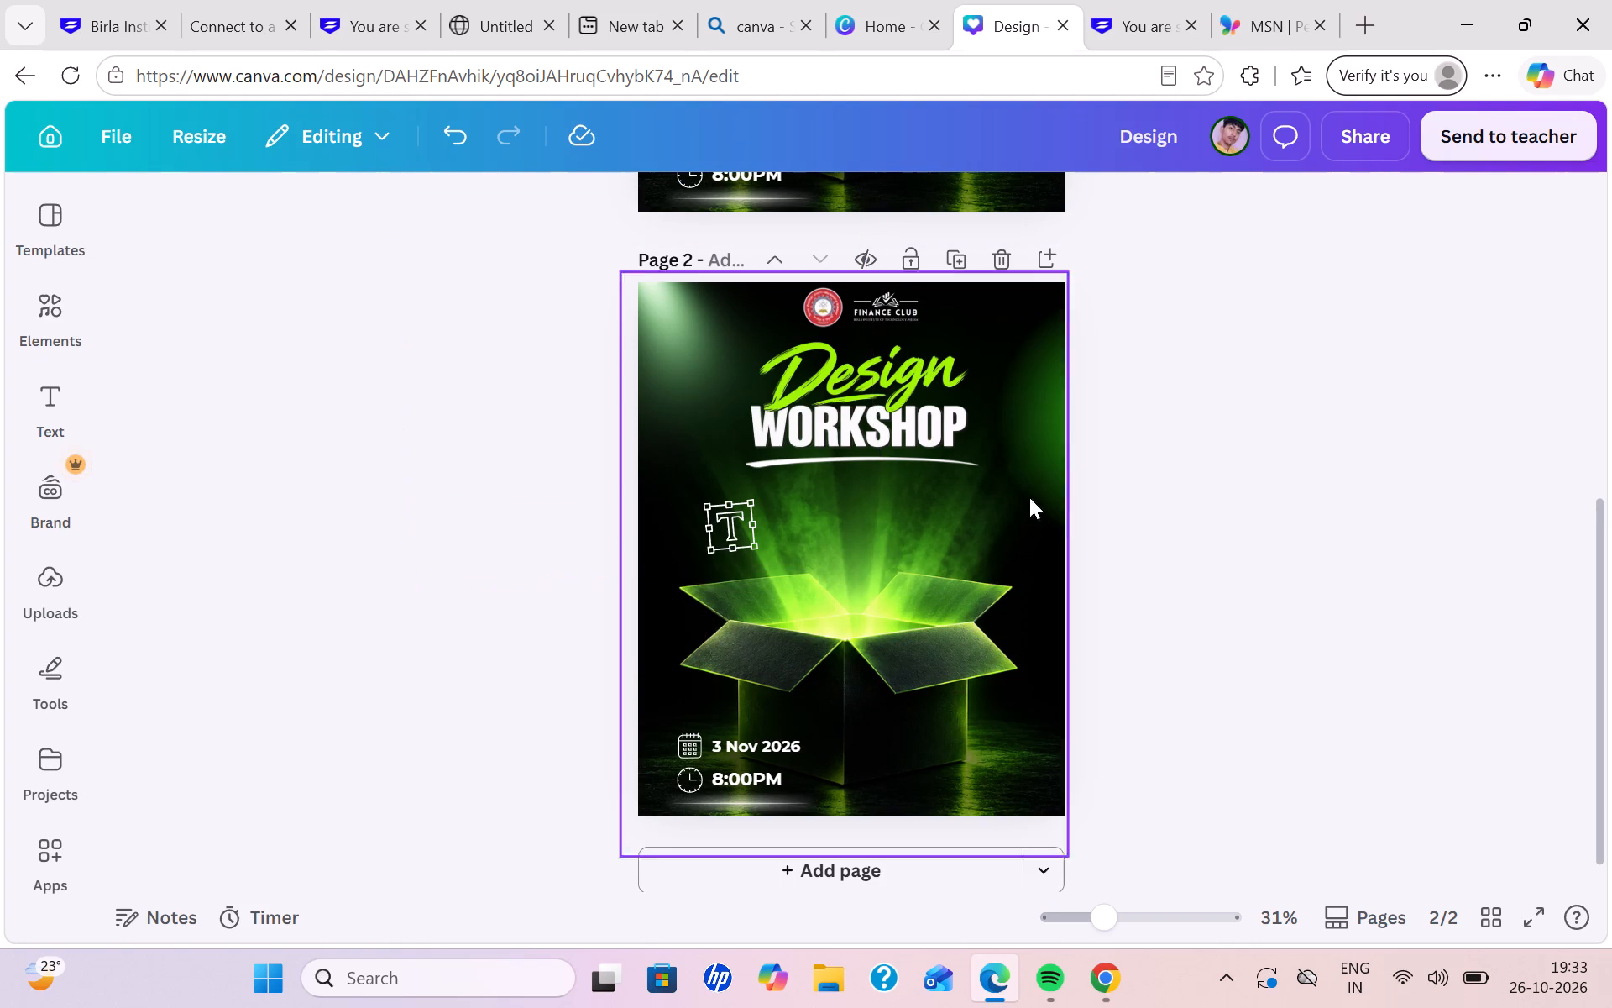
# Delete the glowing green open-box background image from page 2.
pyautogui.click(964, 536)
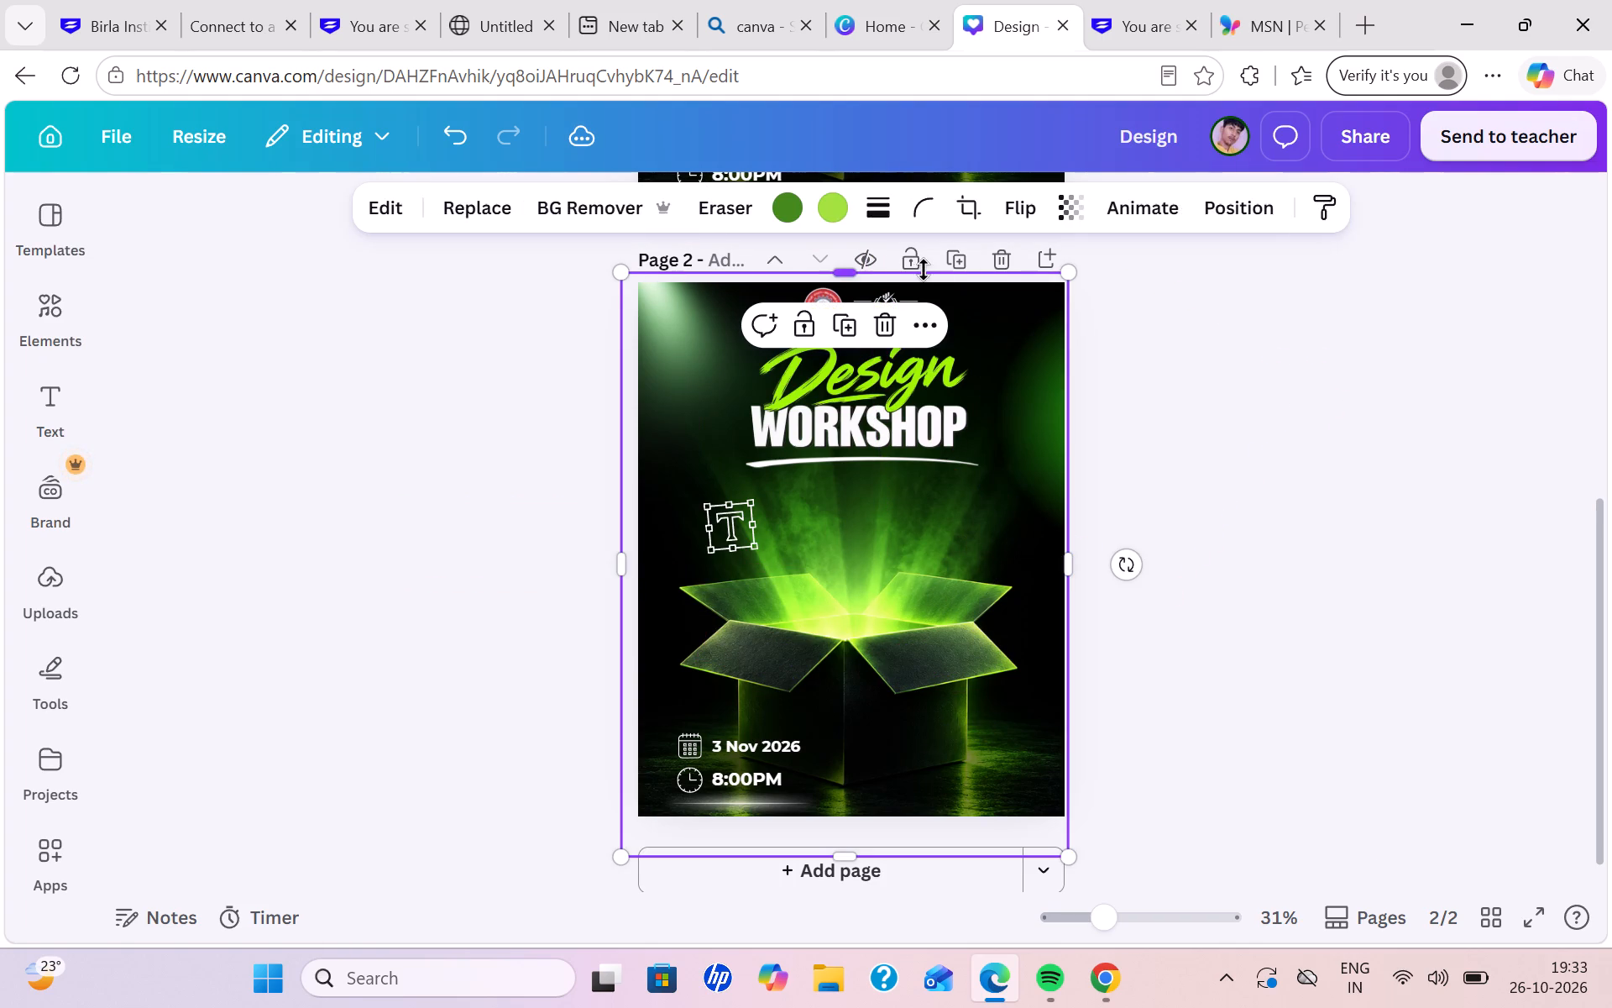
pyautogui.click(886, 318)
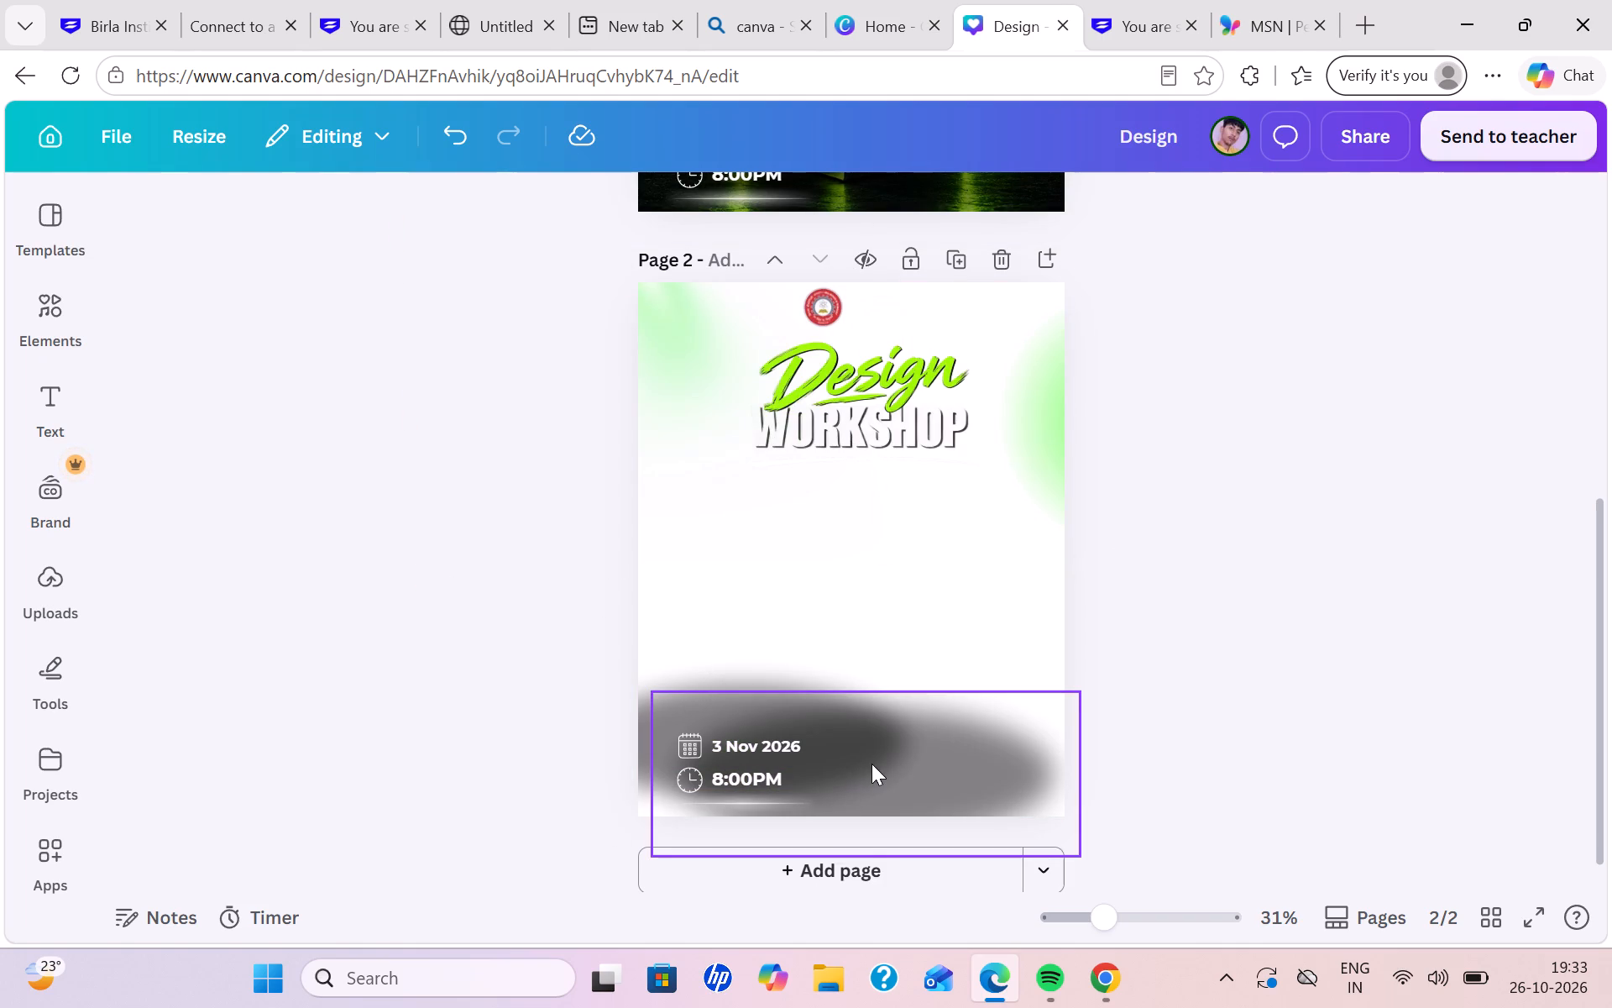
# Delete the lower-right blurred black shadow and both green glows near the upper part of page 2.
pyautogui.moveTo(871, 764); pyautogui.dragTo(903, 761)
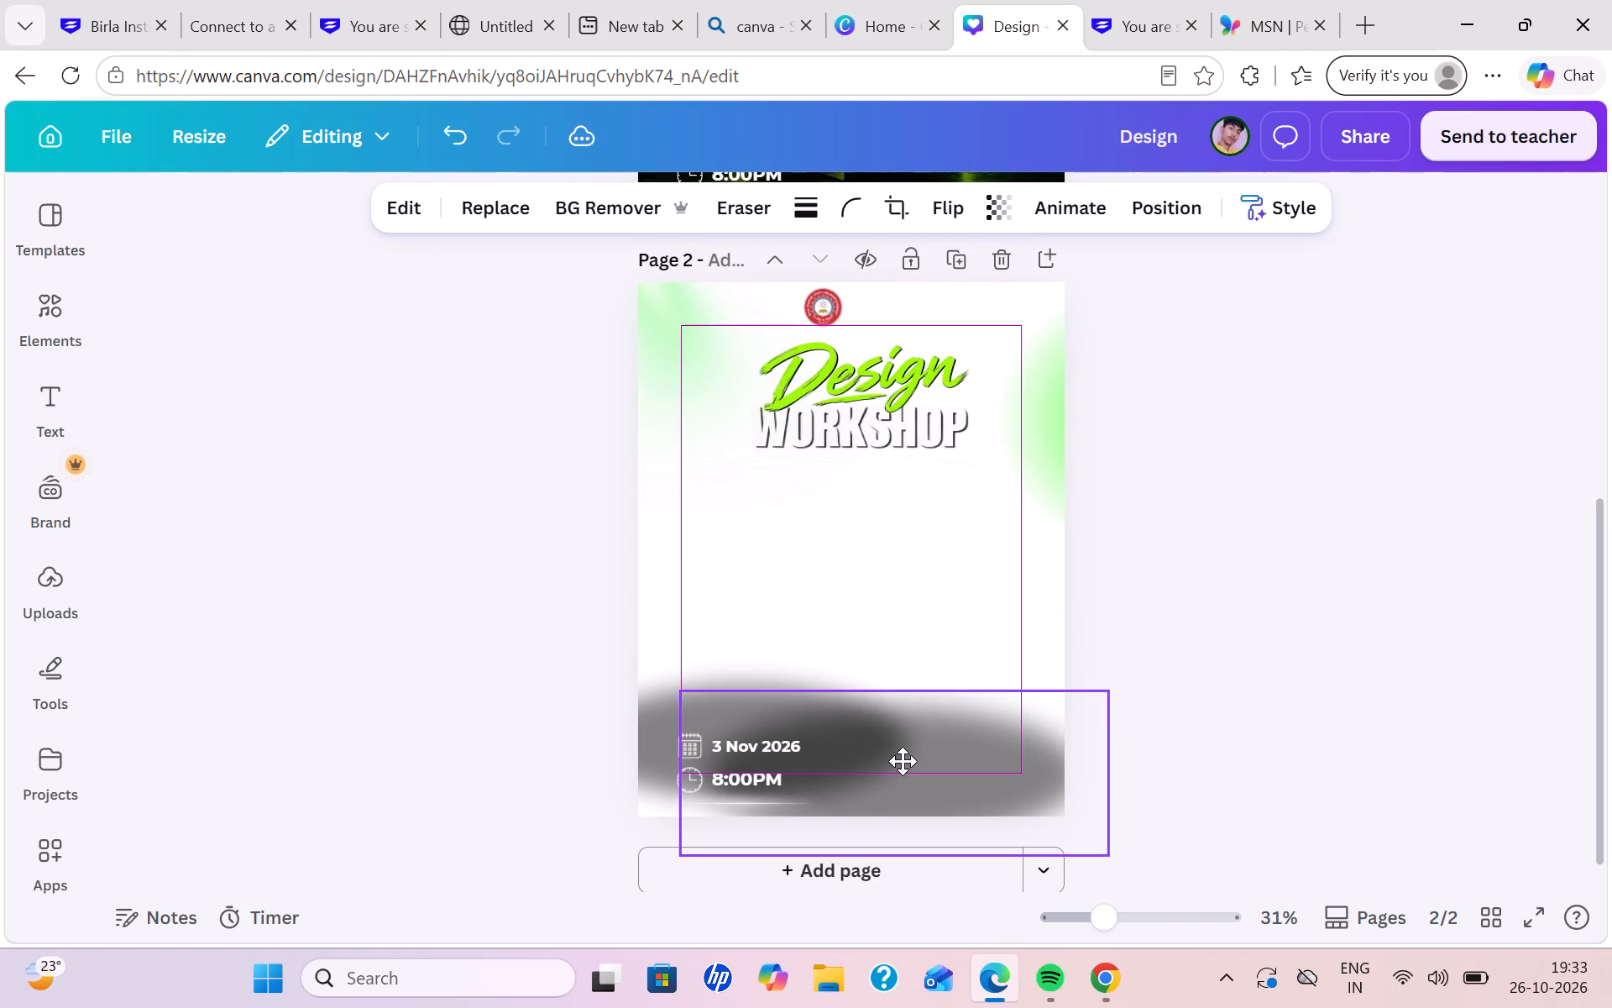
pyautogui.moveTo(903, 761); pyautogui.dragTo(905, 711)
pyautogui.click(936, 584)
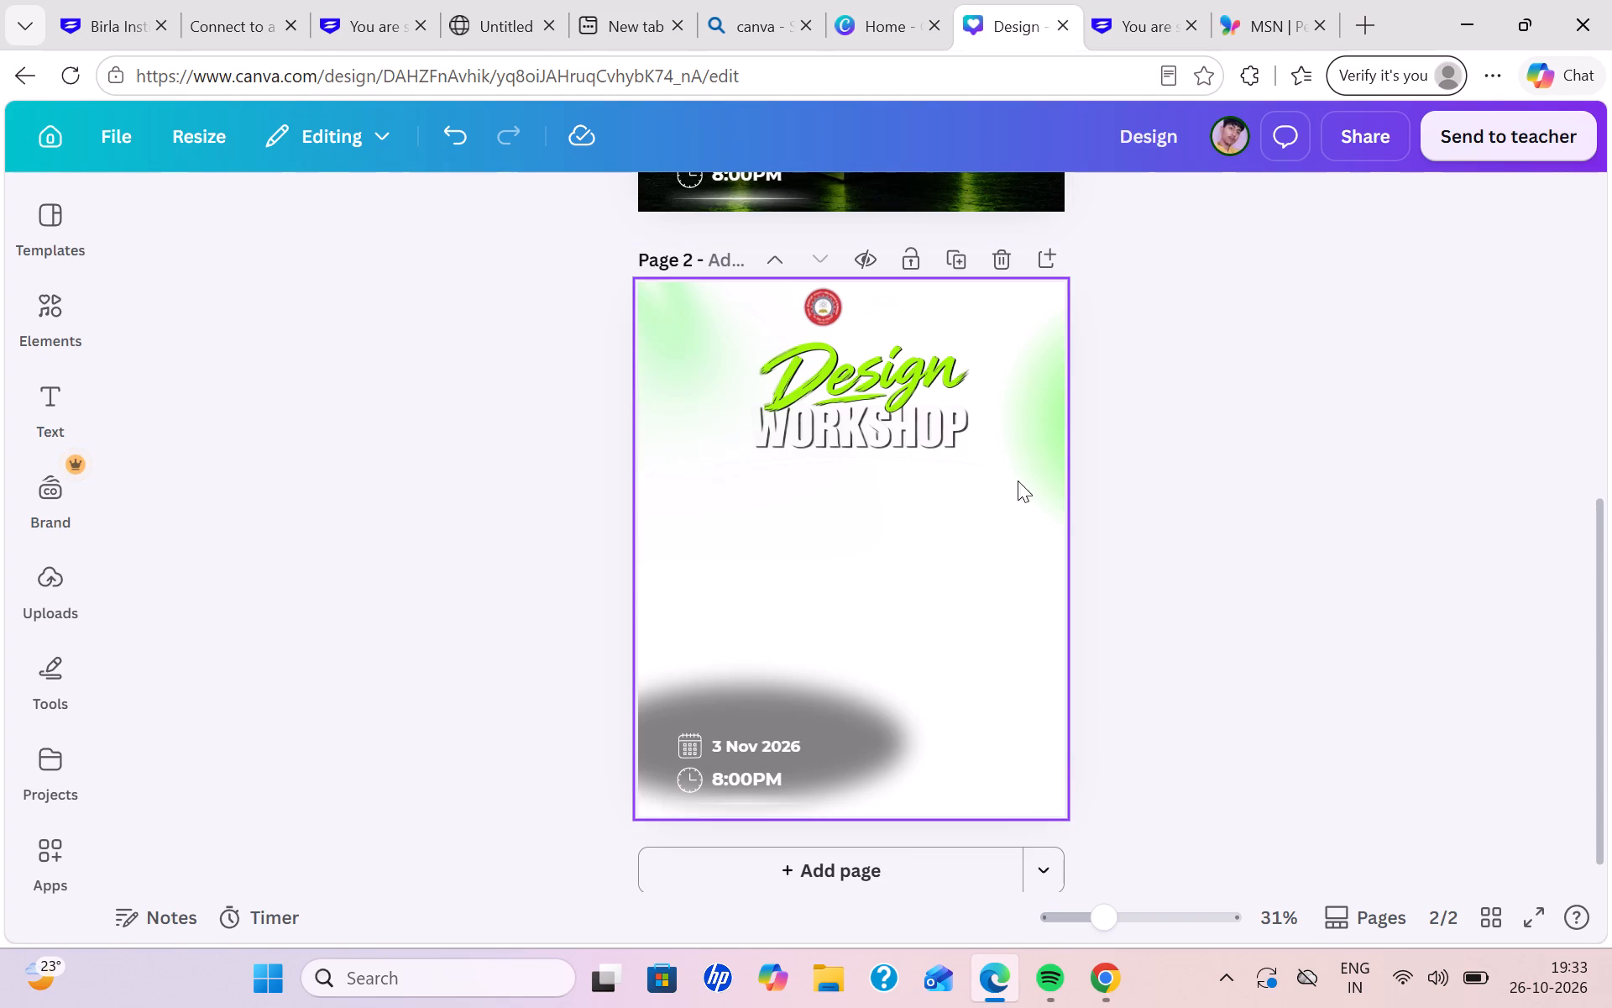
pyautogui.click(1031, 445)
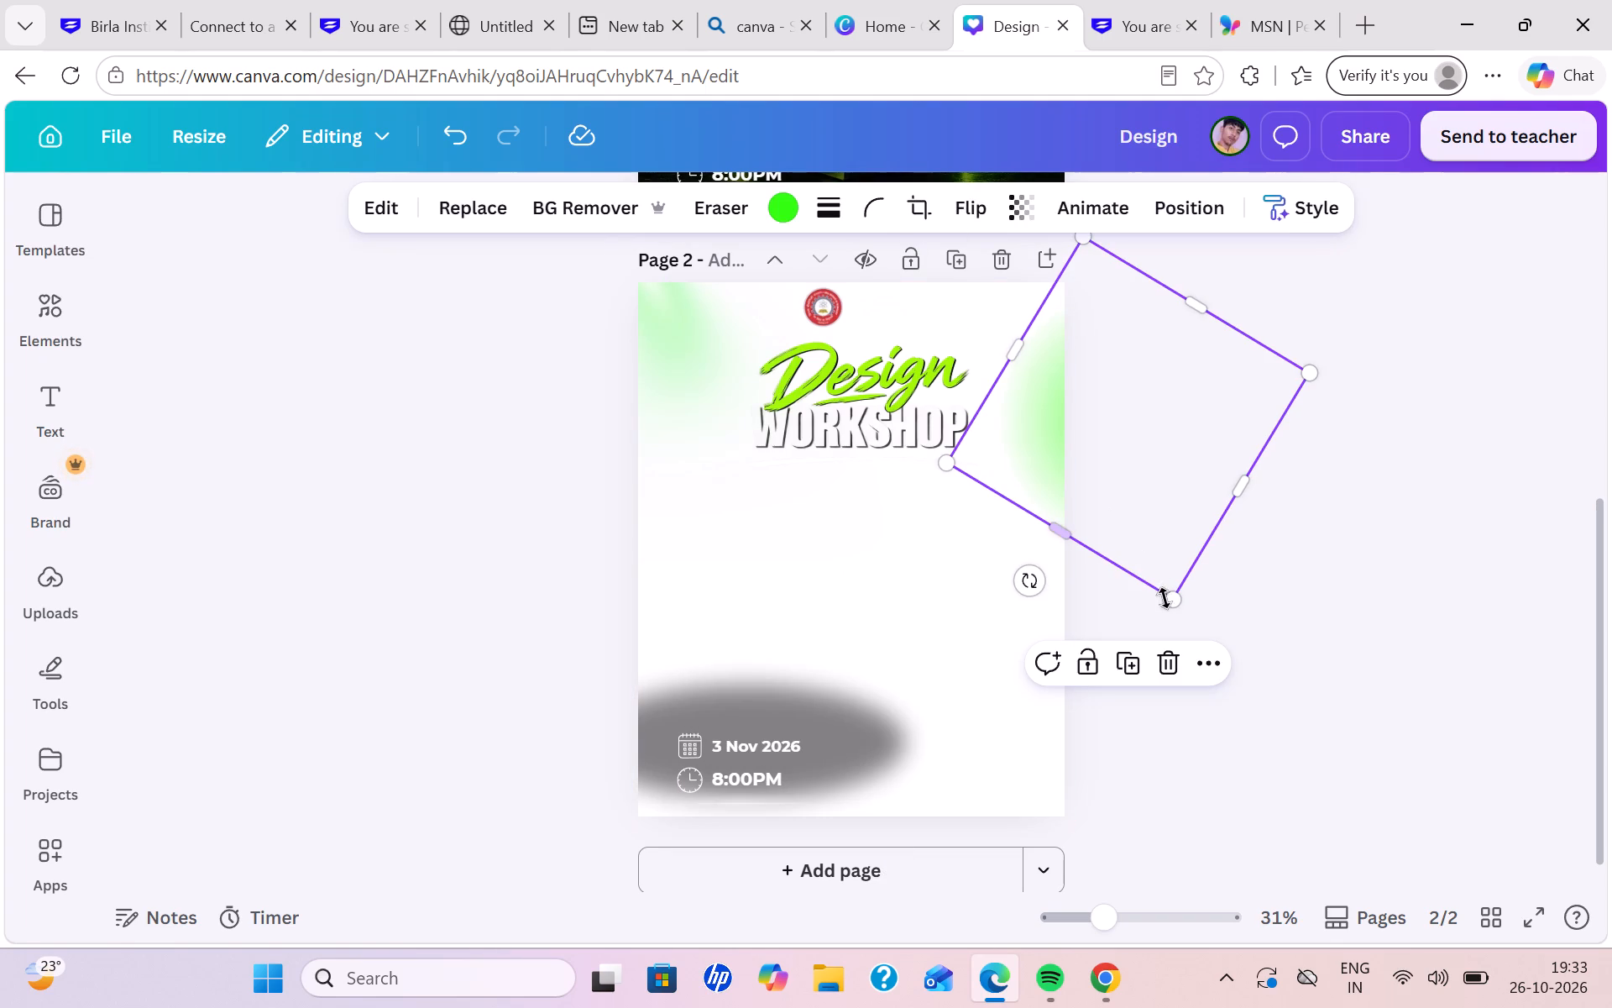
pyautogui.click(1158, 665)
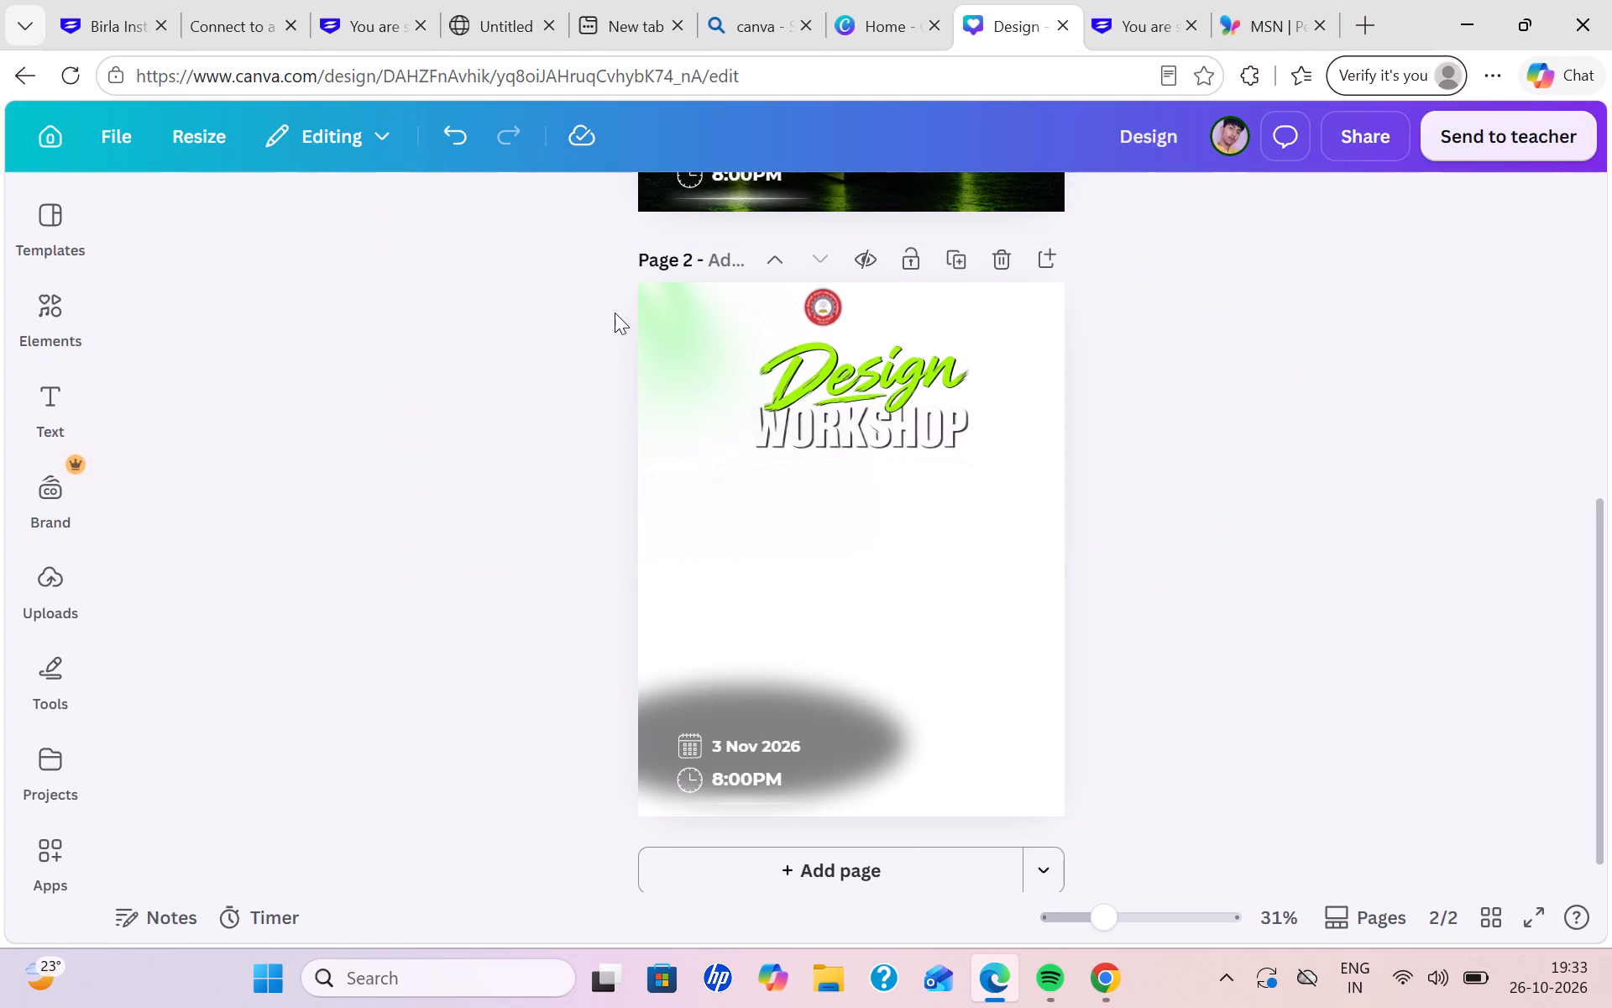
pyautogui.click(656, 327)
pyautogui.click(674, 623)
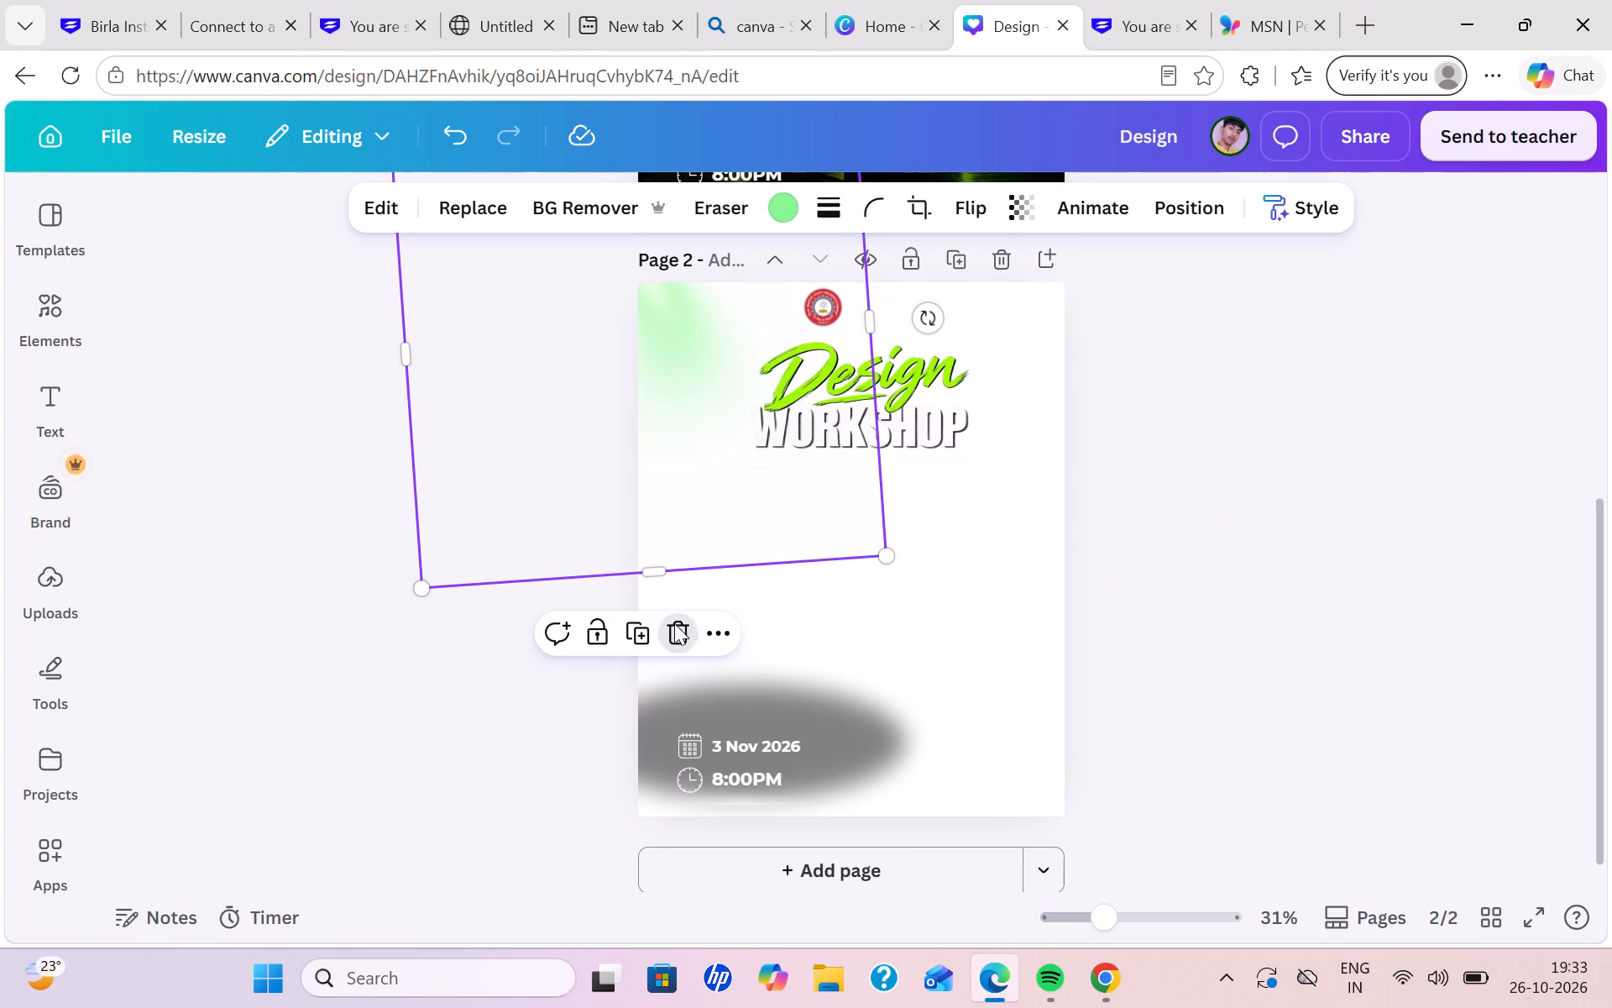
# Delete the "3 Nov 2026" and "8:00PM" texts together with their calendar and clock icons.
pyautogui.click(749, 754)
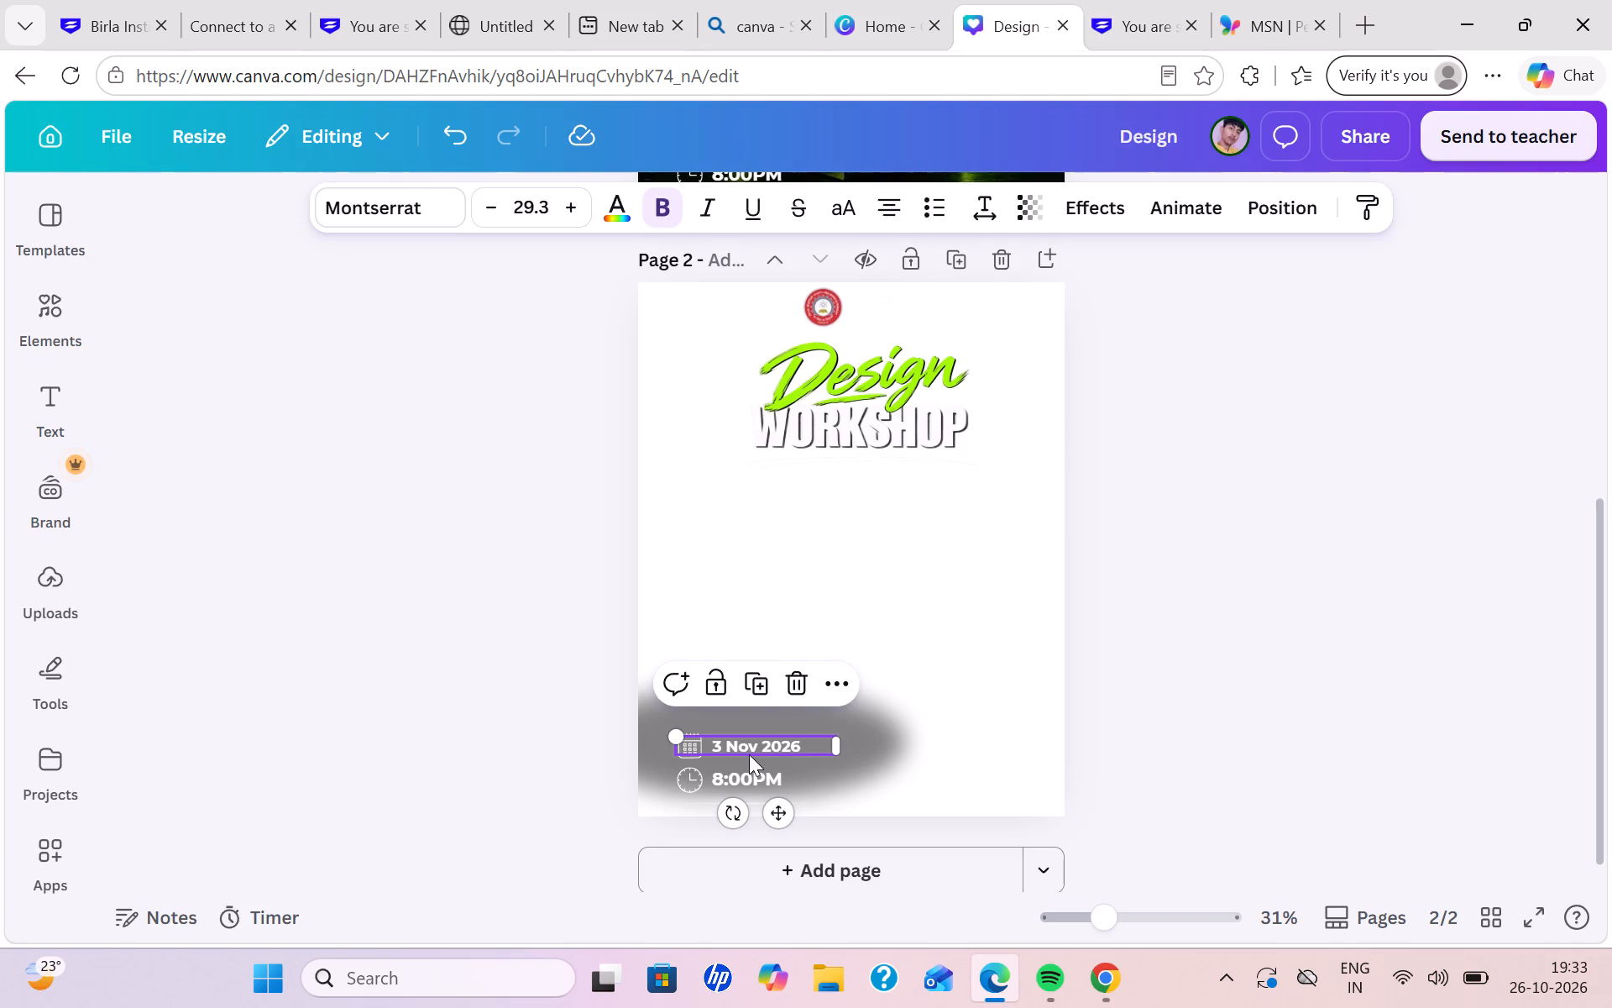
pyautogui.click(786, 691)
pyautogui.click(690, 748)
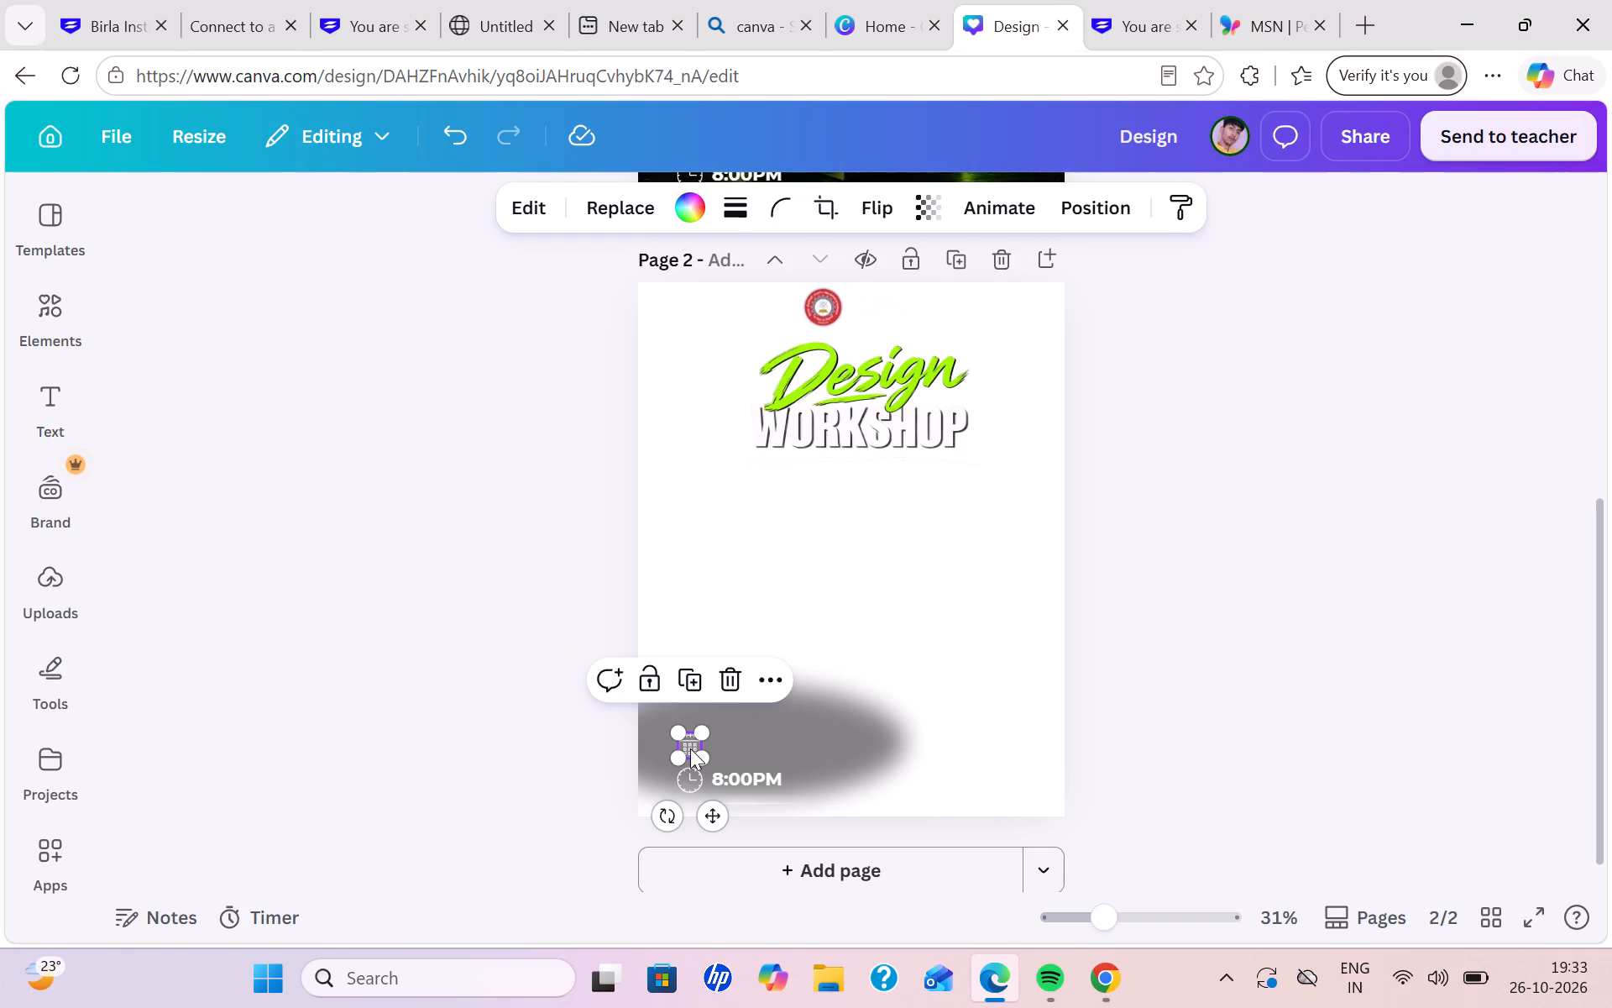
pyautogui.click(728, 687)
pyautogui.click(712, 779)
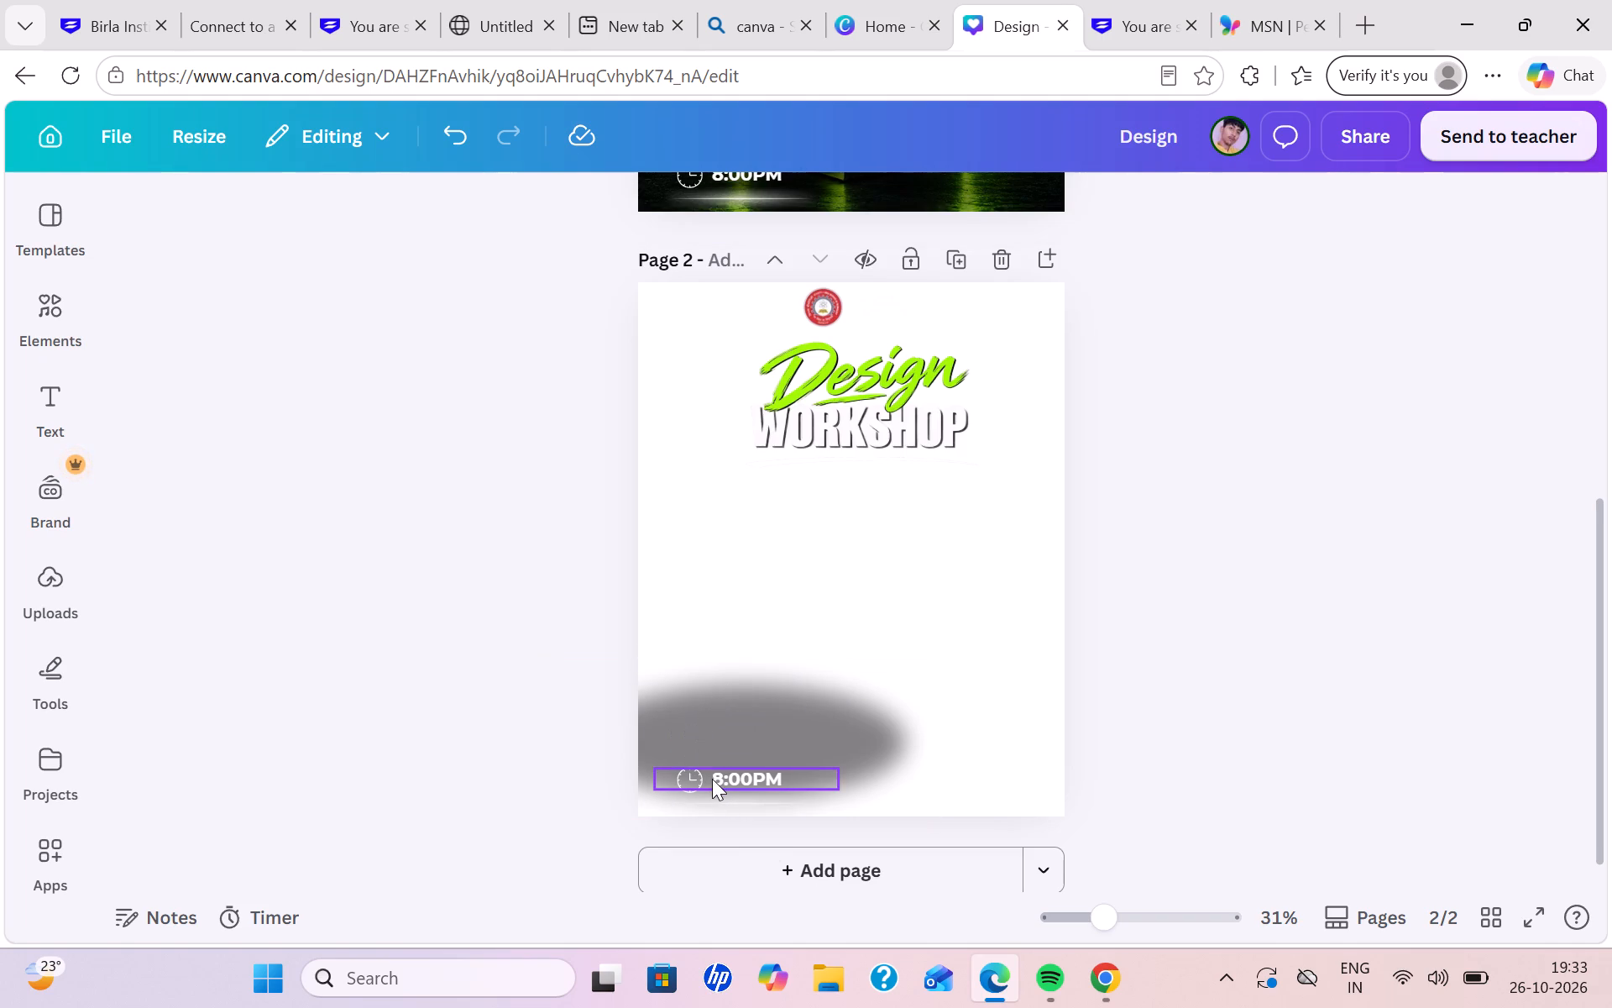
pyautogui.click(772, 717)
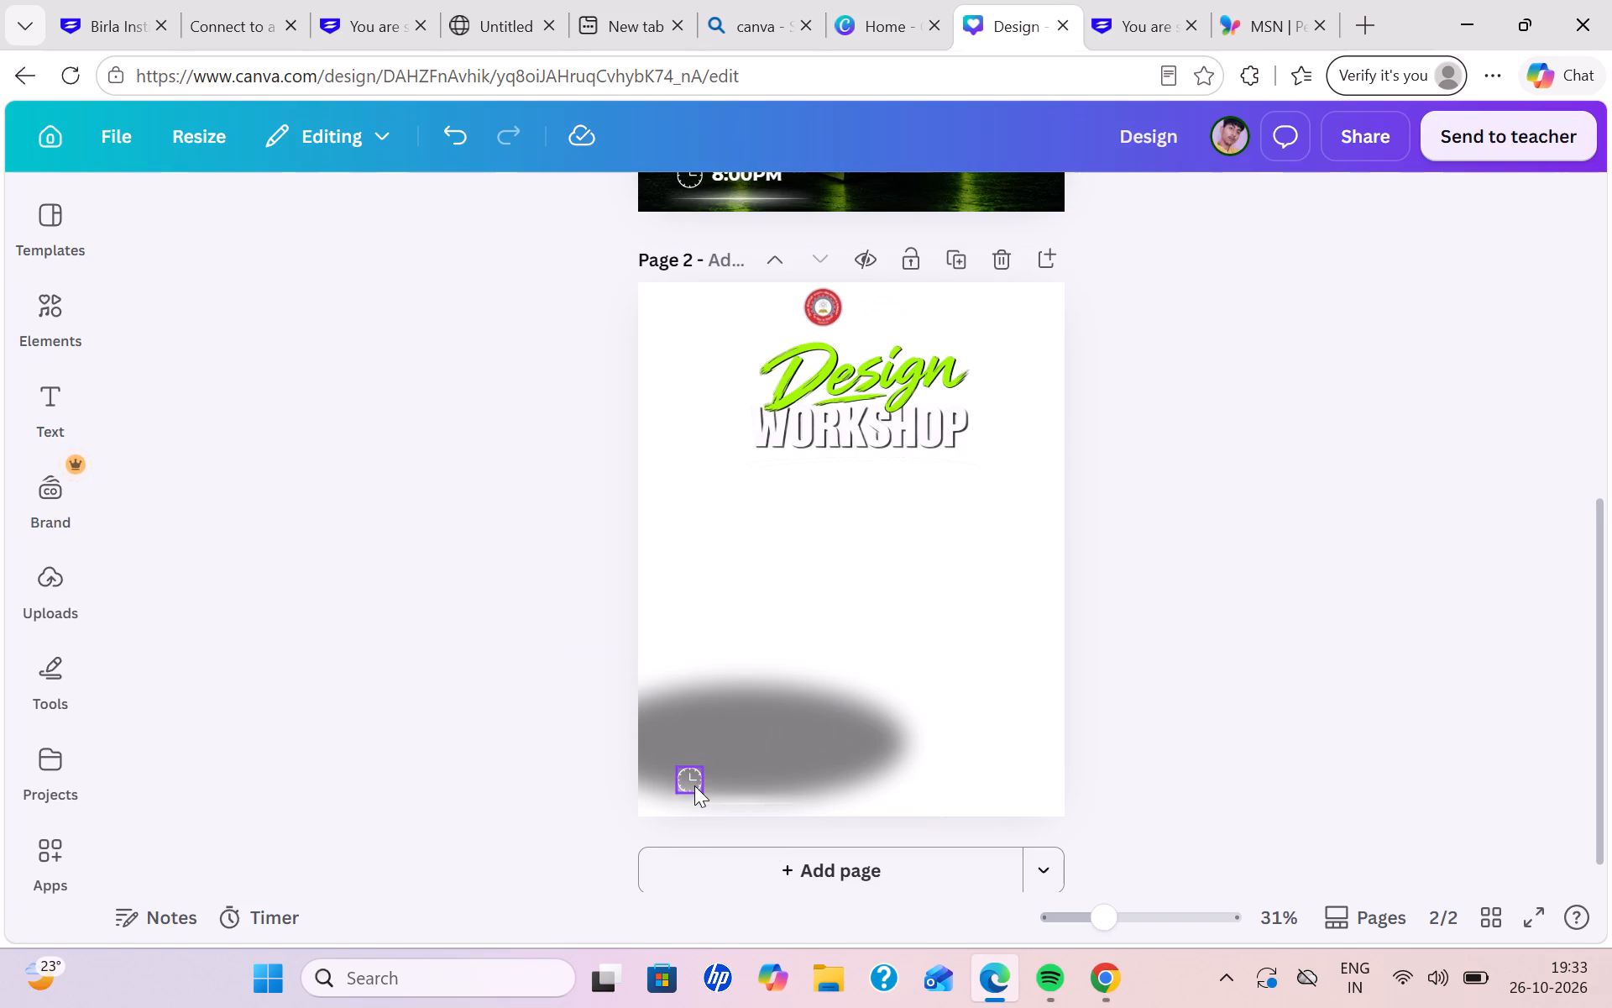
pyautogui.click(694, 785)
pyautogui.click(736, 714)
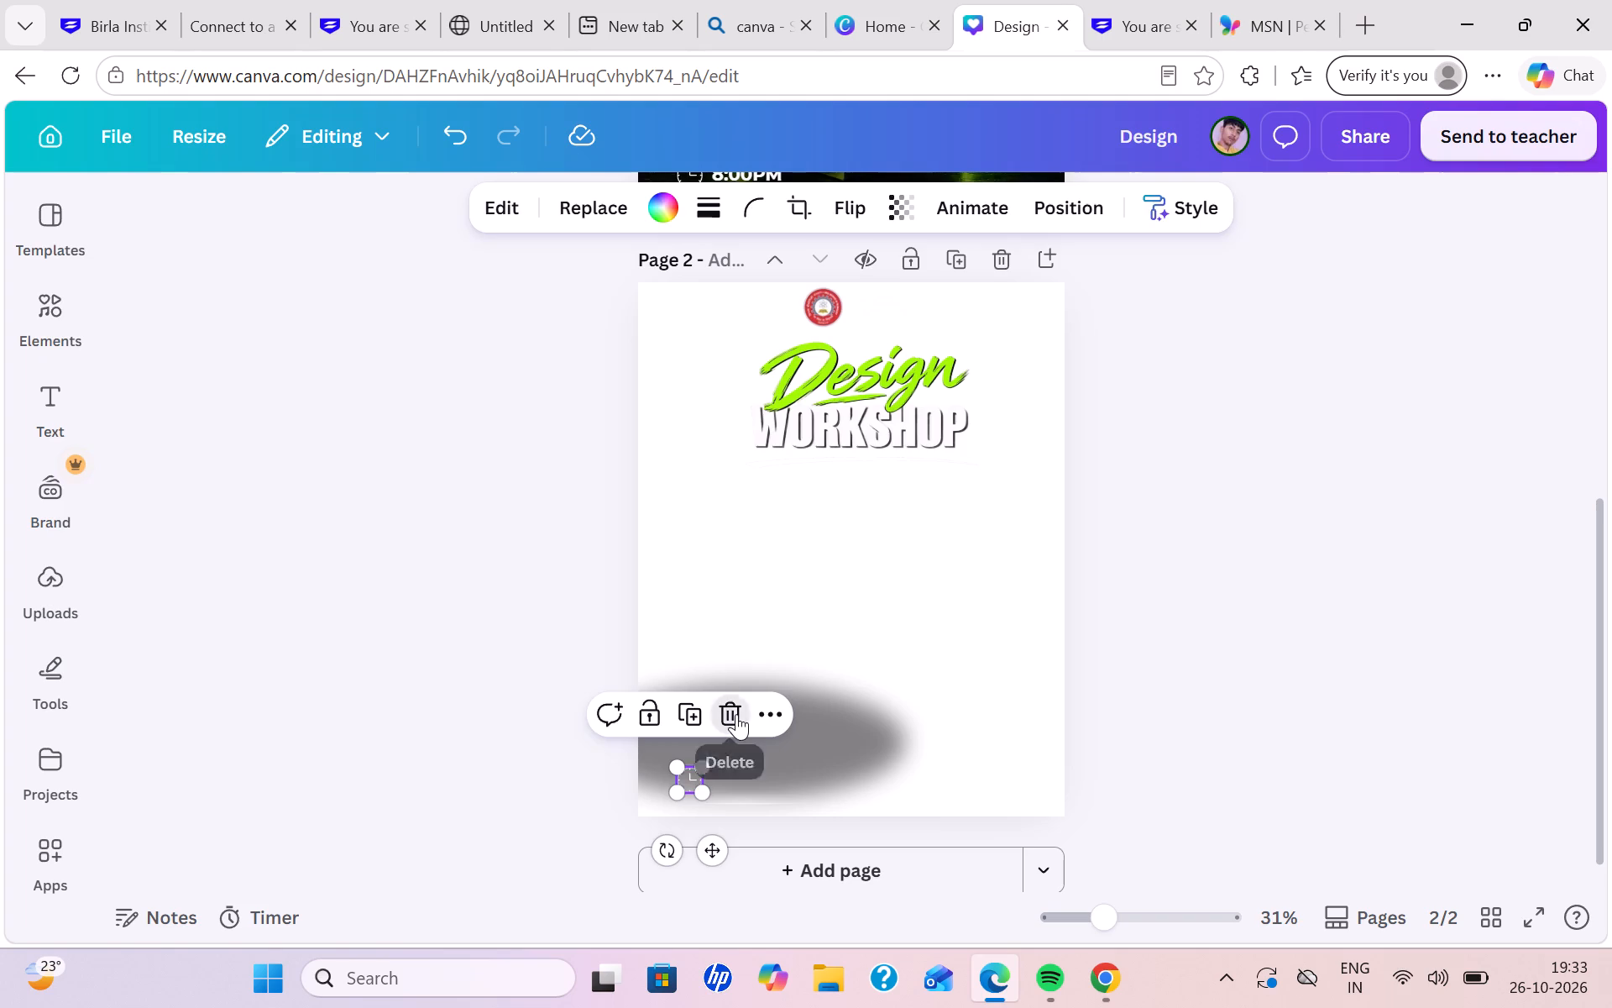
# Delete the remaining blurred black shadow at the lower left of page 2.
pyautogui.click(750, 722)
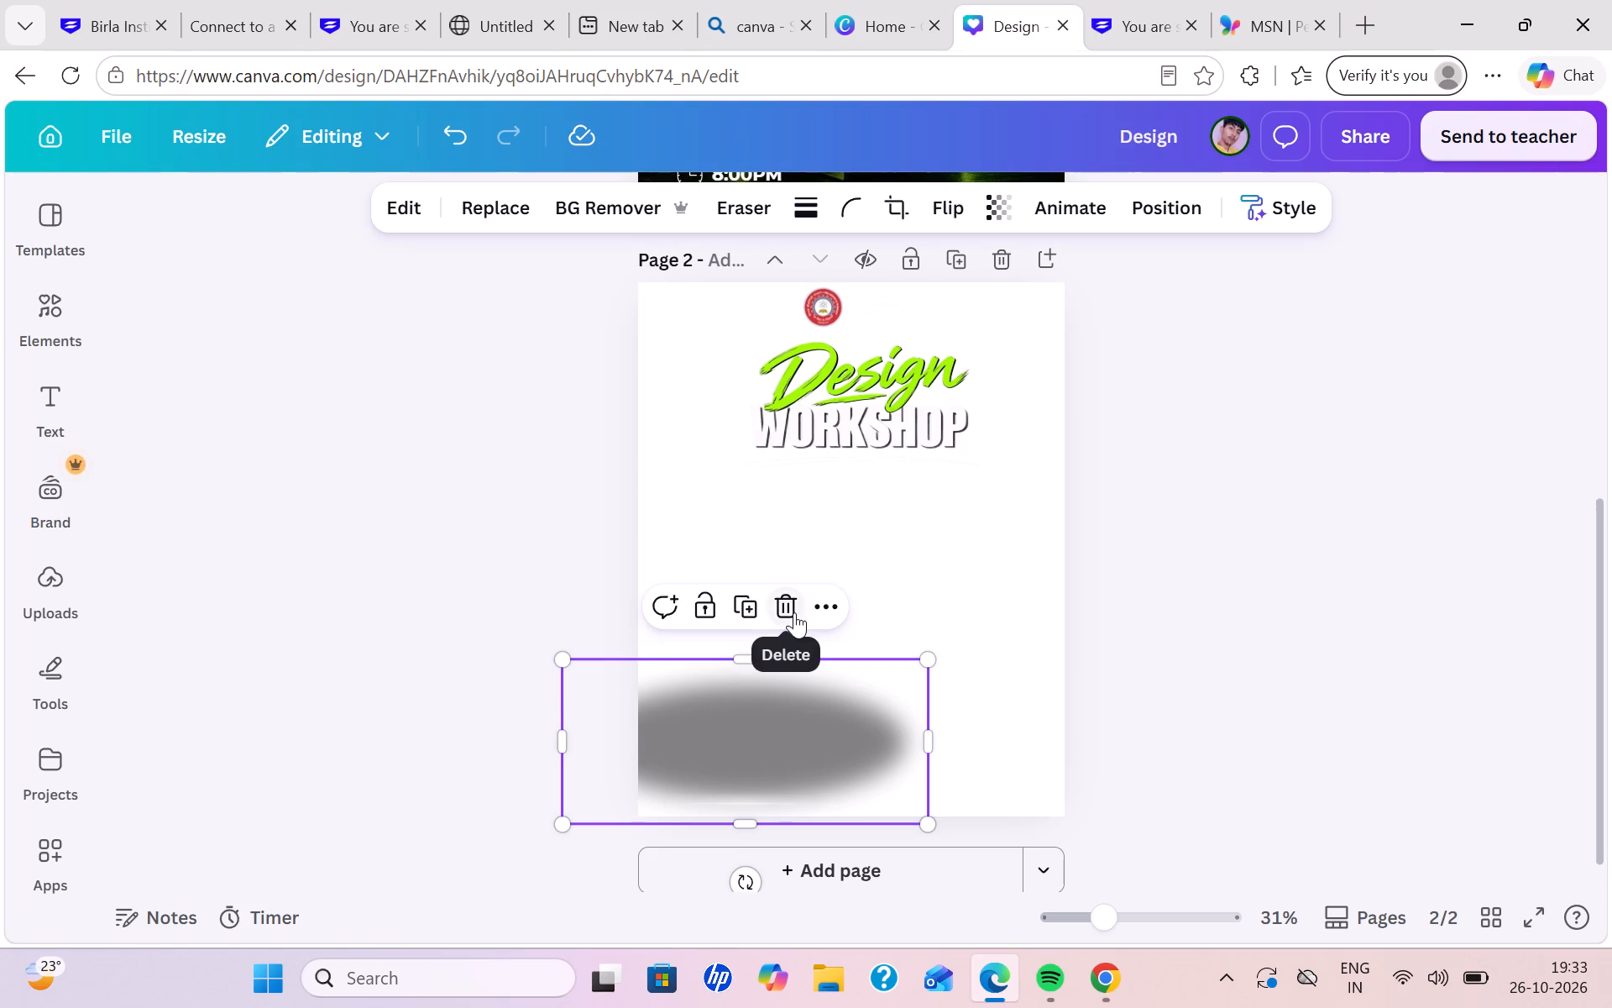
pyautogui.click(791, 612)
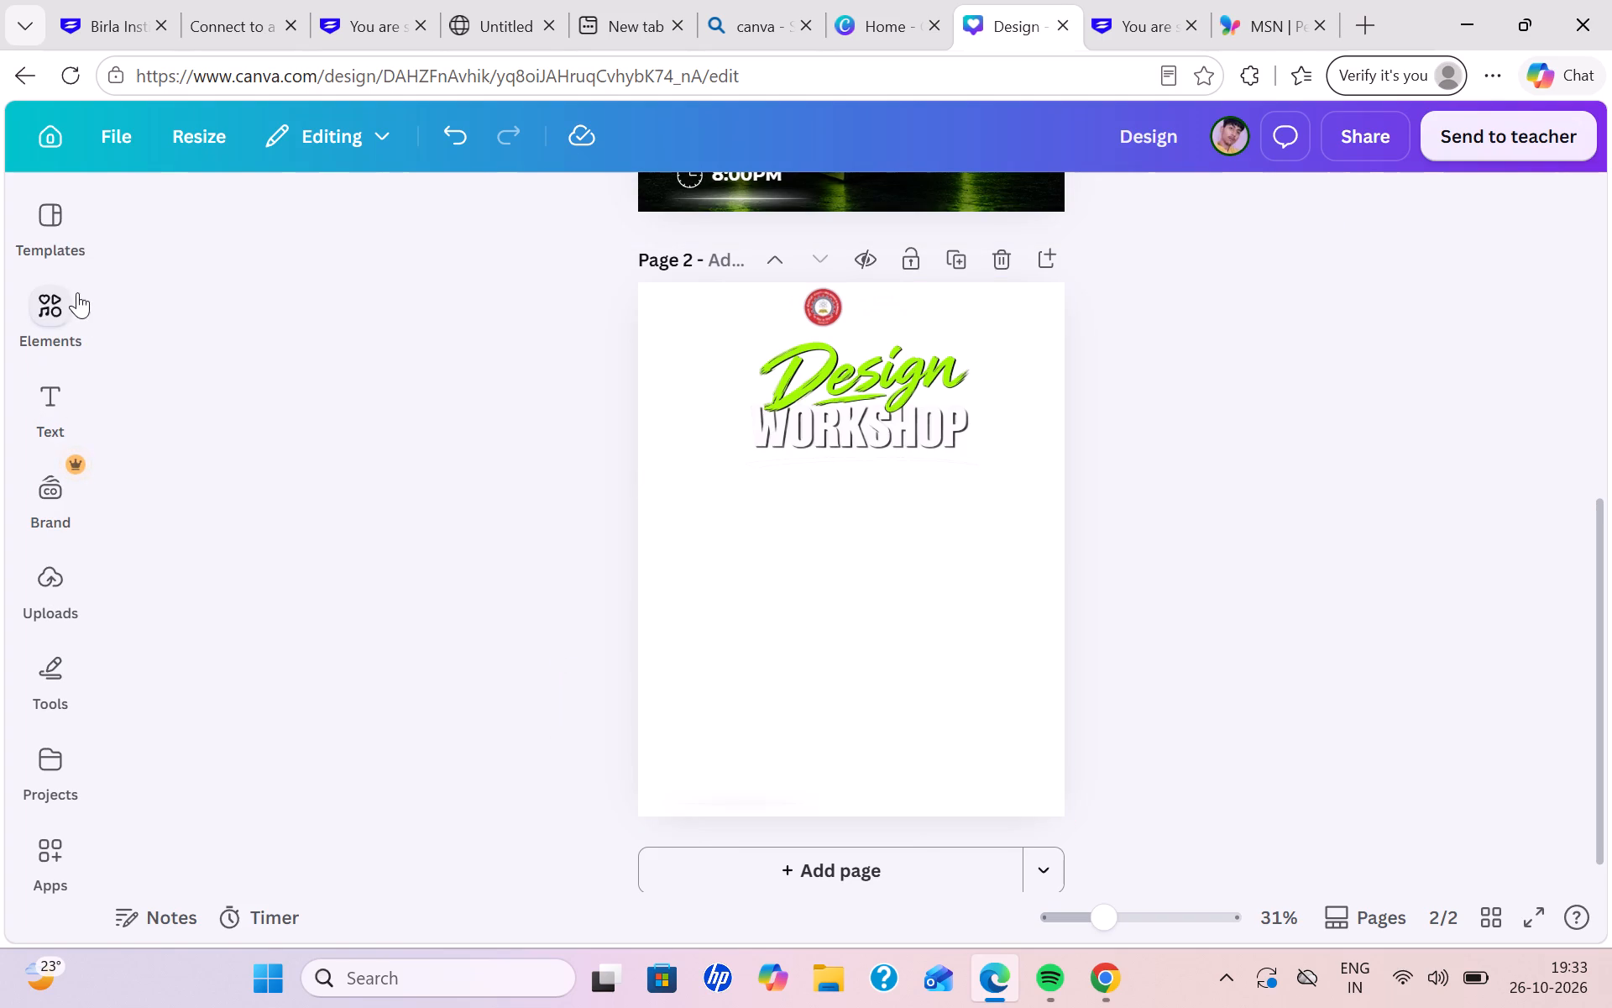
# Search the graphics elements for "black bg glow" and add the black-and-white gradient sphere to page 2.
pyautogui.click(50, 311)
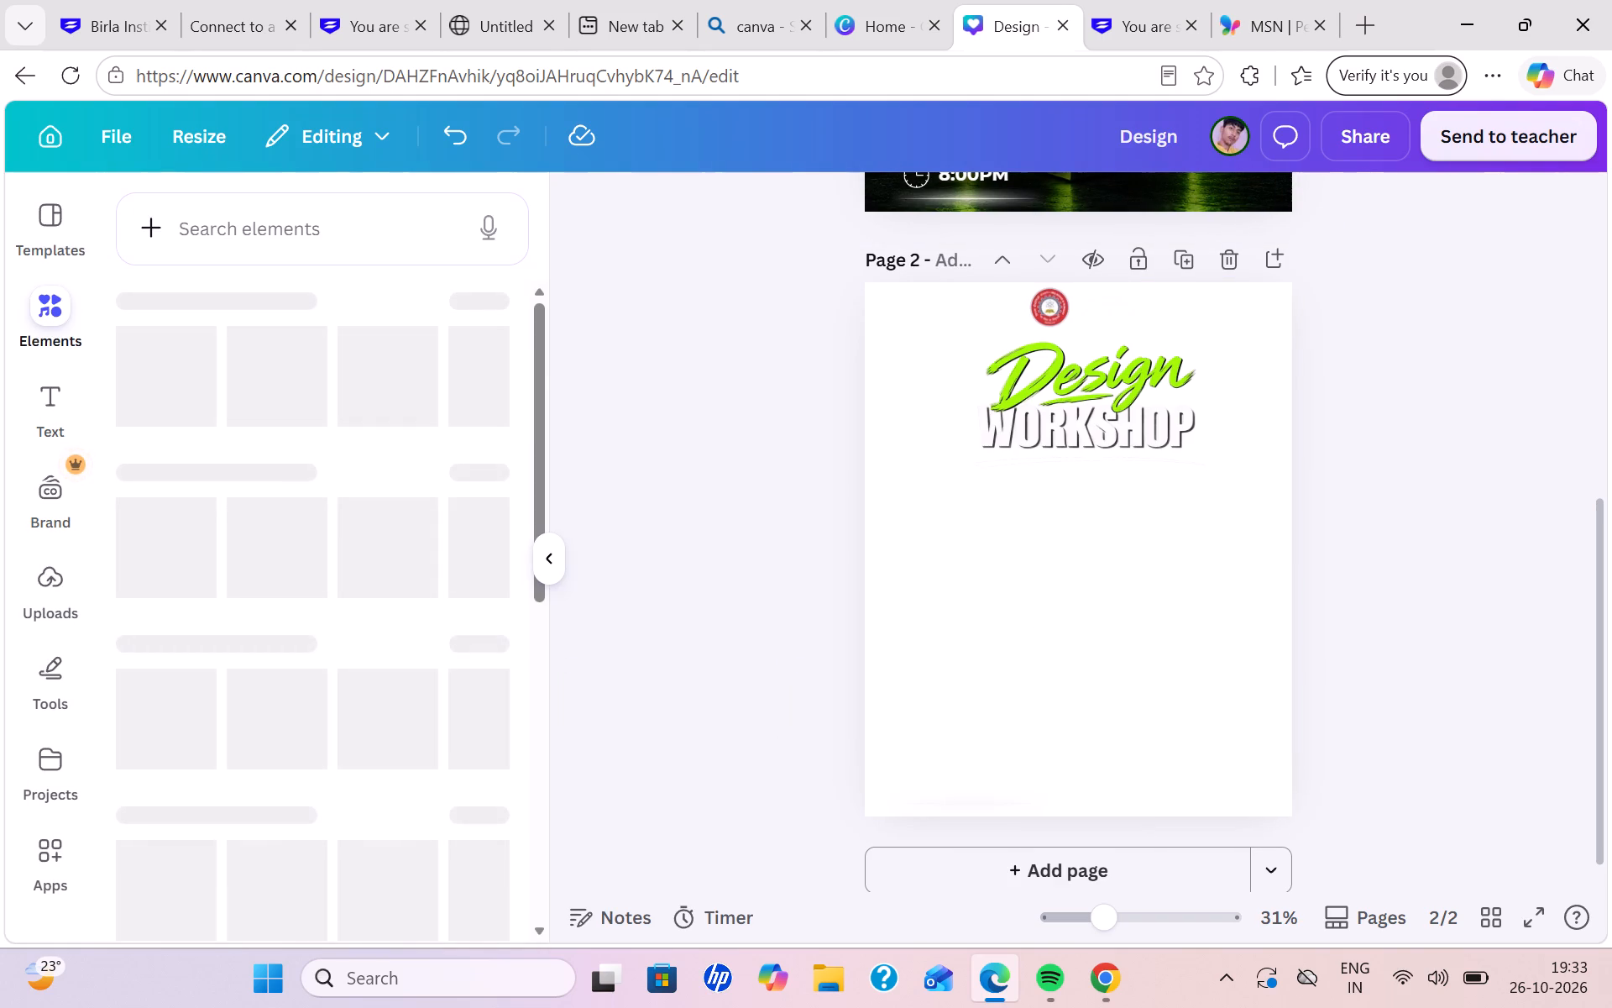
pyautogui.click(243, 230)
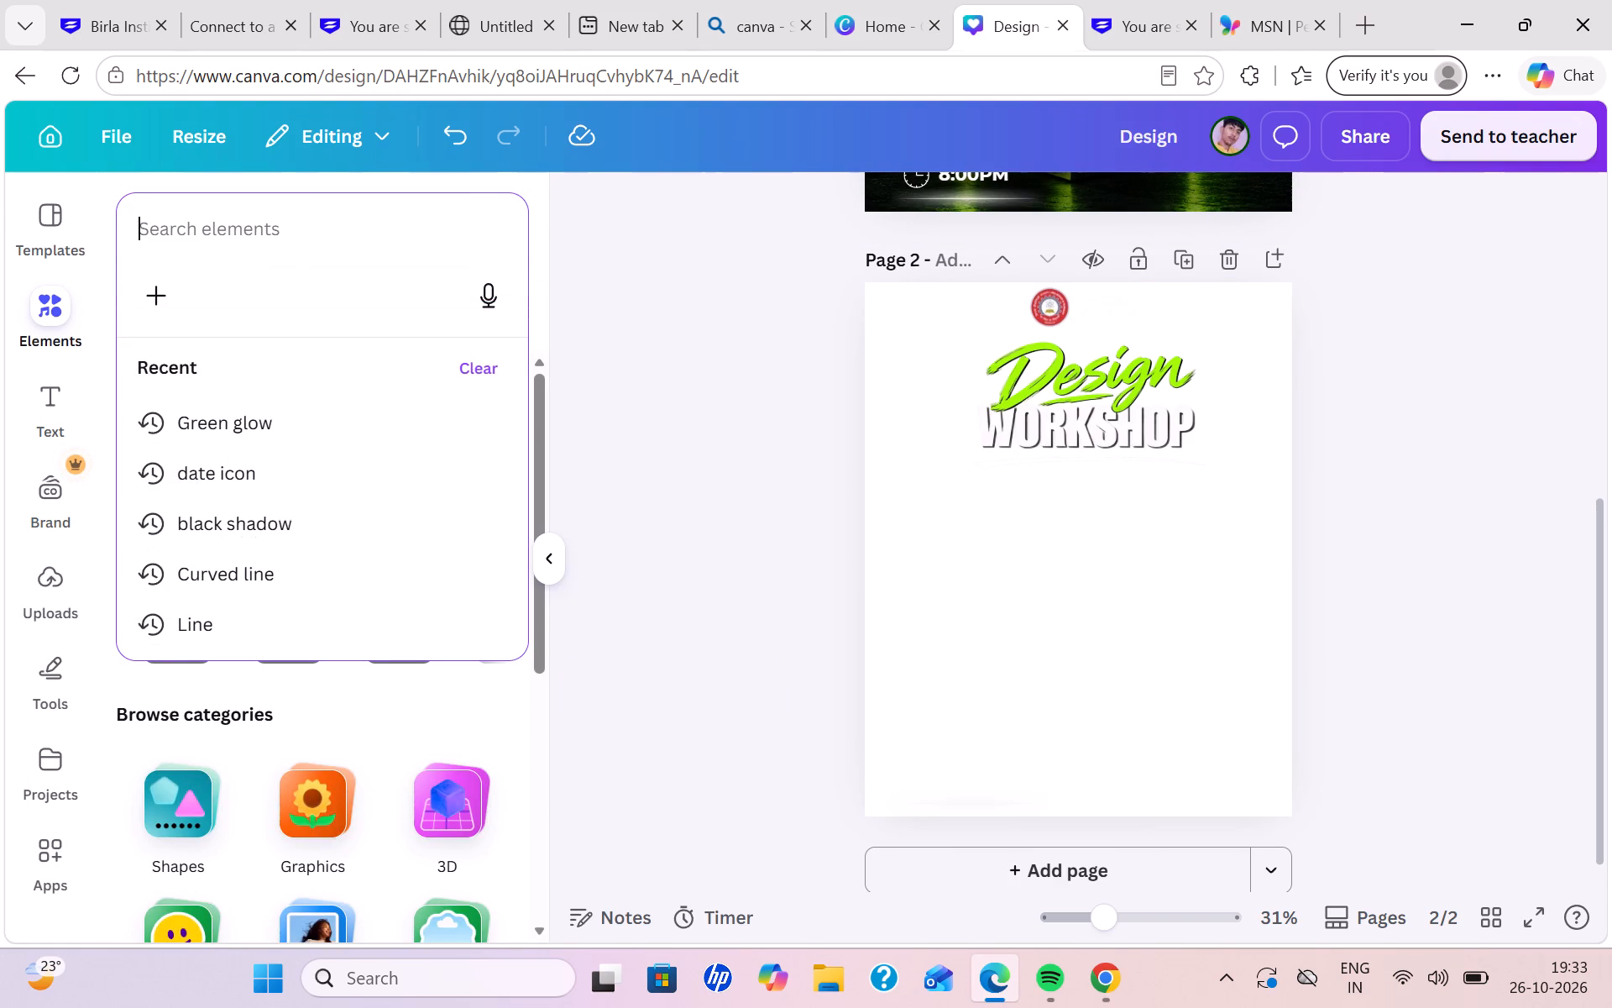
pyautogui.write('bla')
pyautogui.write('ck bg')
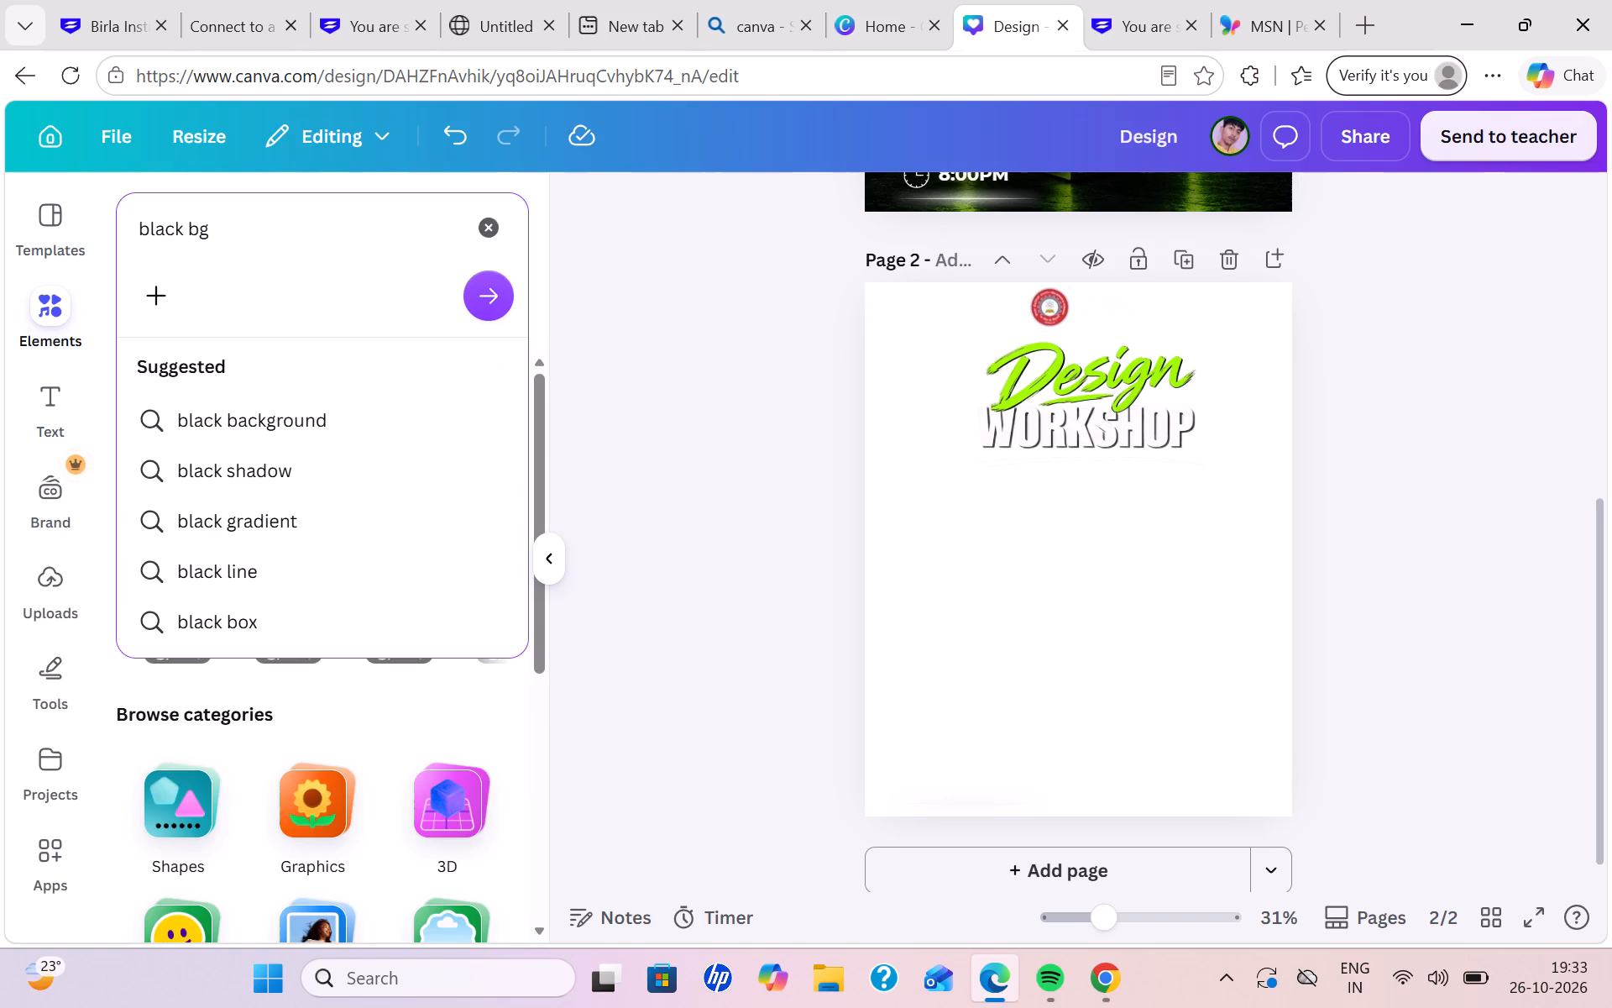
pyautogui.press('space')
pyautogui.write('glow')
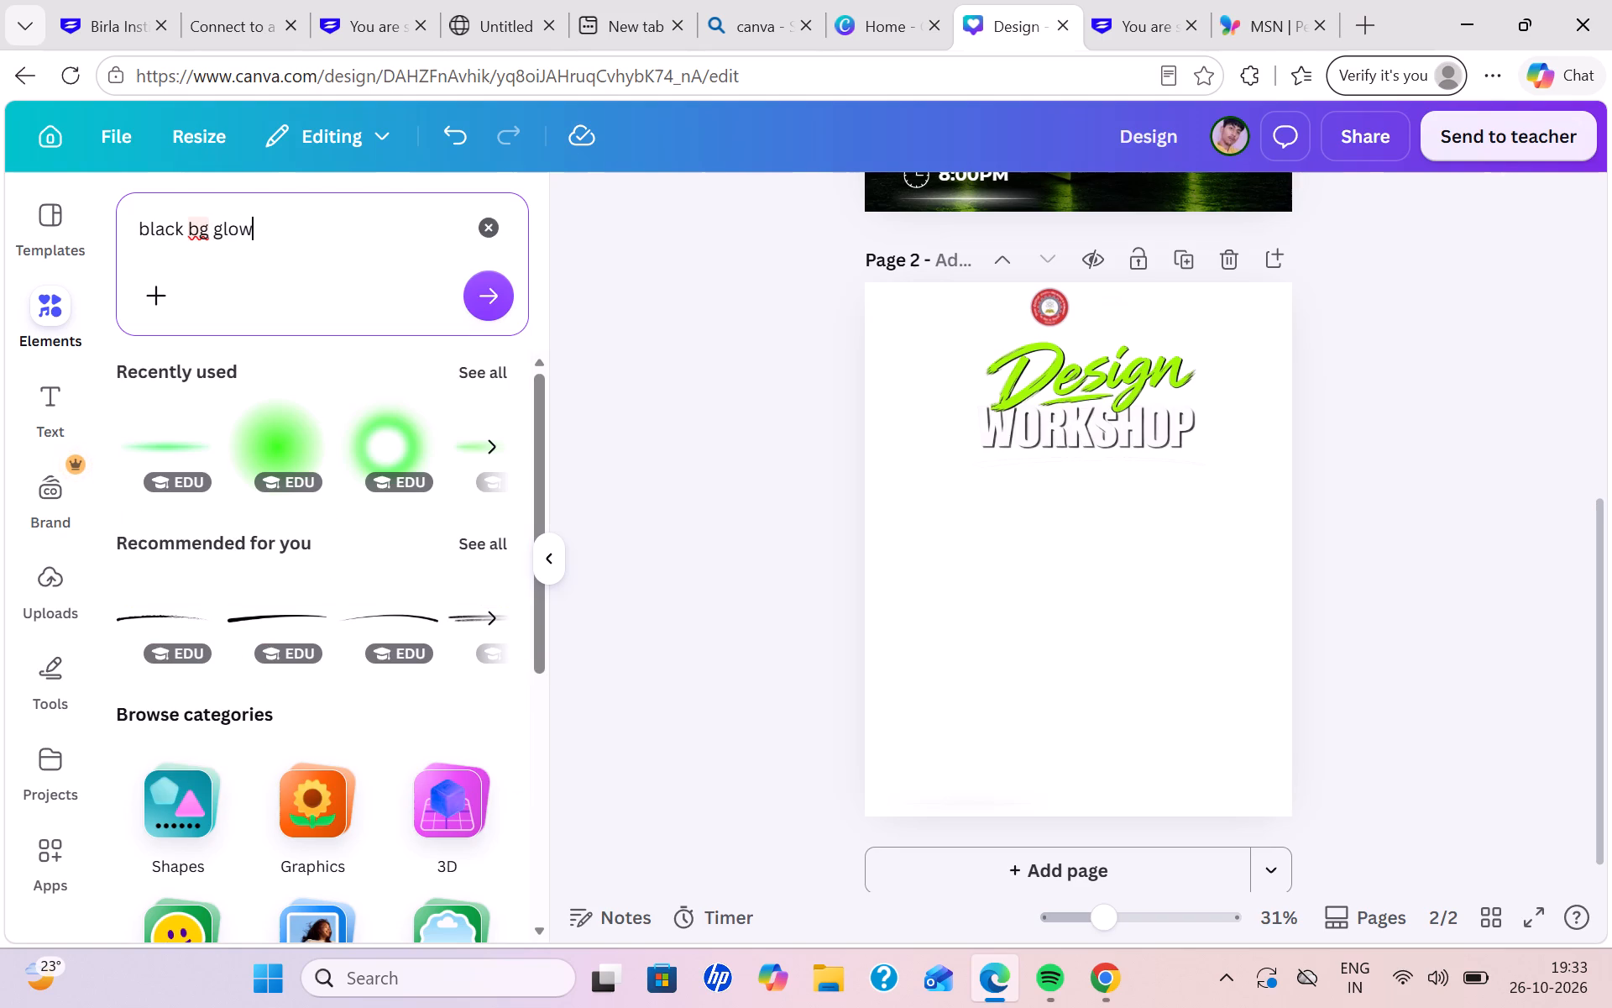
pyautogui.press('Return')
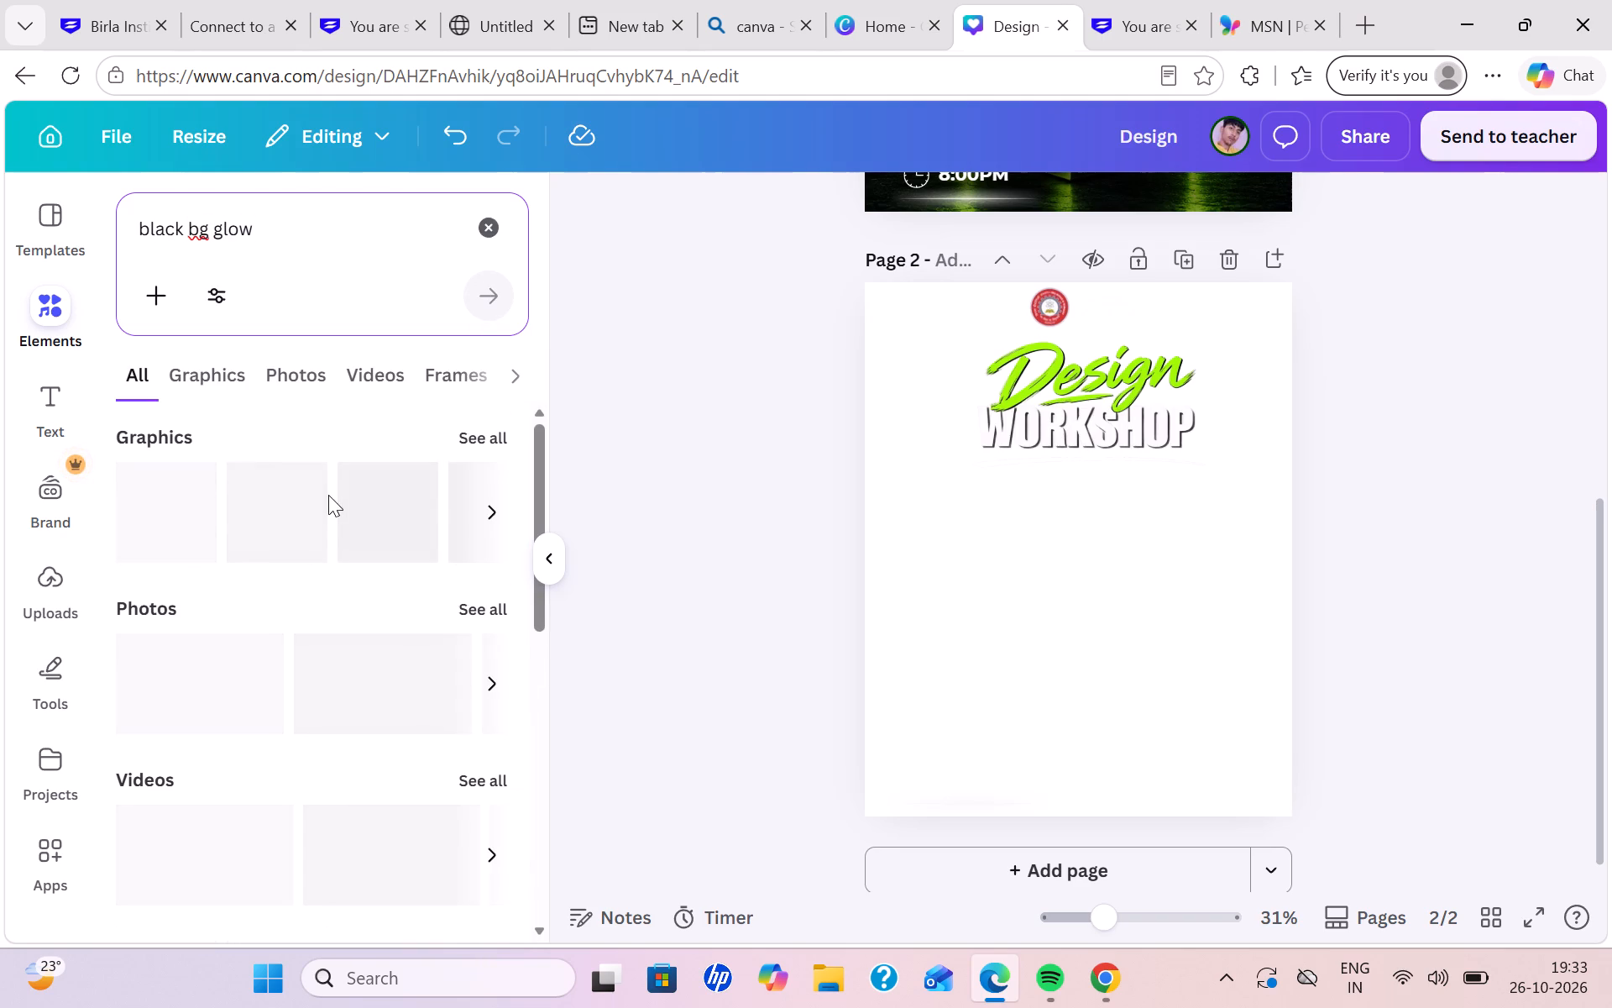
pyautogui.click(473, 438)
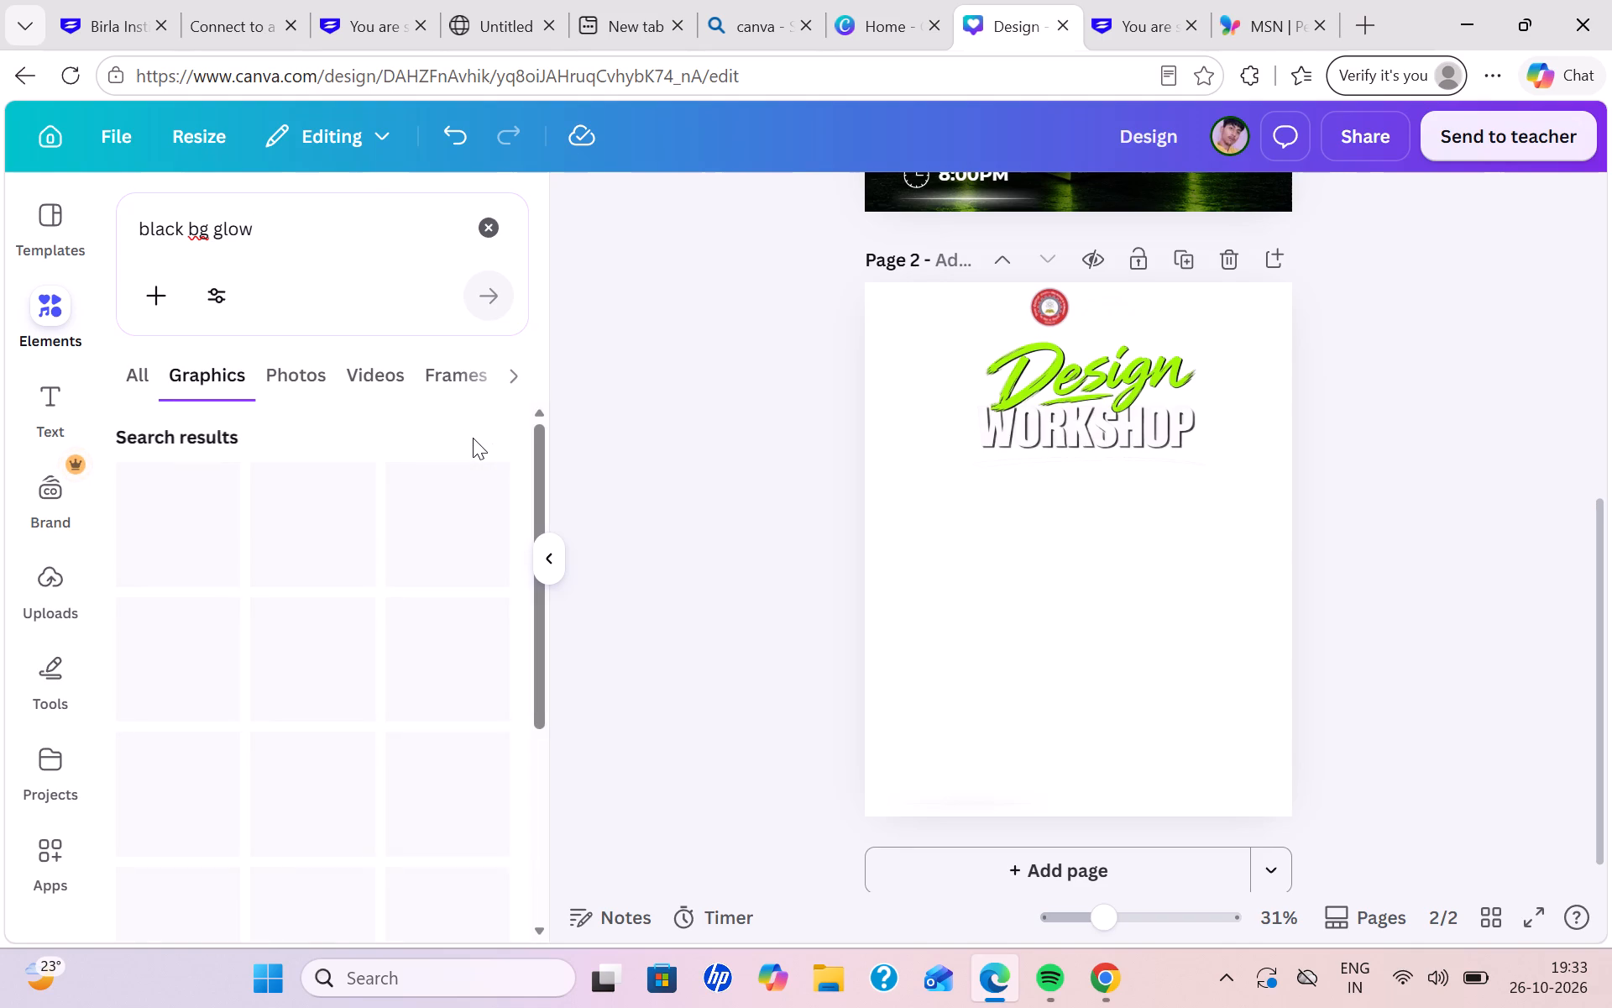
pyautogui.scroll(-1, 418, 609)
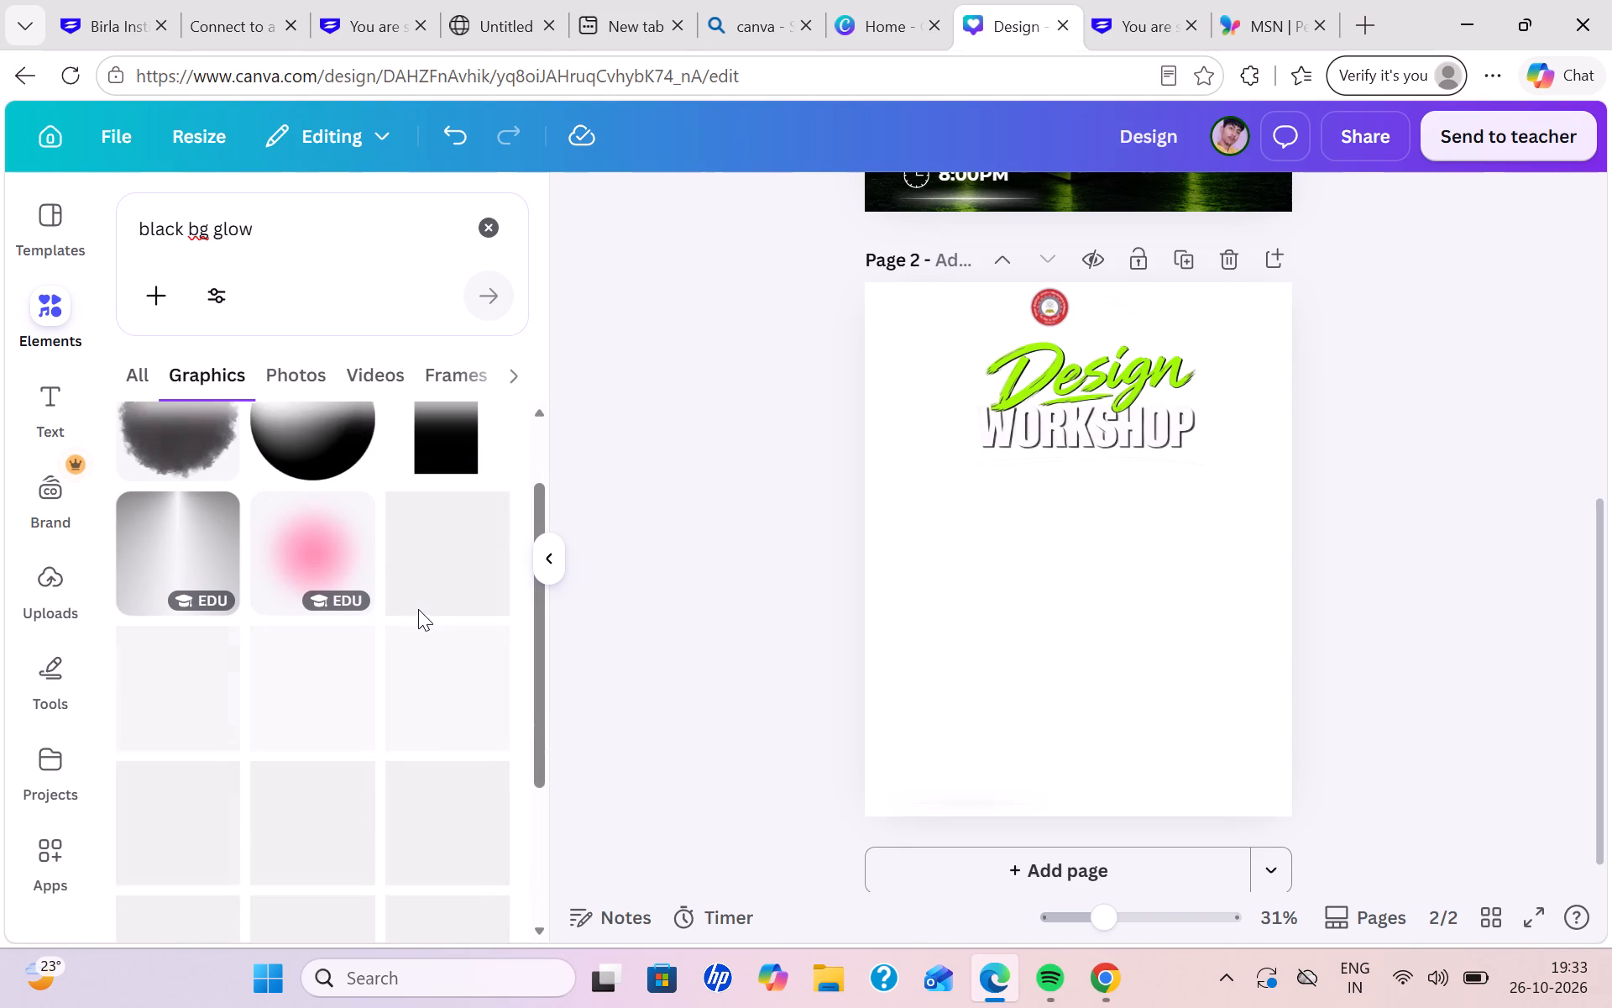
pyautogui.scroll(-1, 418, 609)
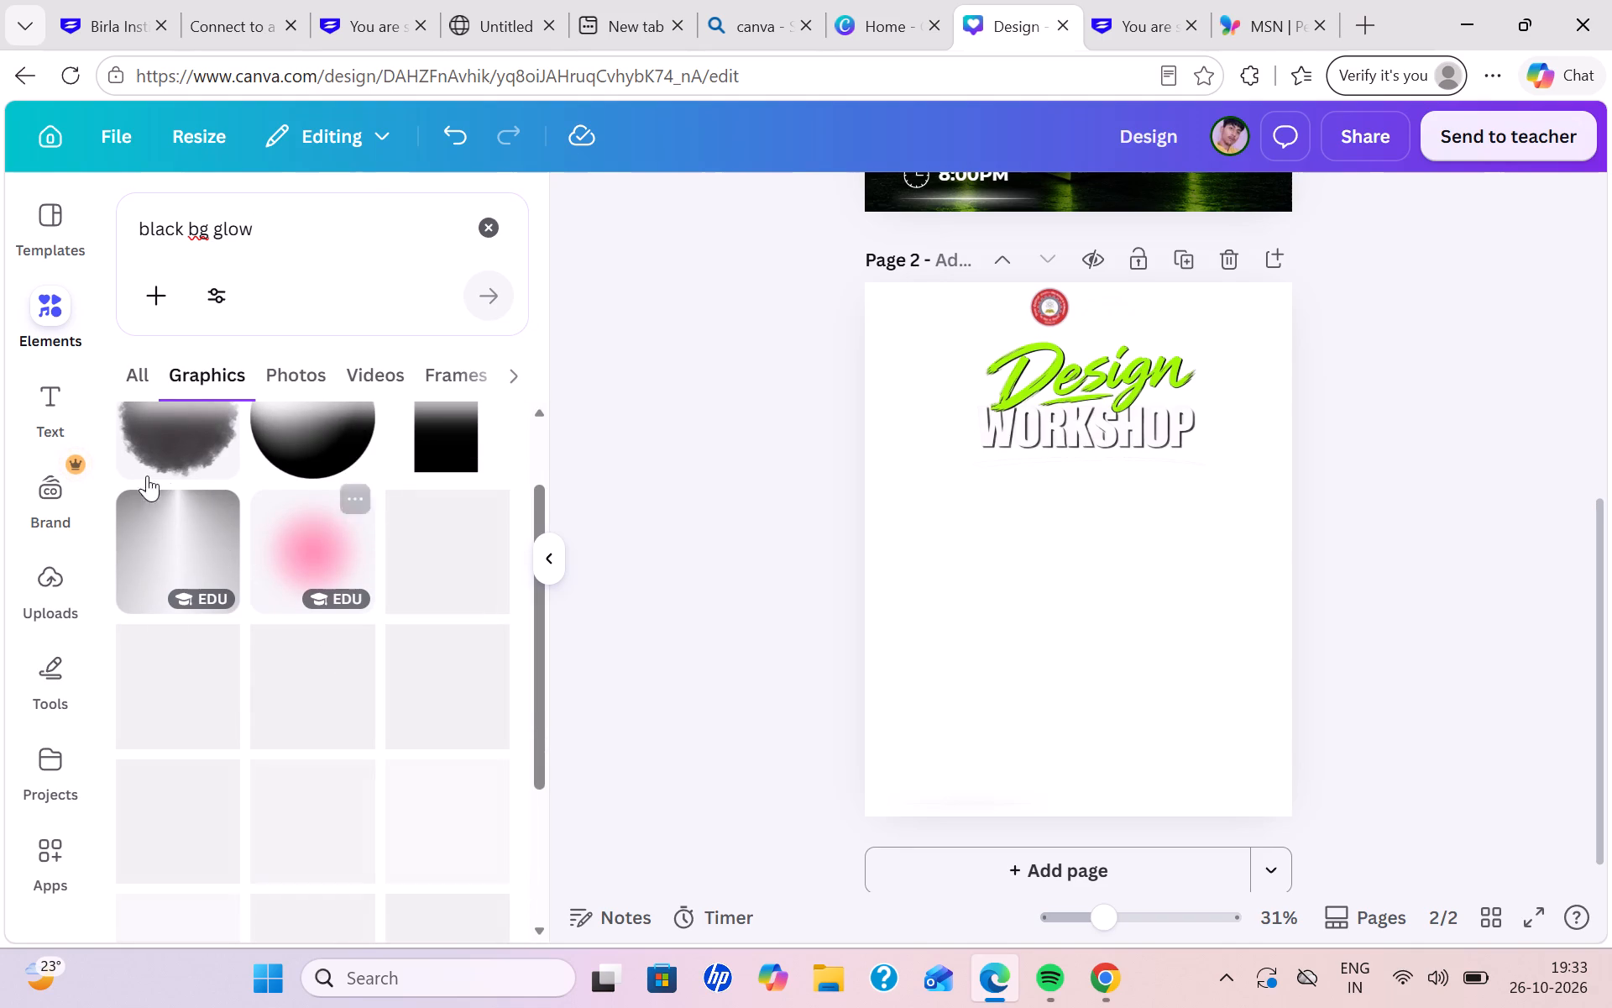
pyautogui.scroll(1, 328, 705)
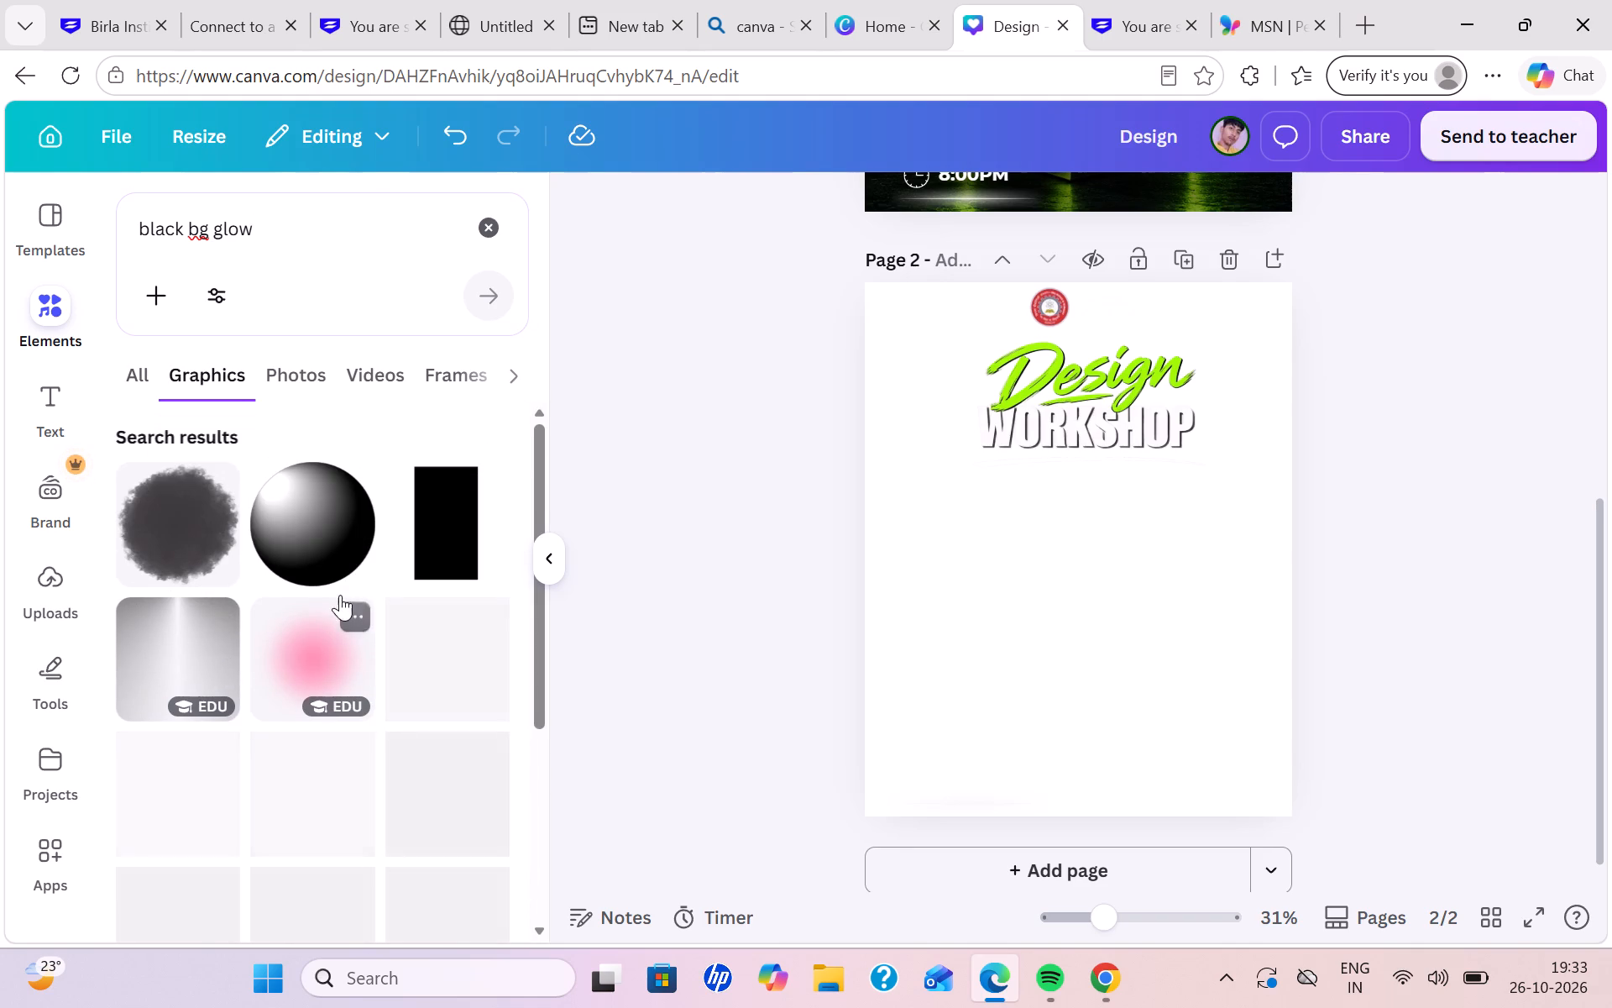
pyautogui.click(321, 549)
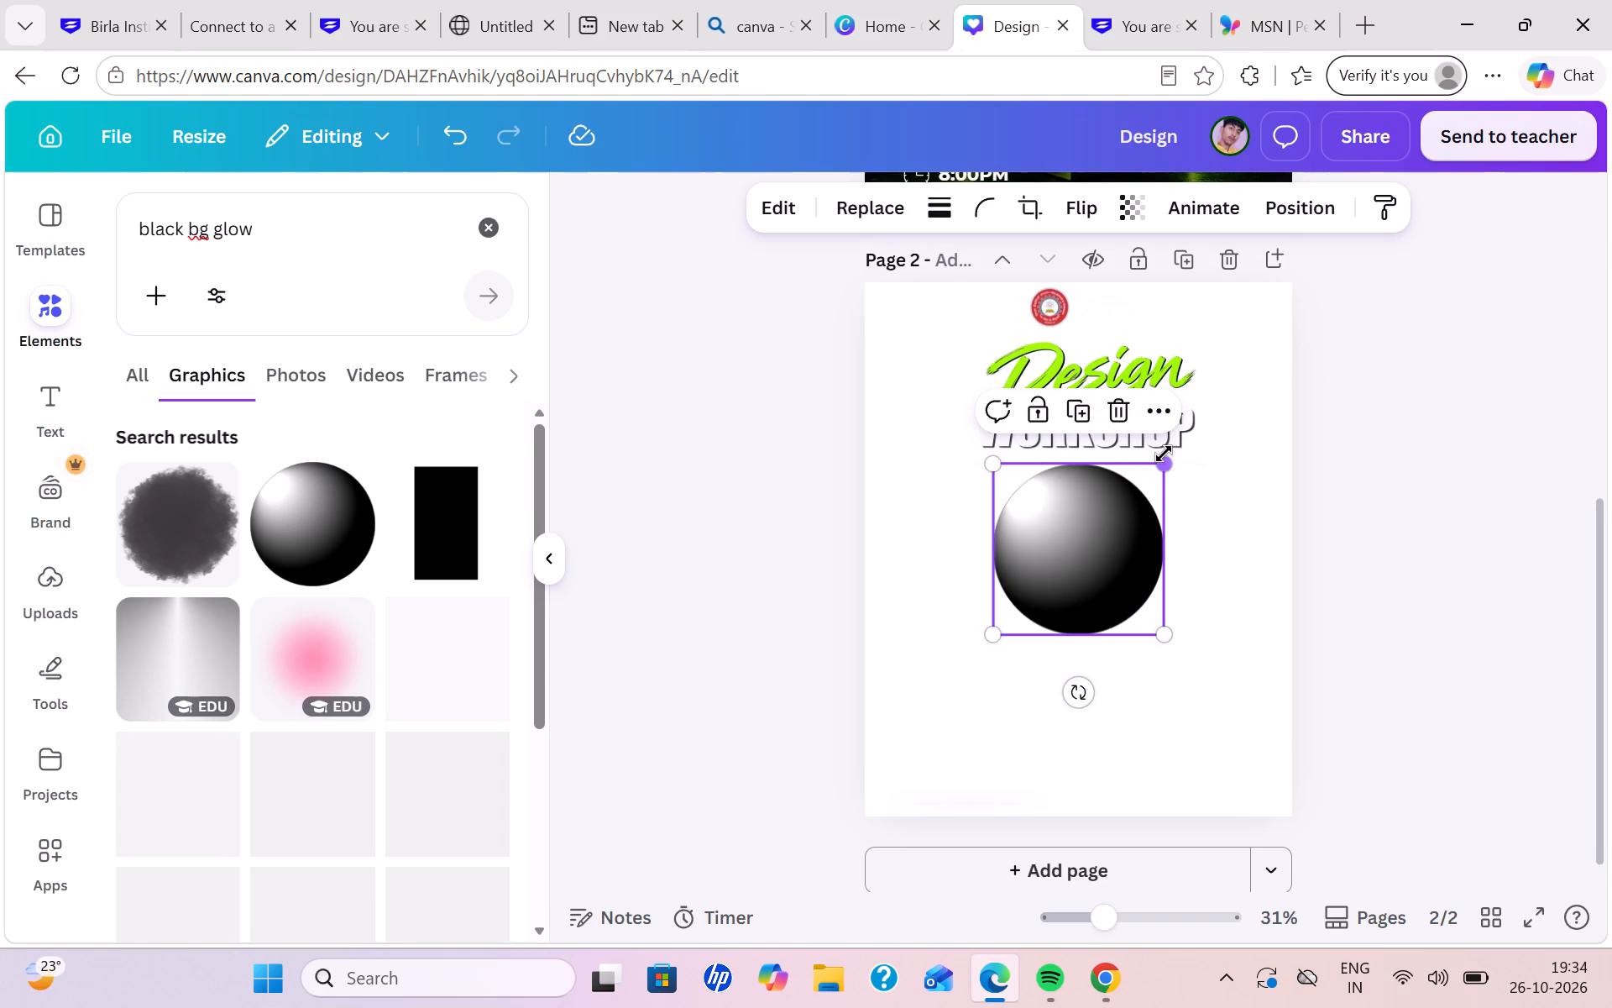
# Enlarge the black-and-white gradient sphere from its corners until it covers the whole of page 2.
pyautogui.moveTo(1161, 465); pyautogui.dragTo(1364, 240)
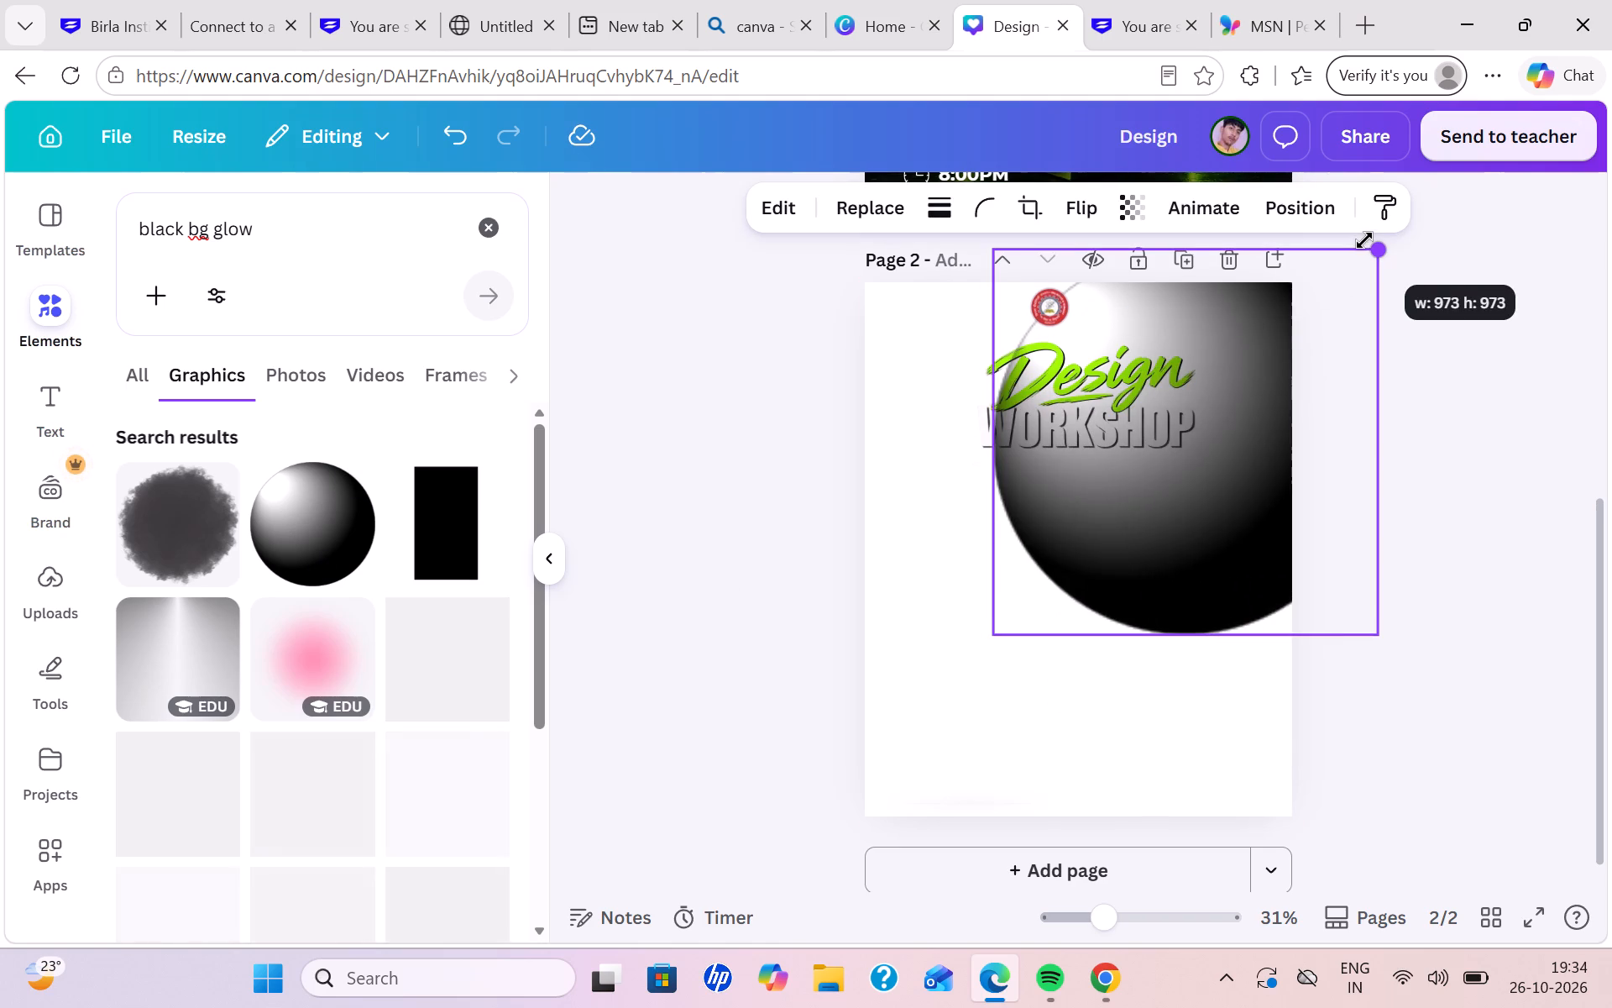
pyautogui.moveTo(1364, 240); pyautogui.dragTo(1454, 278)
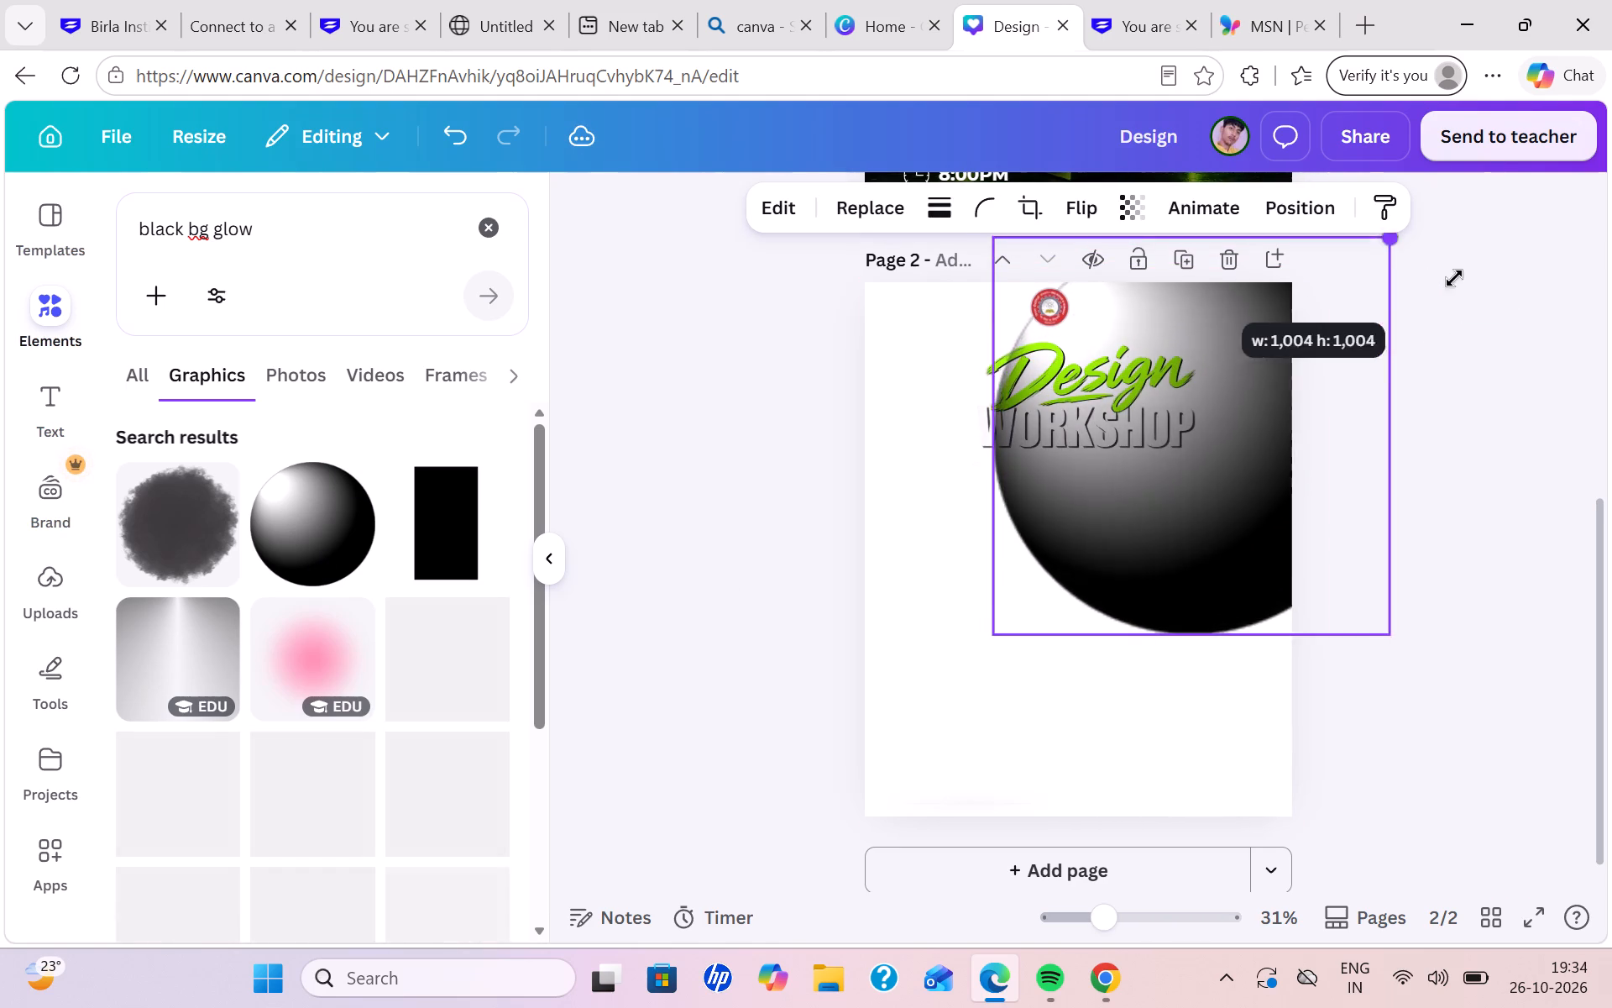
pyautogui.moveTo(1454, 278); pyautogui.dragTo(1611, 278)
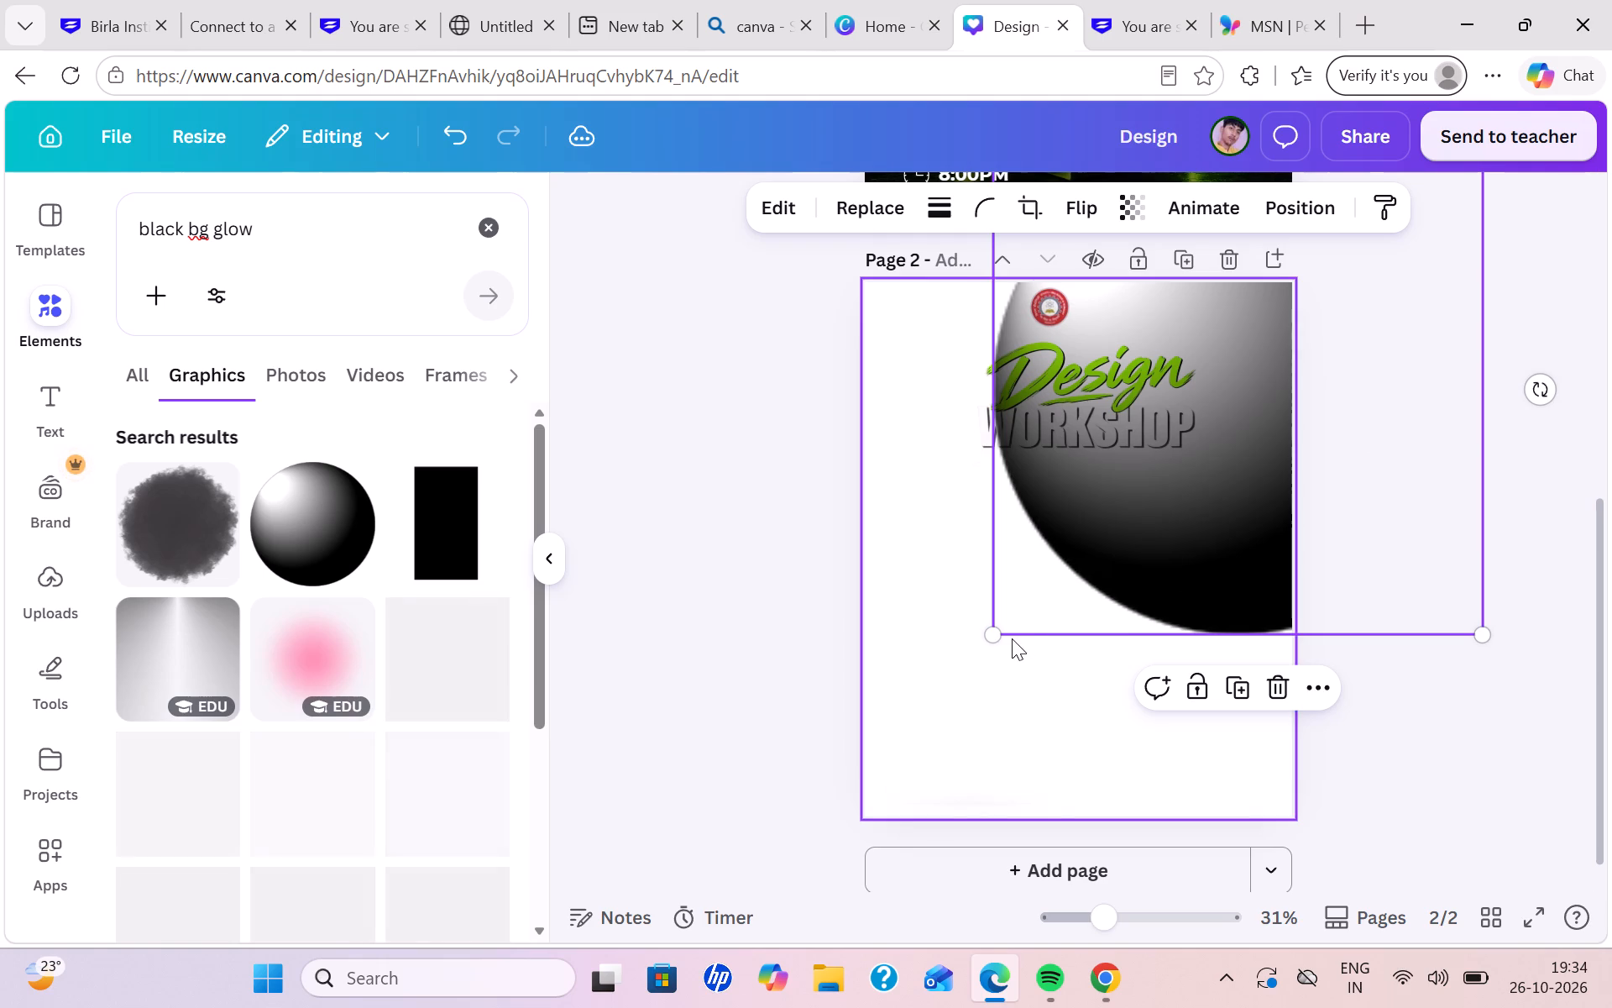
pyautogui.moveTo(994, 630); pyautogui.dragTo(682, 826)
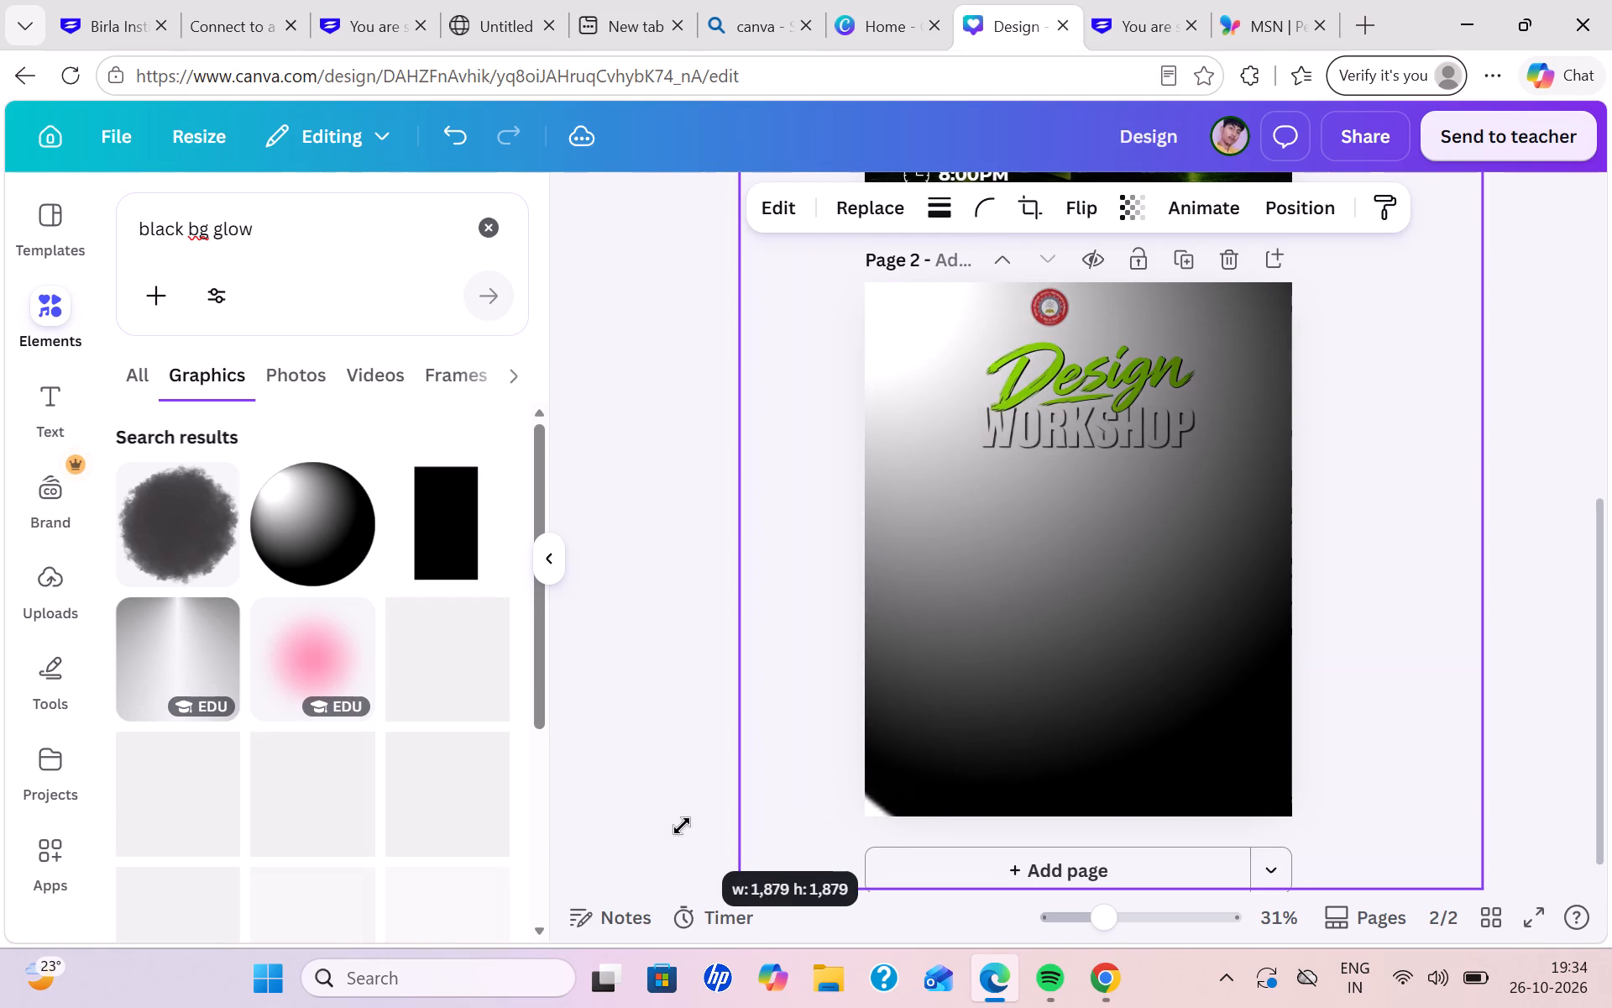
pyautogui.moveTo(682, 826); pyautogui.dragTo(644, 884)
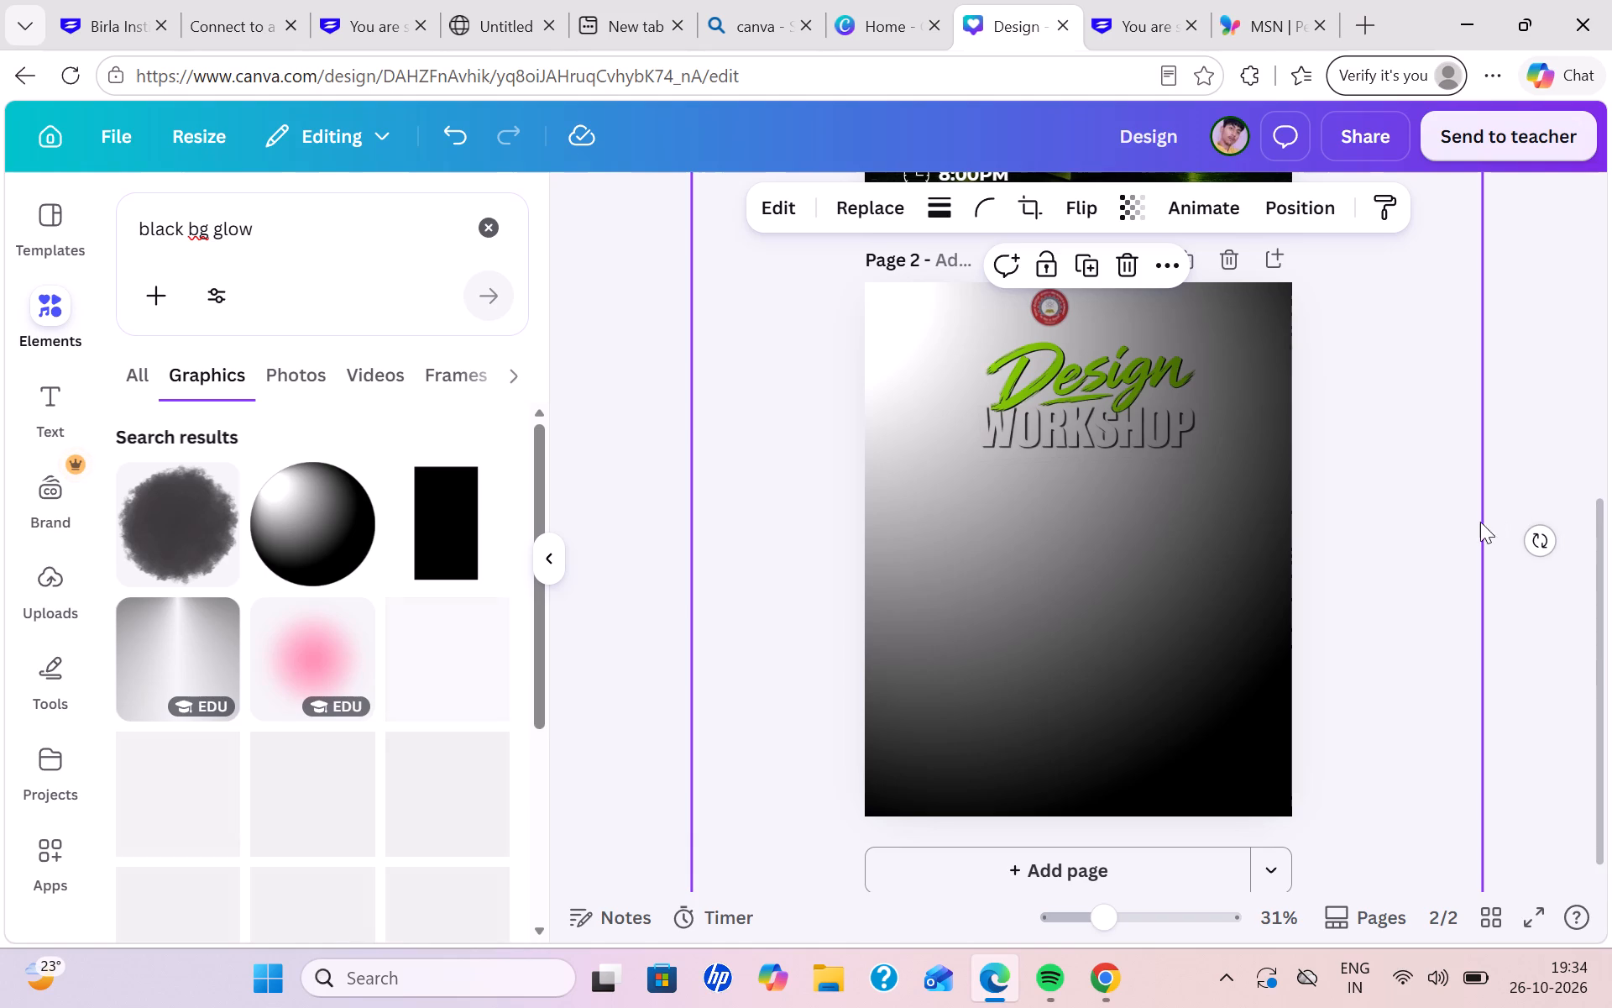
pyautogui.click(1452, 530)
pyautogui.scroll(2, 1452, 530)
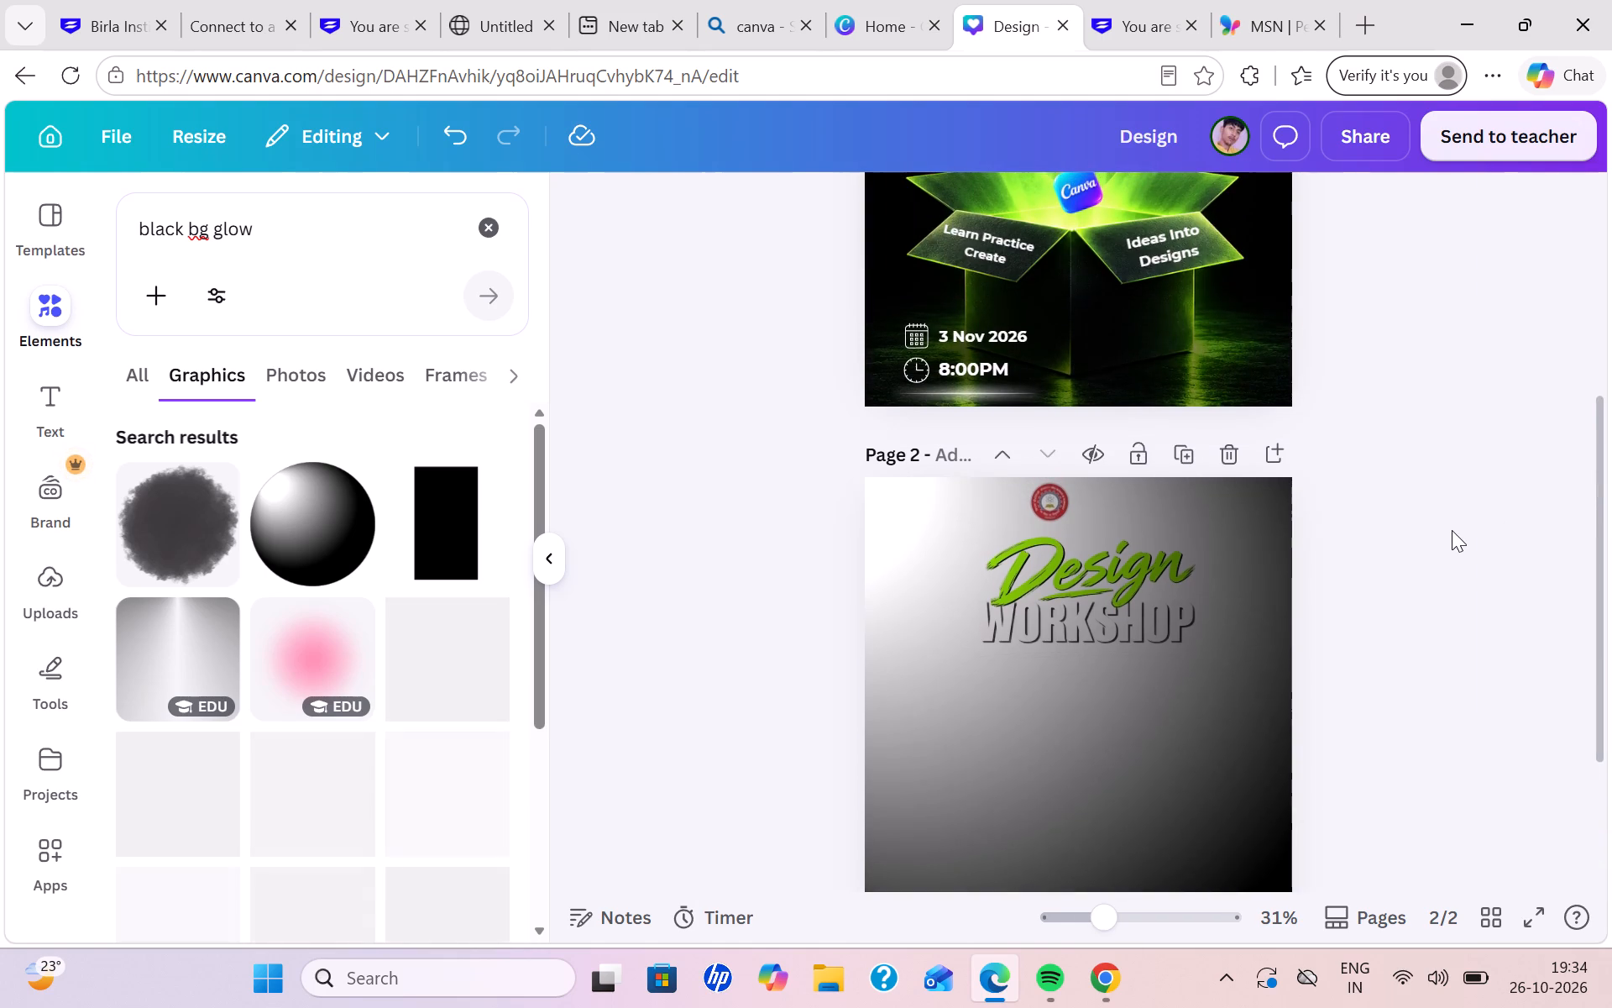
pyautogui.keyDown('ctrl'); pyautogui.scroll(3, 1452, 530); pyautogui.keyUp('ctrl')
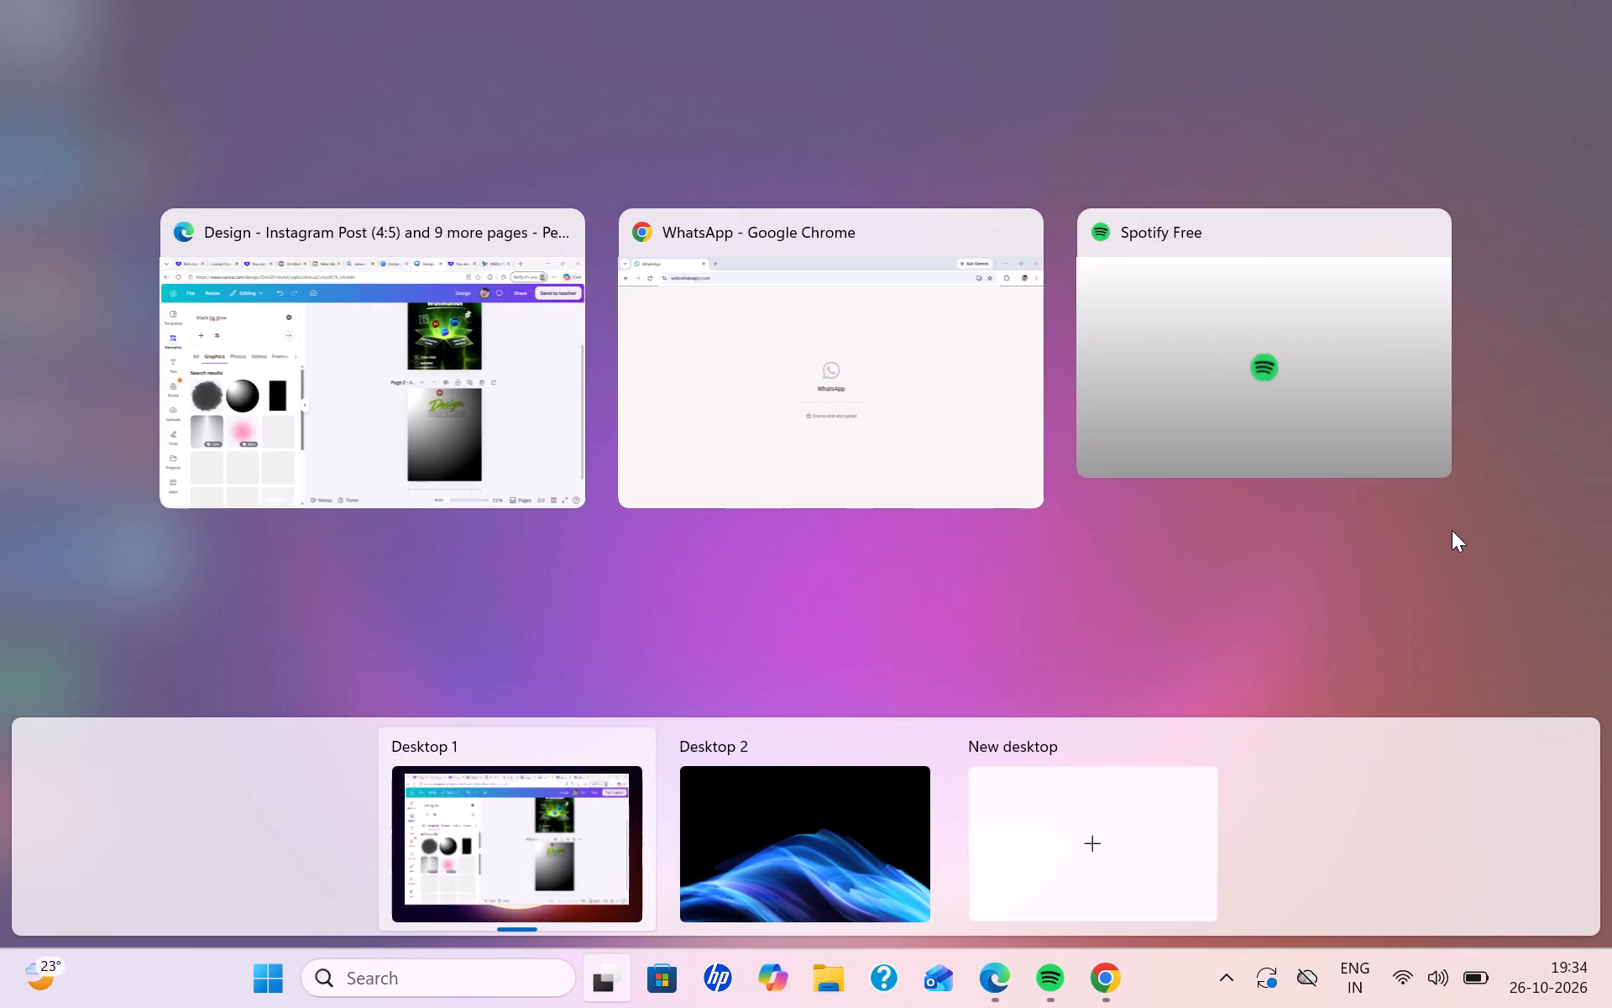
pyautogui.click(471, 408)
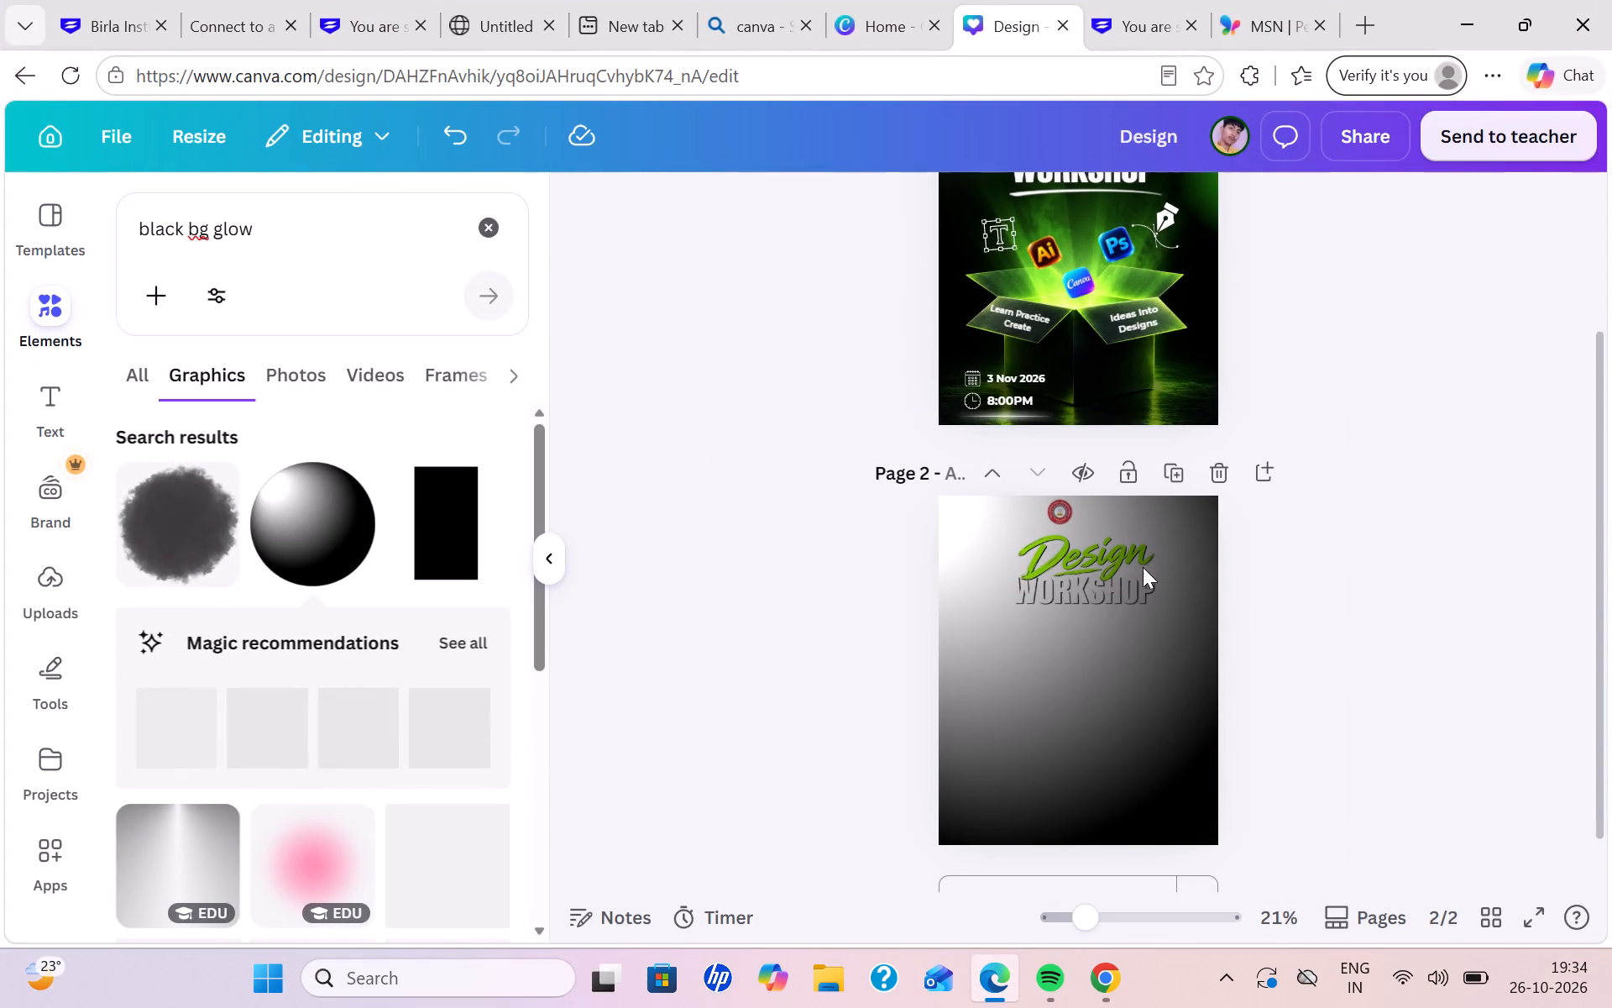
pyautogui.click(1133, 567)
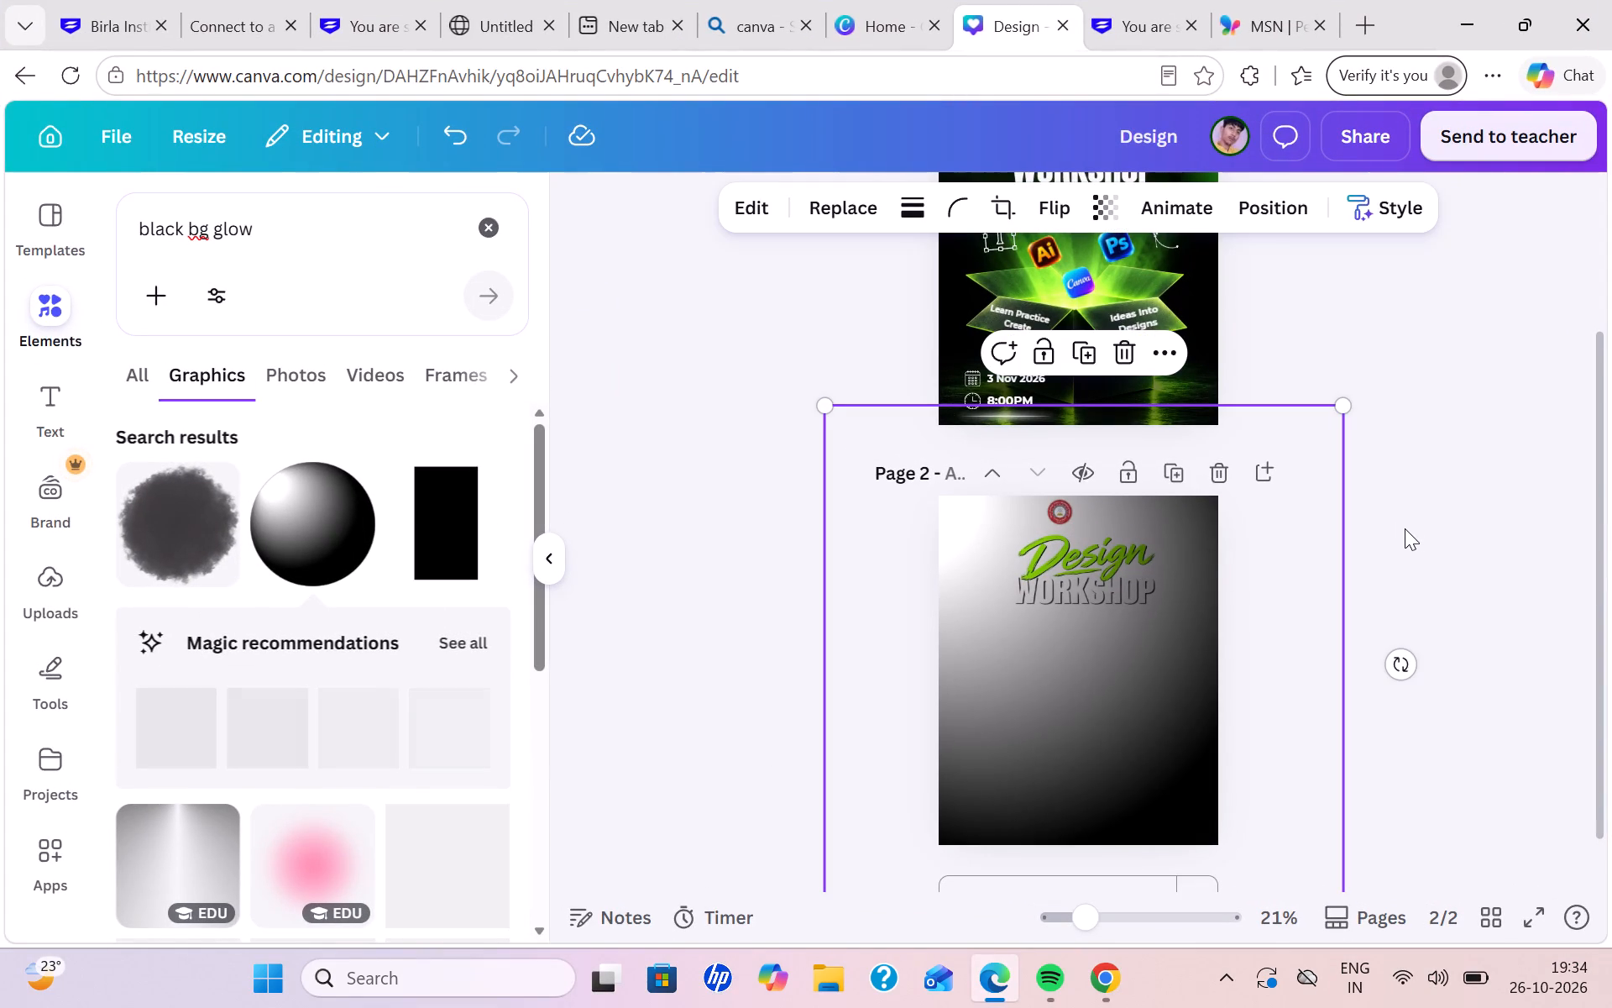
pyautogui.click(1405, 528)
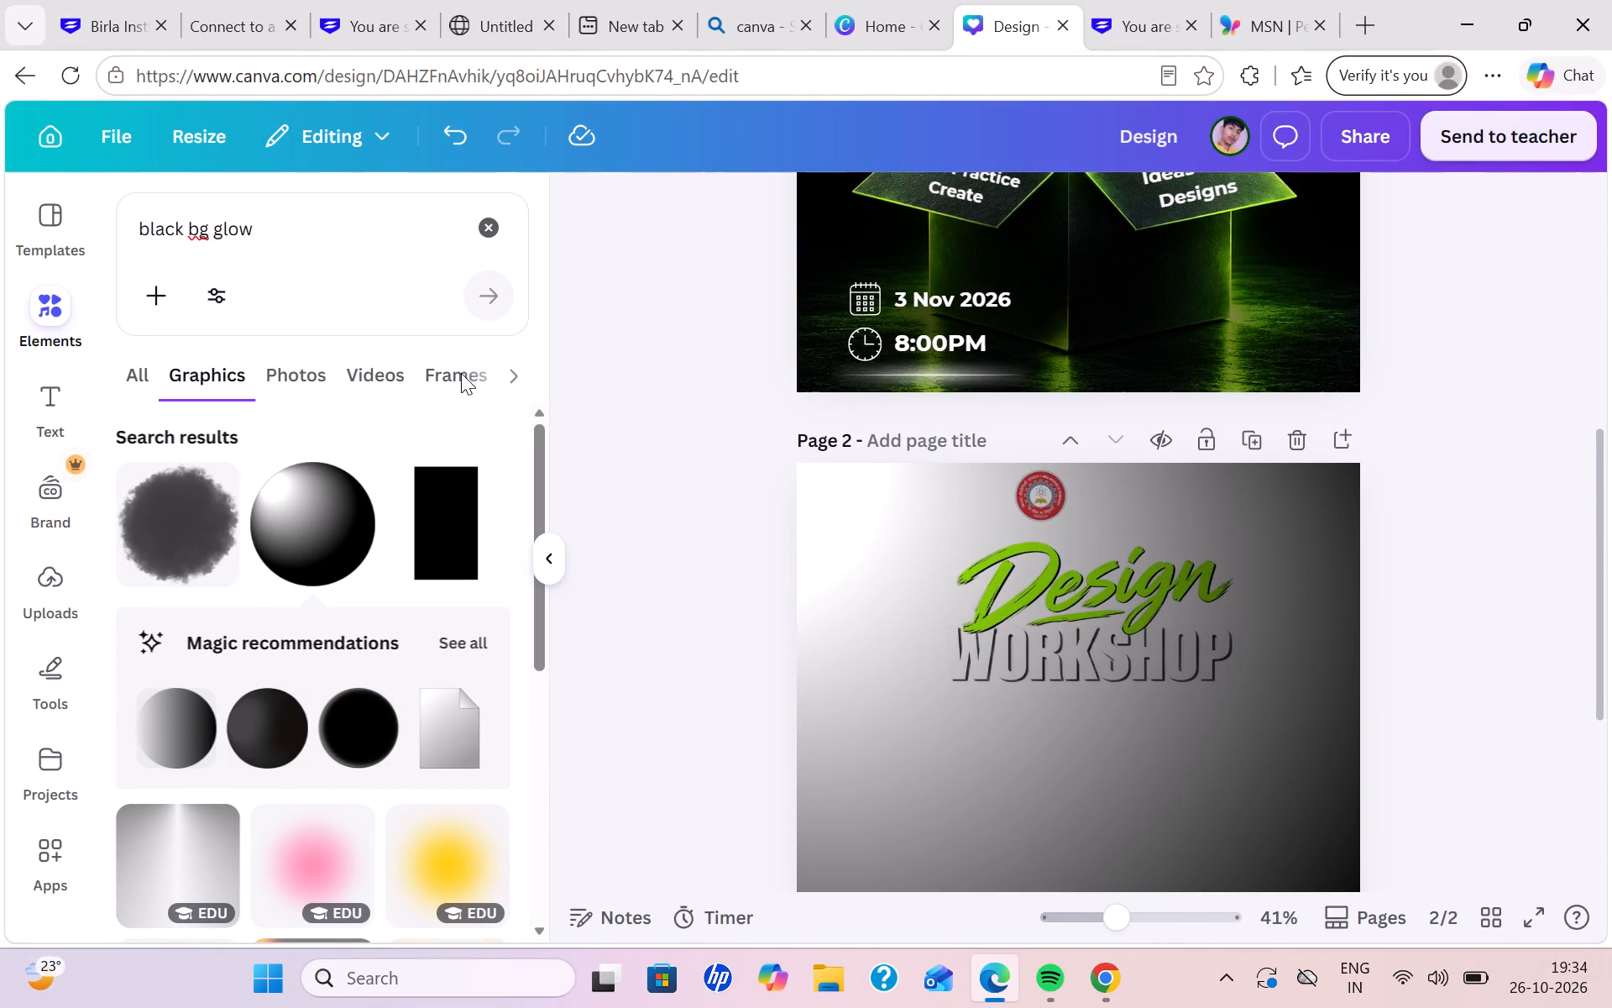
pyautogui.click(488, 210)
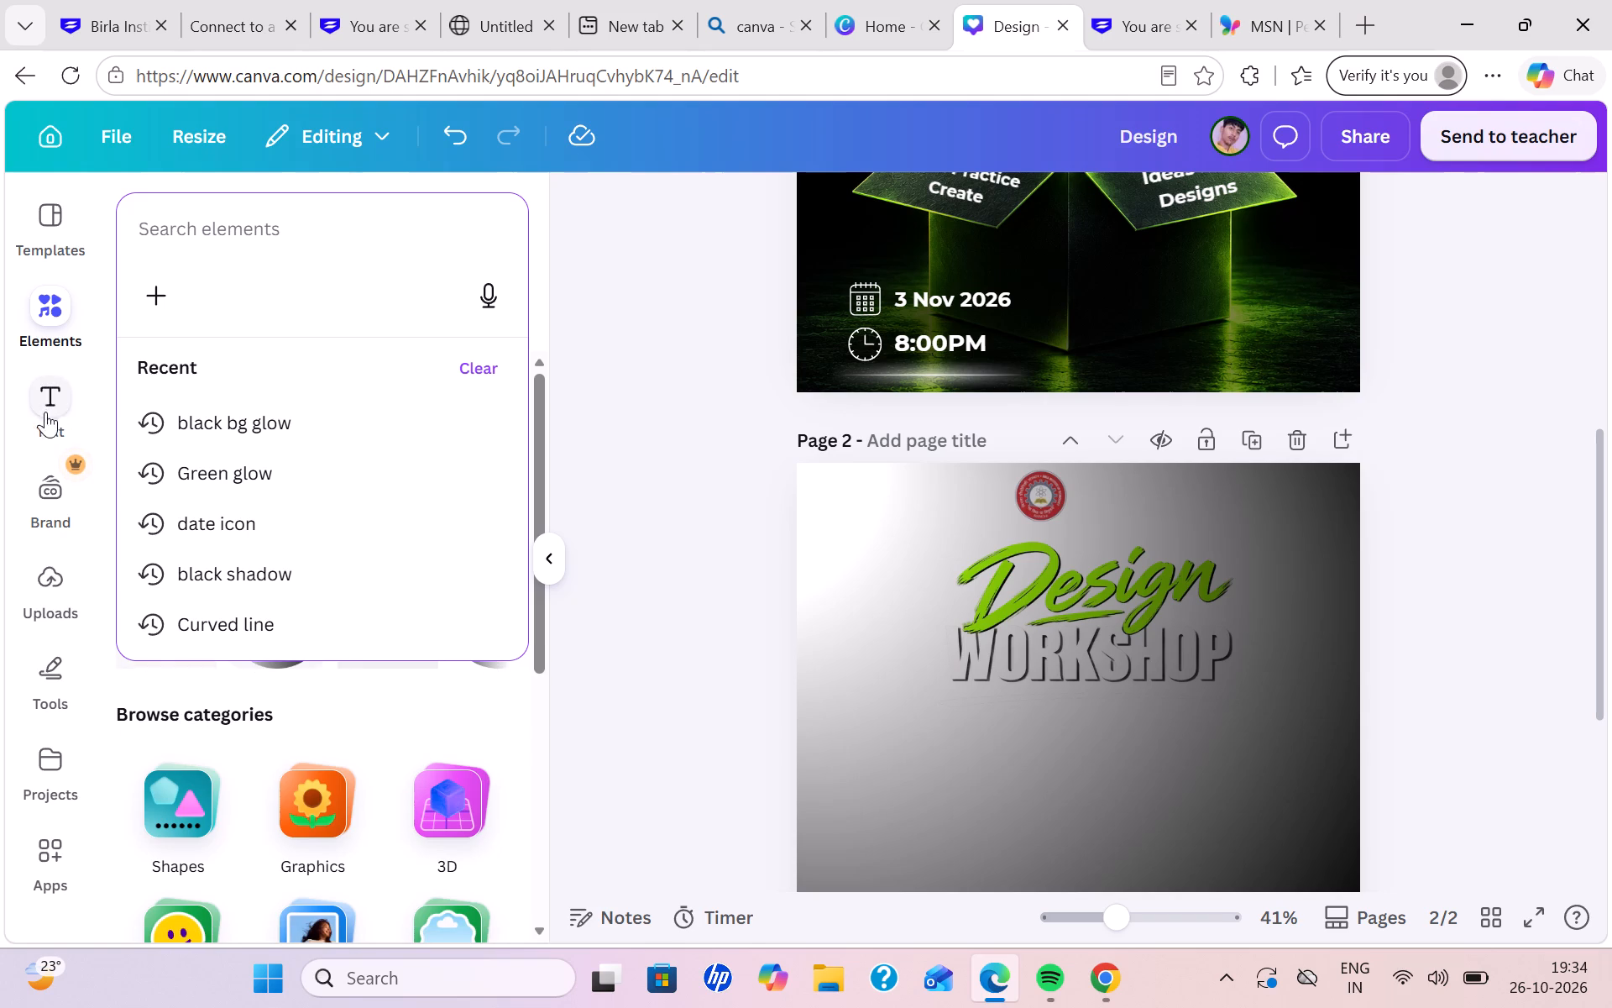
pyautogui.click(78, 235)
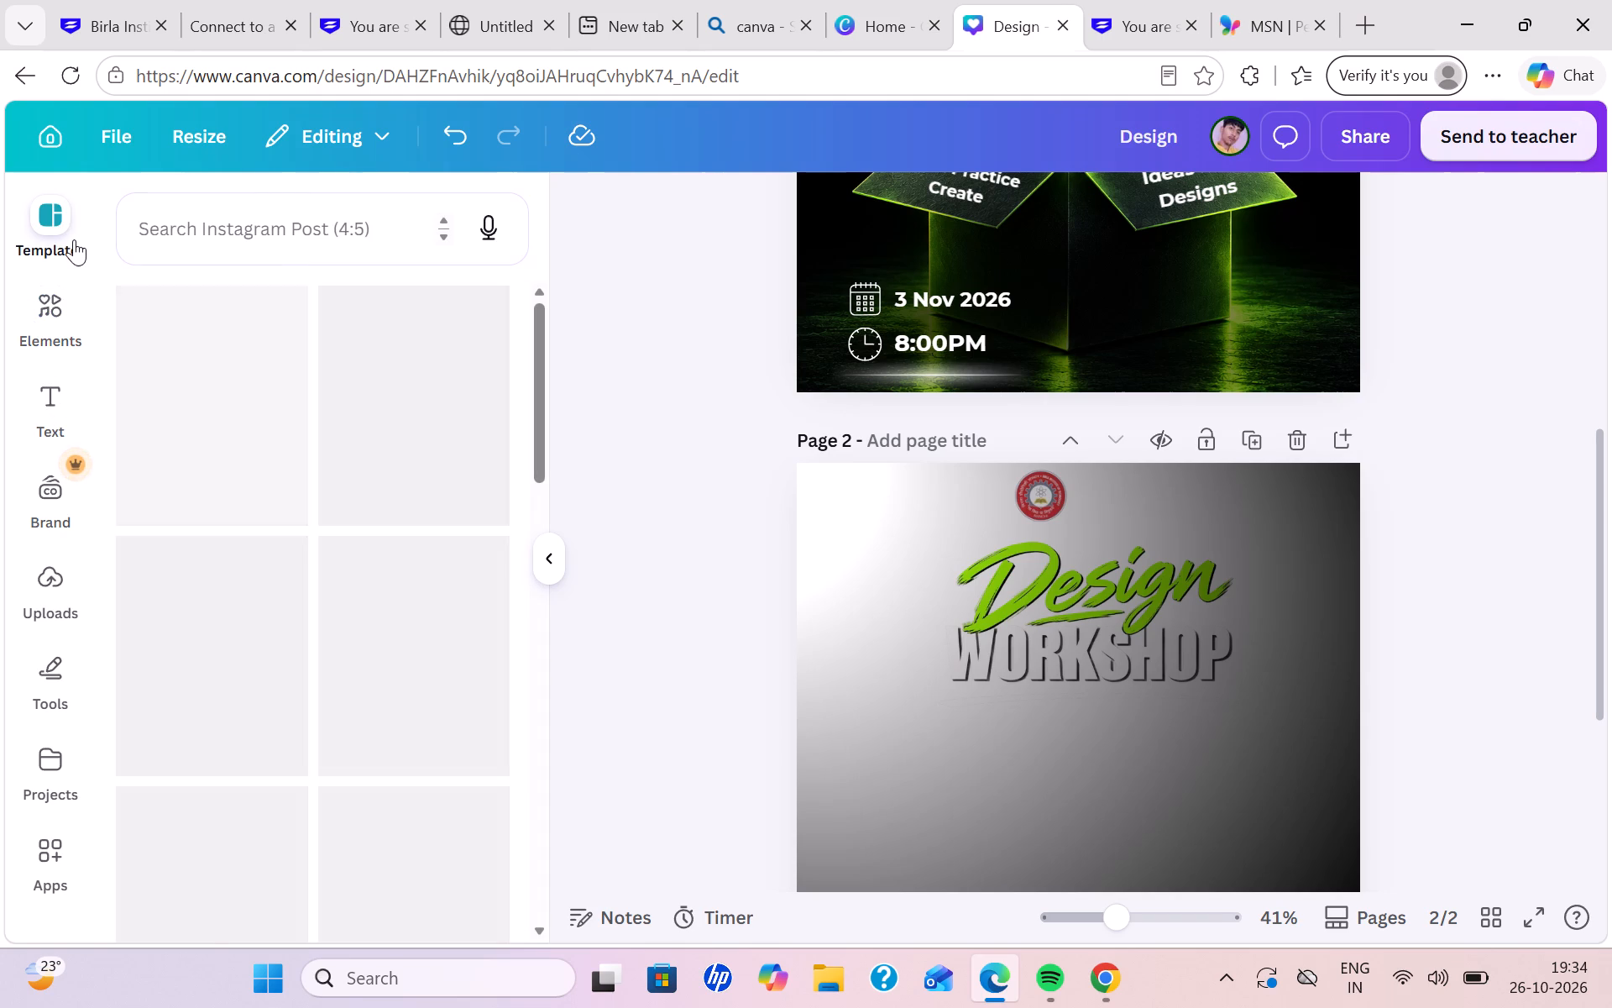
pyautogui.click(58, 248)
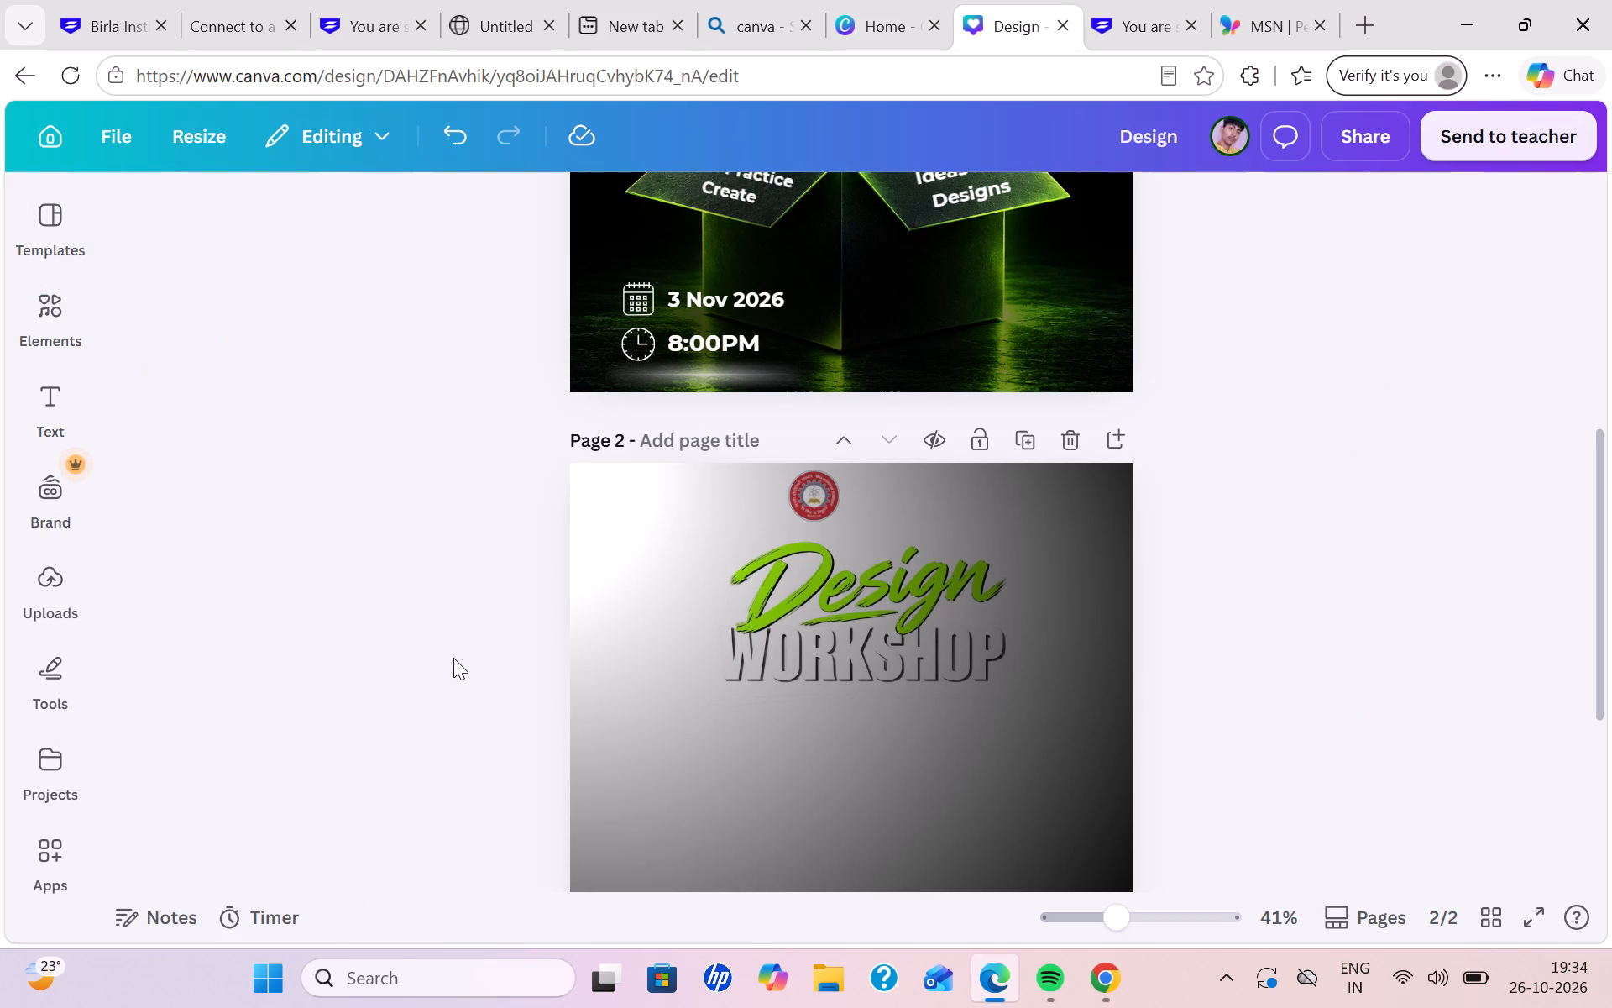
# Select the Design Workshop title from page 2's layers and recolour its vivid green lettering to the default solid pink.
pyautogui.scroll(-2, 453, 658)
pyautogui.click(881, 355)
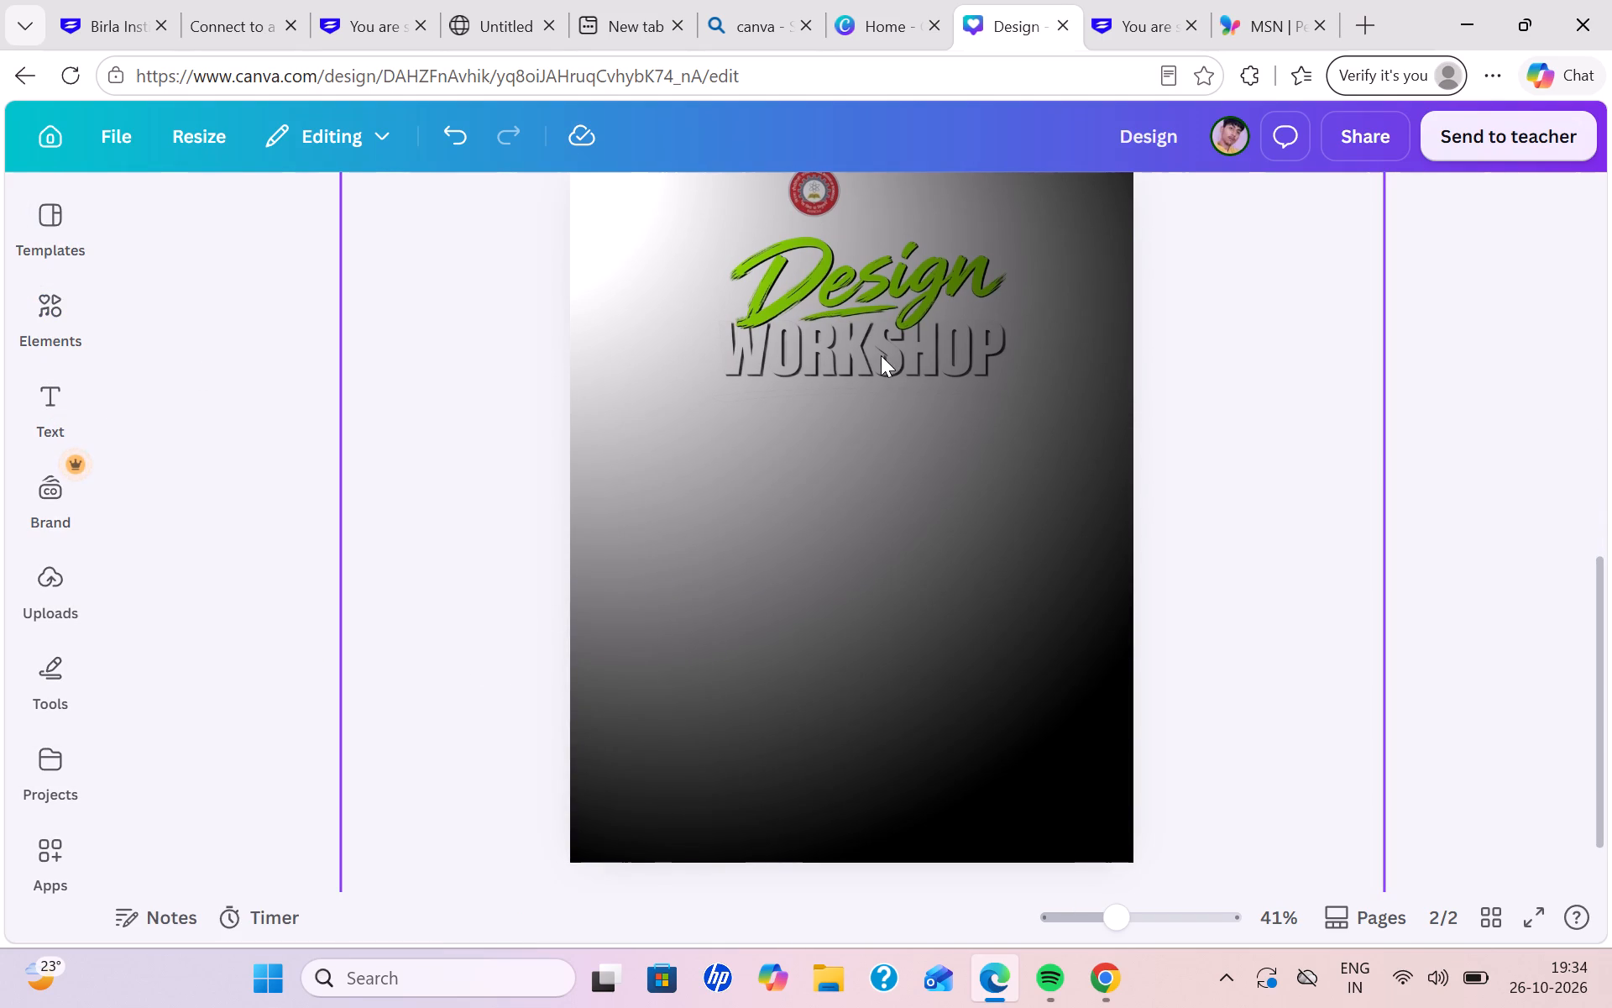
pyautogui.click(1065, 218)
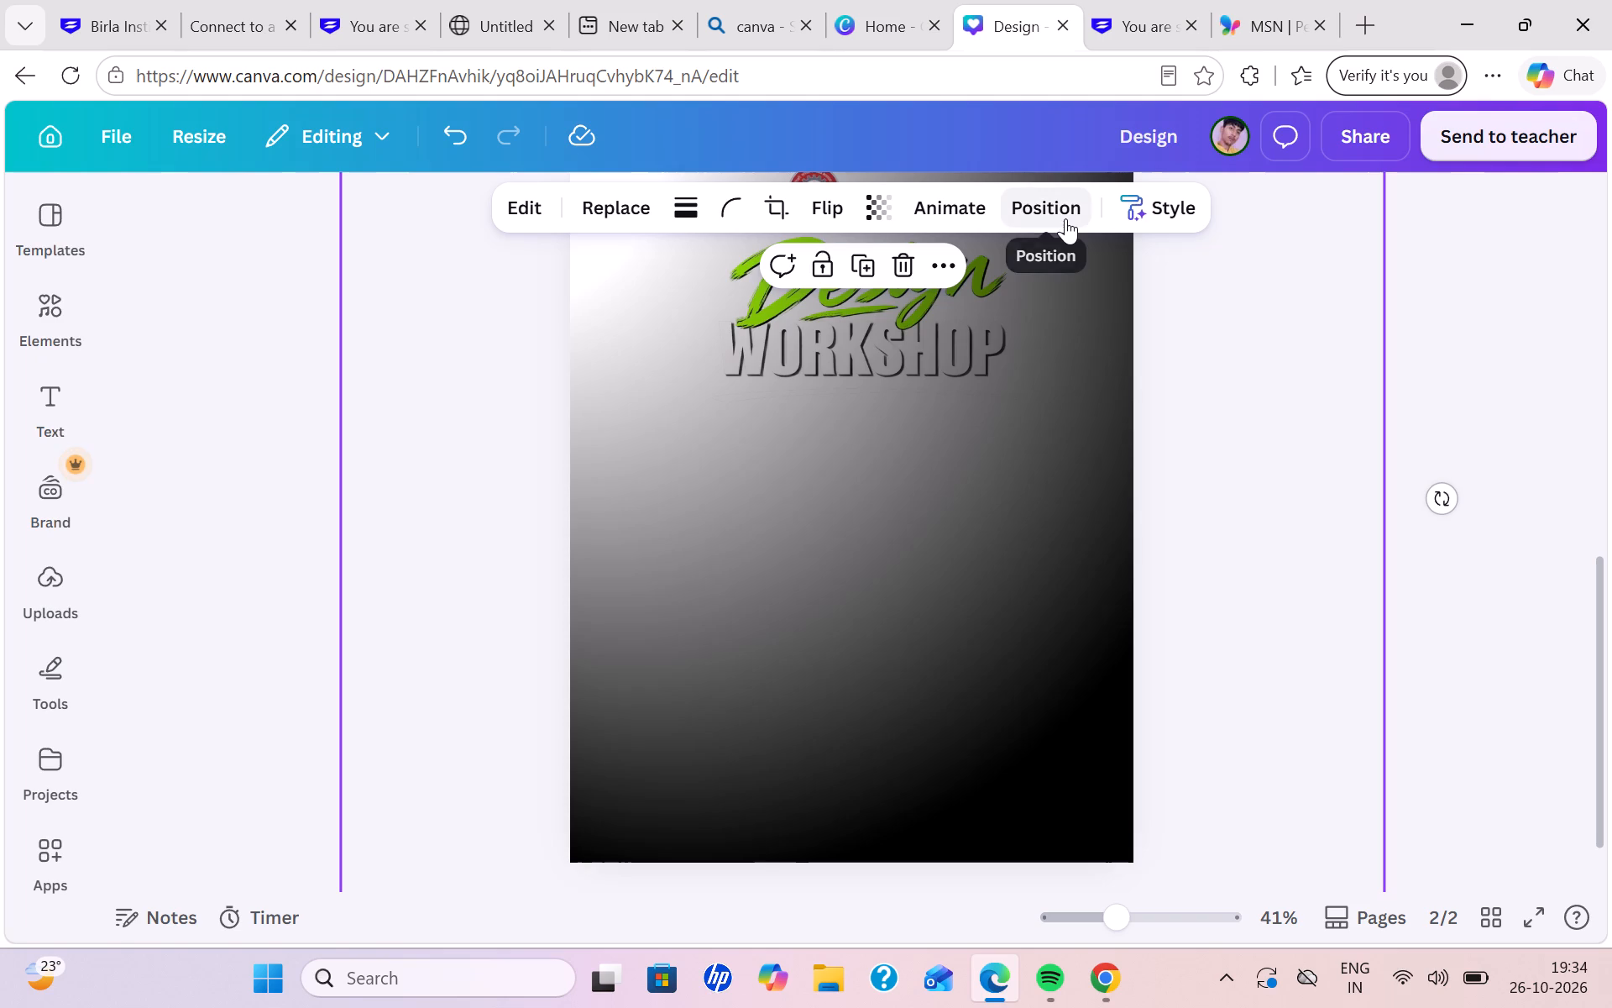
pyautogui.click(466, 344)
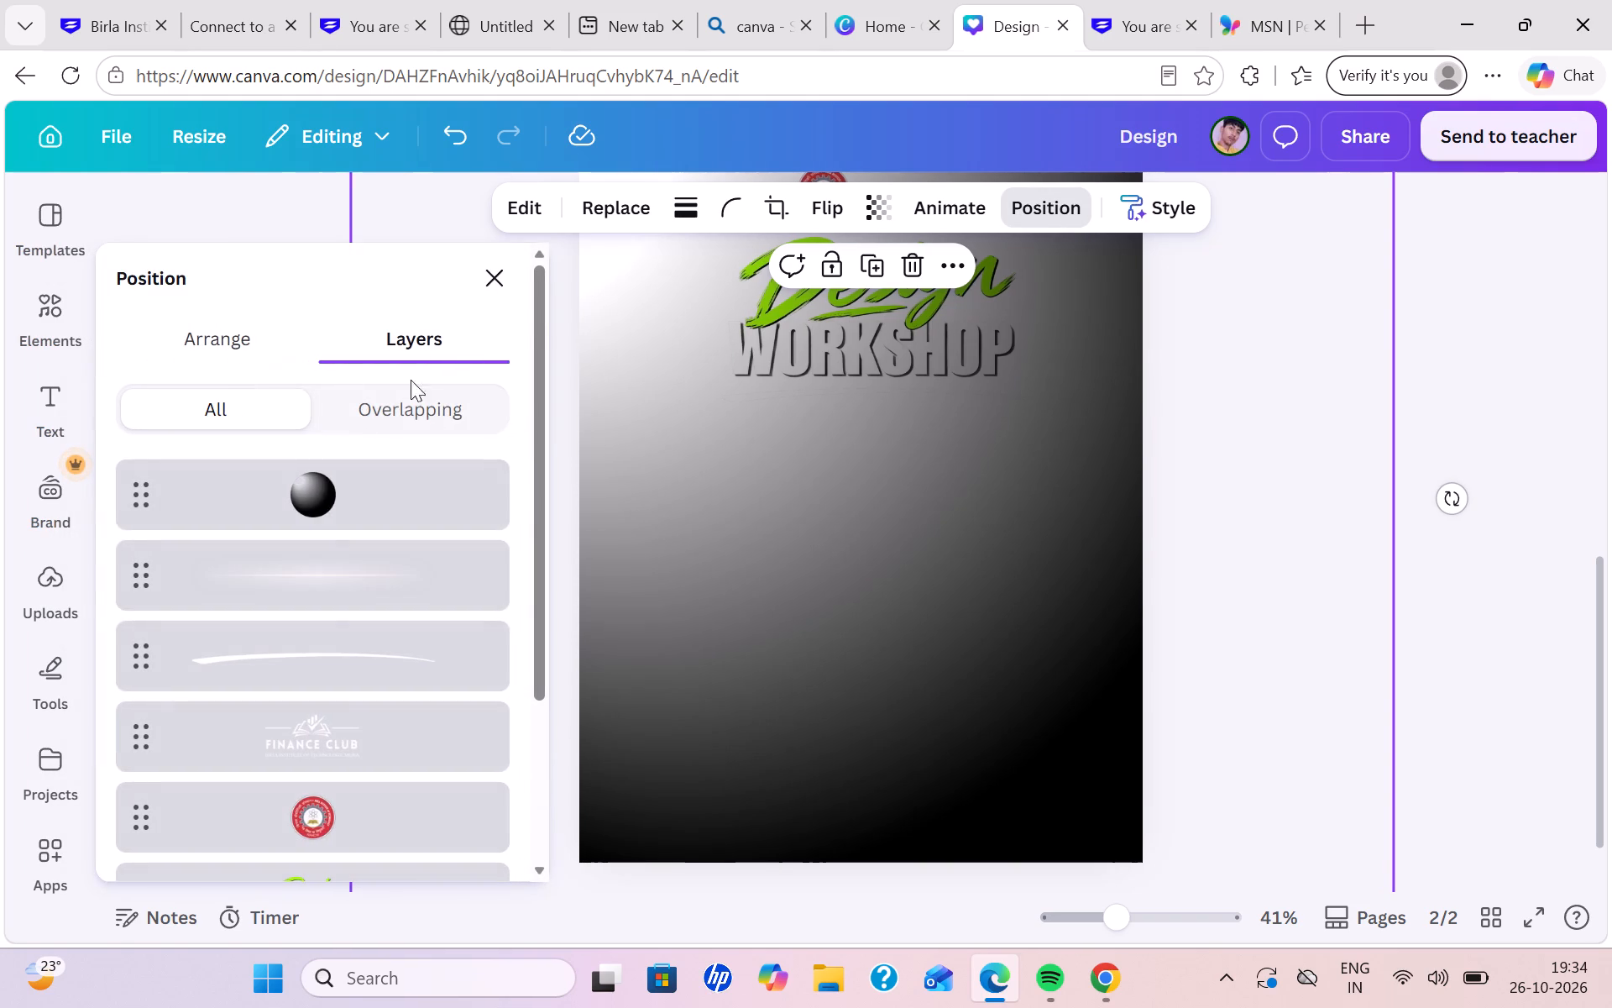
pyautogui.scroll(-1, 335, 764)
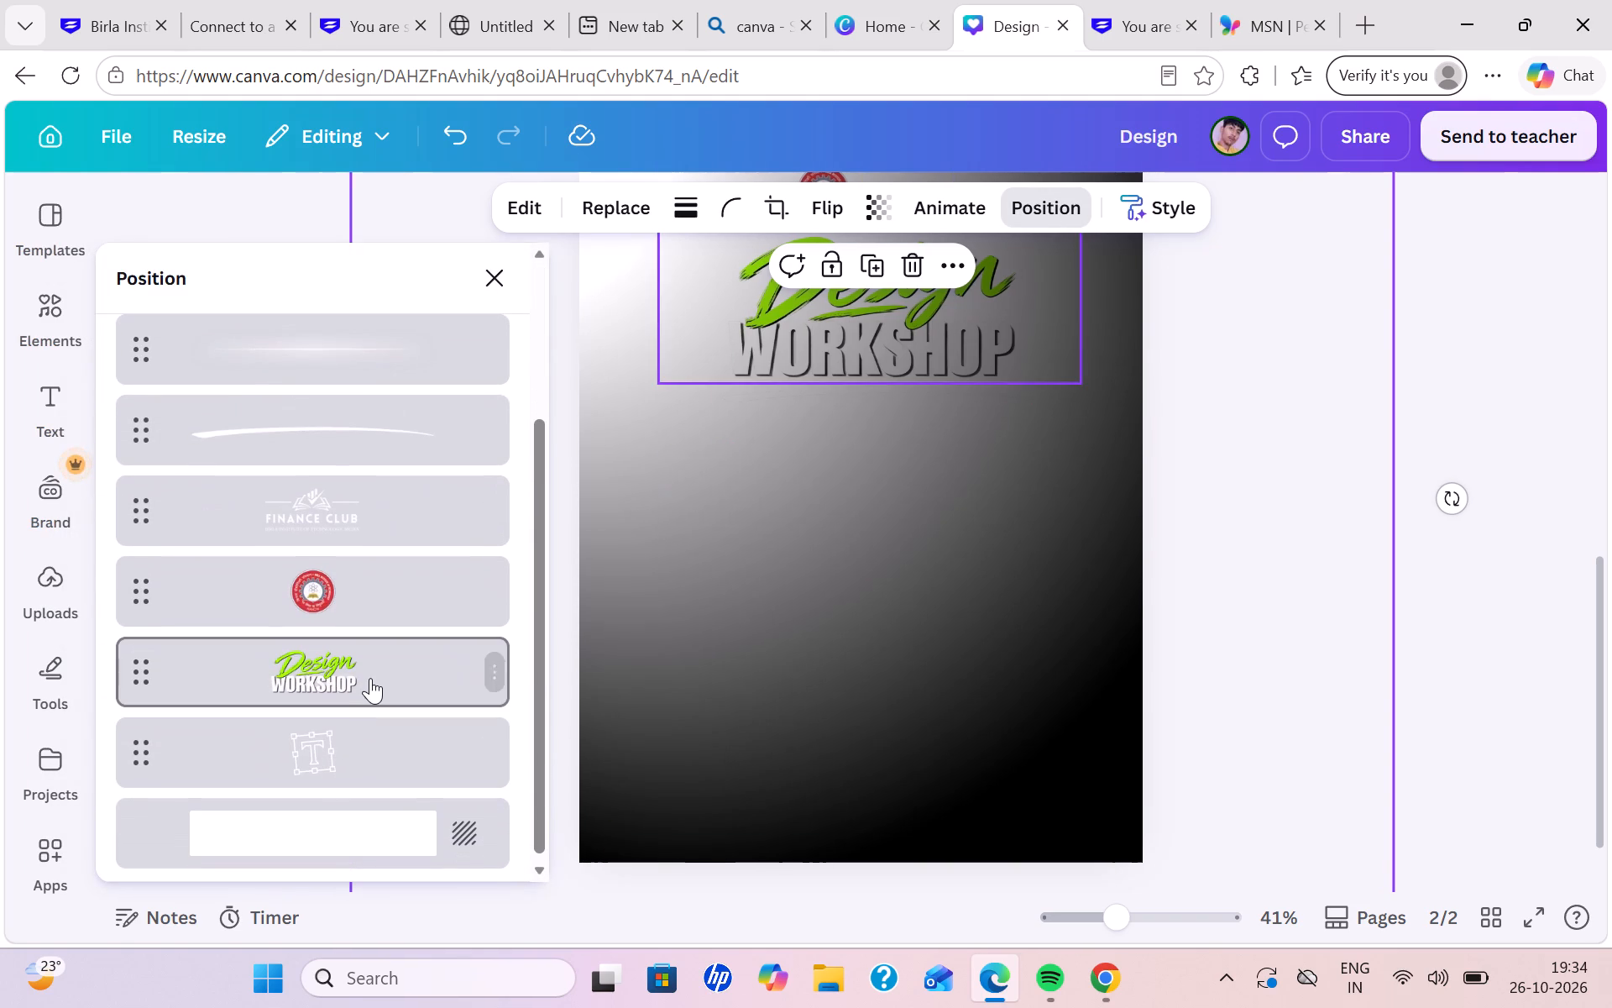
pyautogui.click(370, 678)
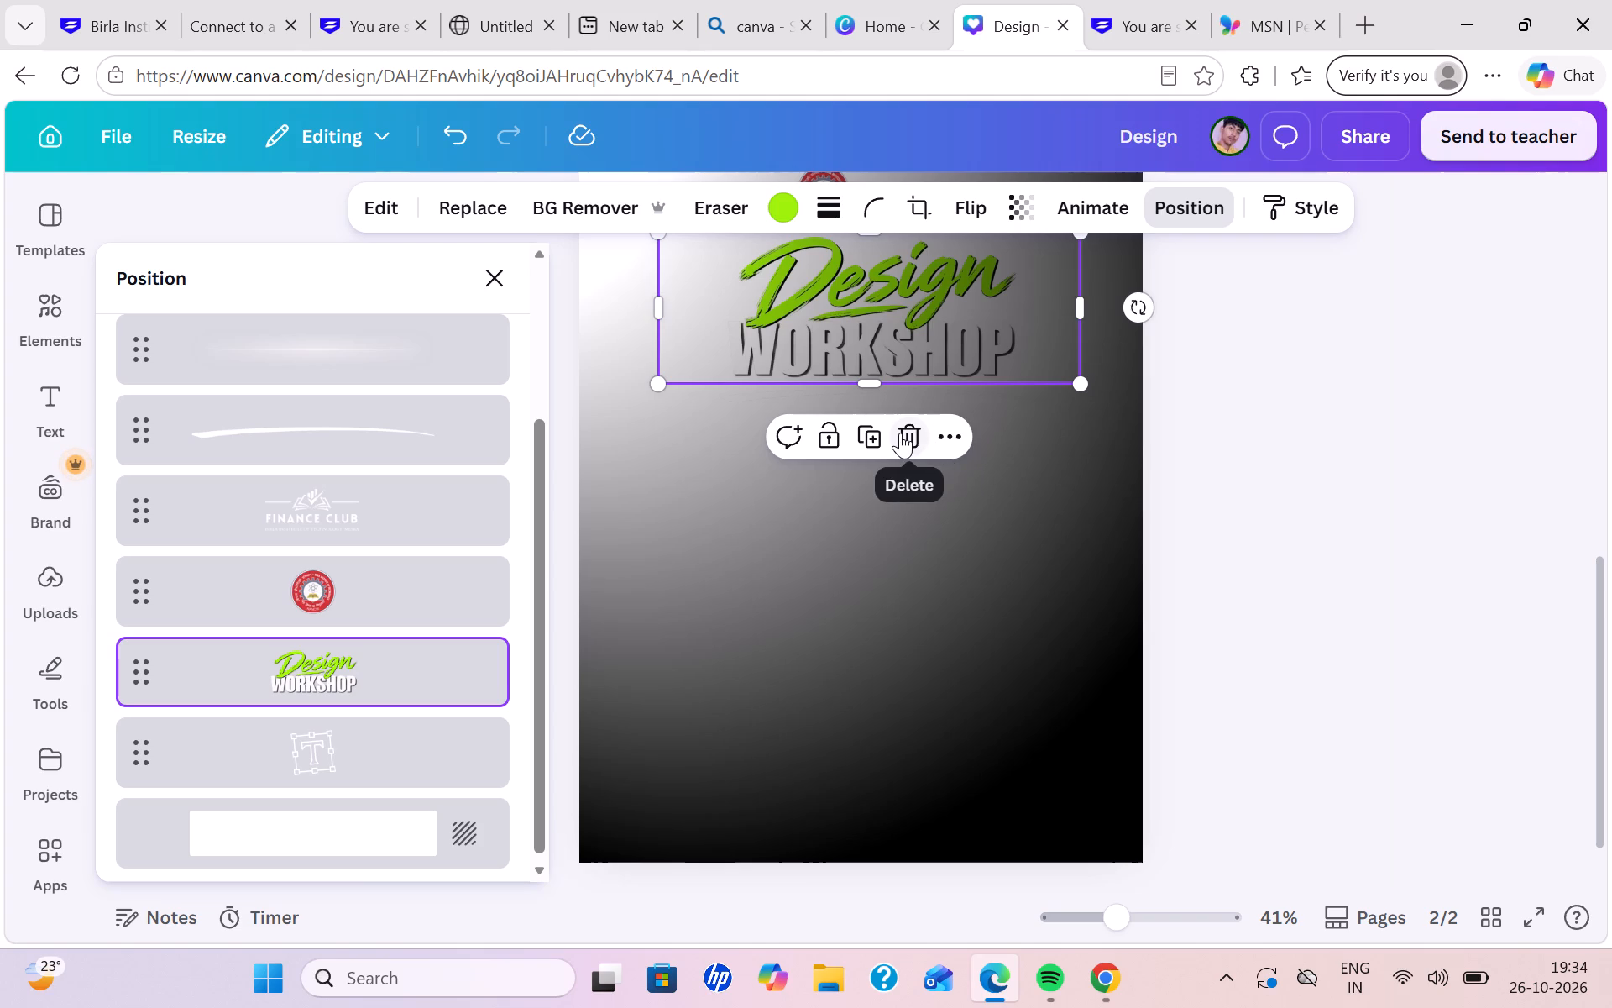
pyautogui.click(779, 201)
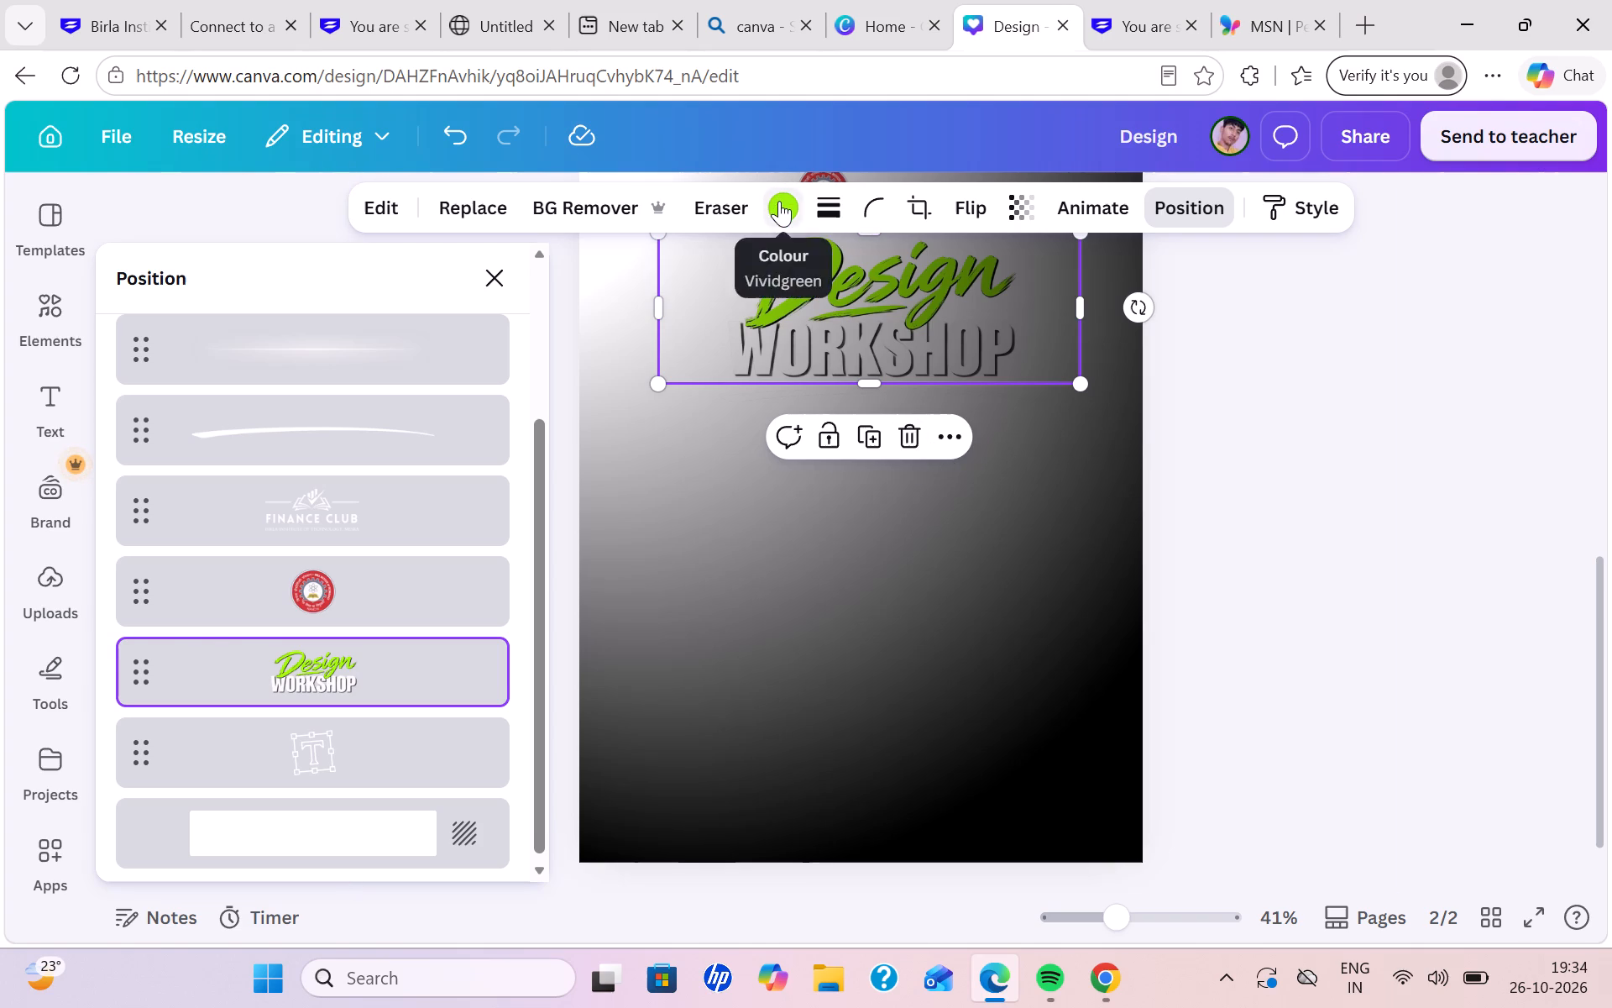
pyautogui.scroll(-2, 249, 675)
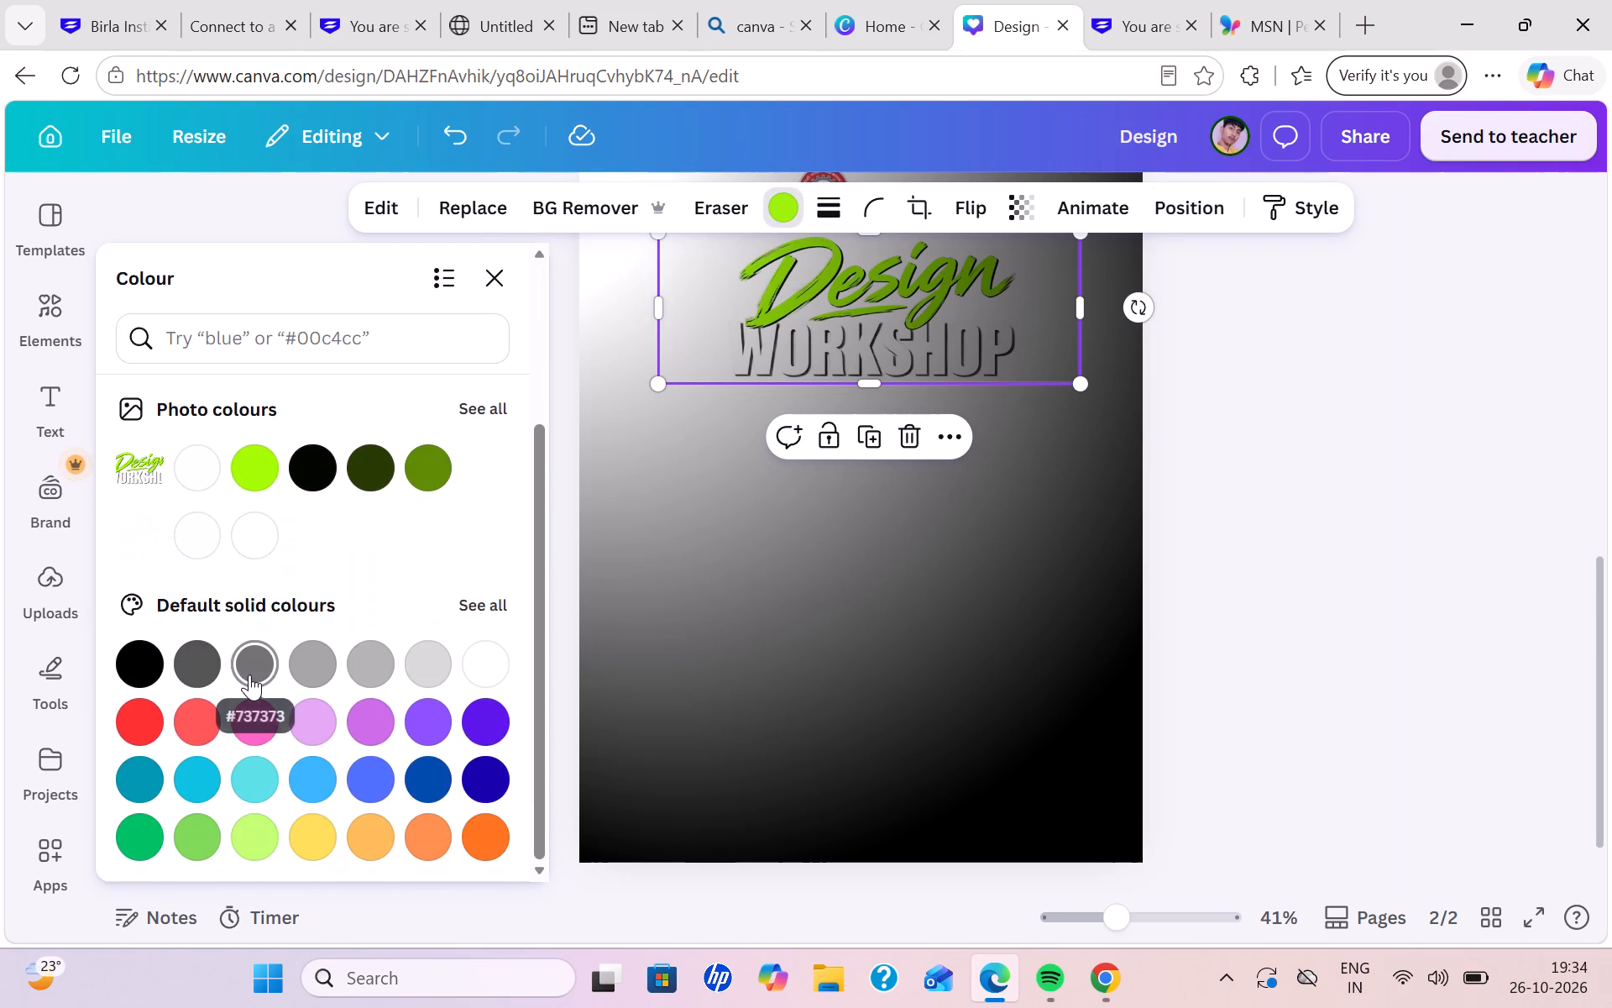
pyautogui.click(261, 714)
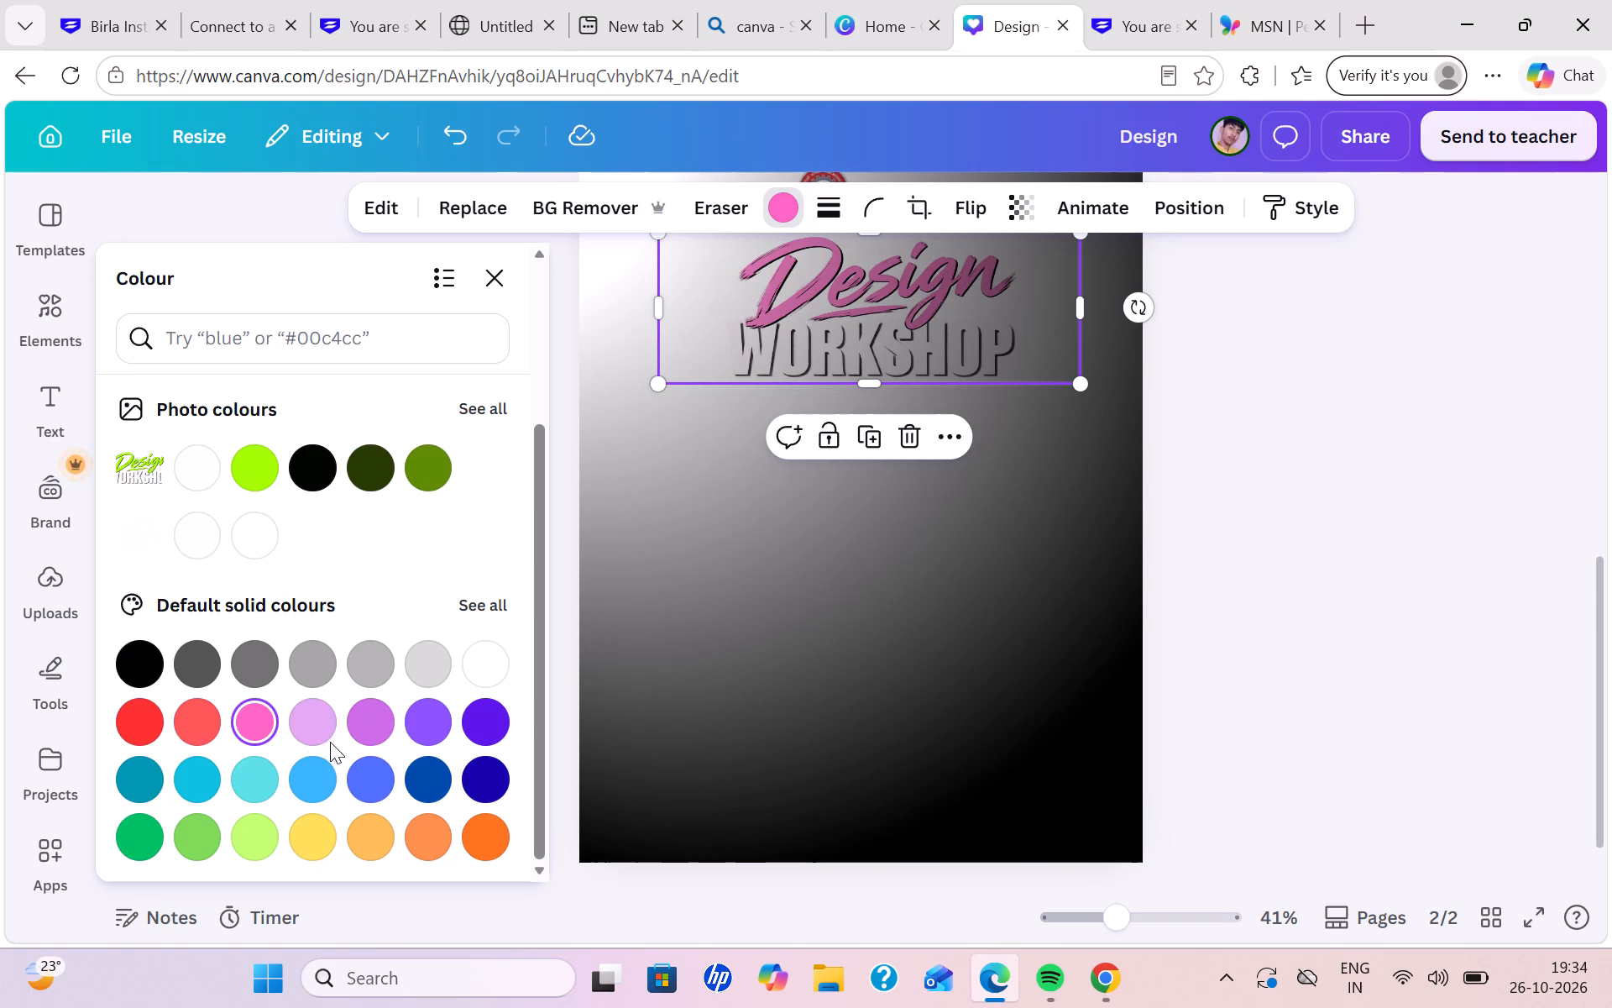
pyautogui.doubleClick(1259, 554)
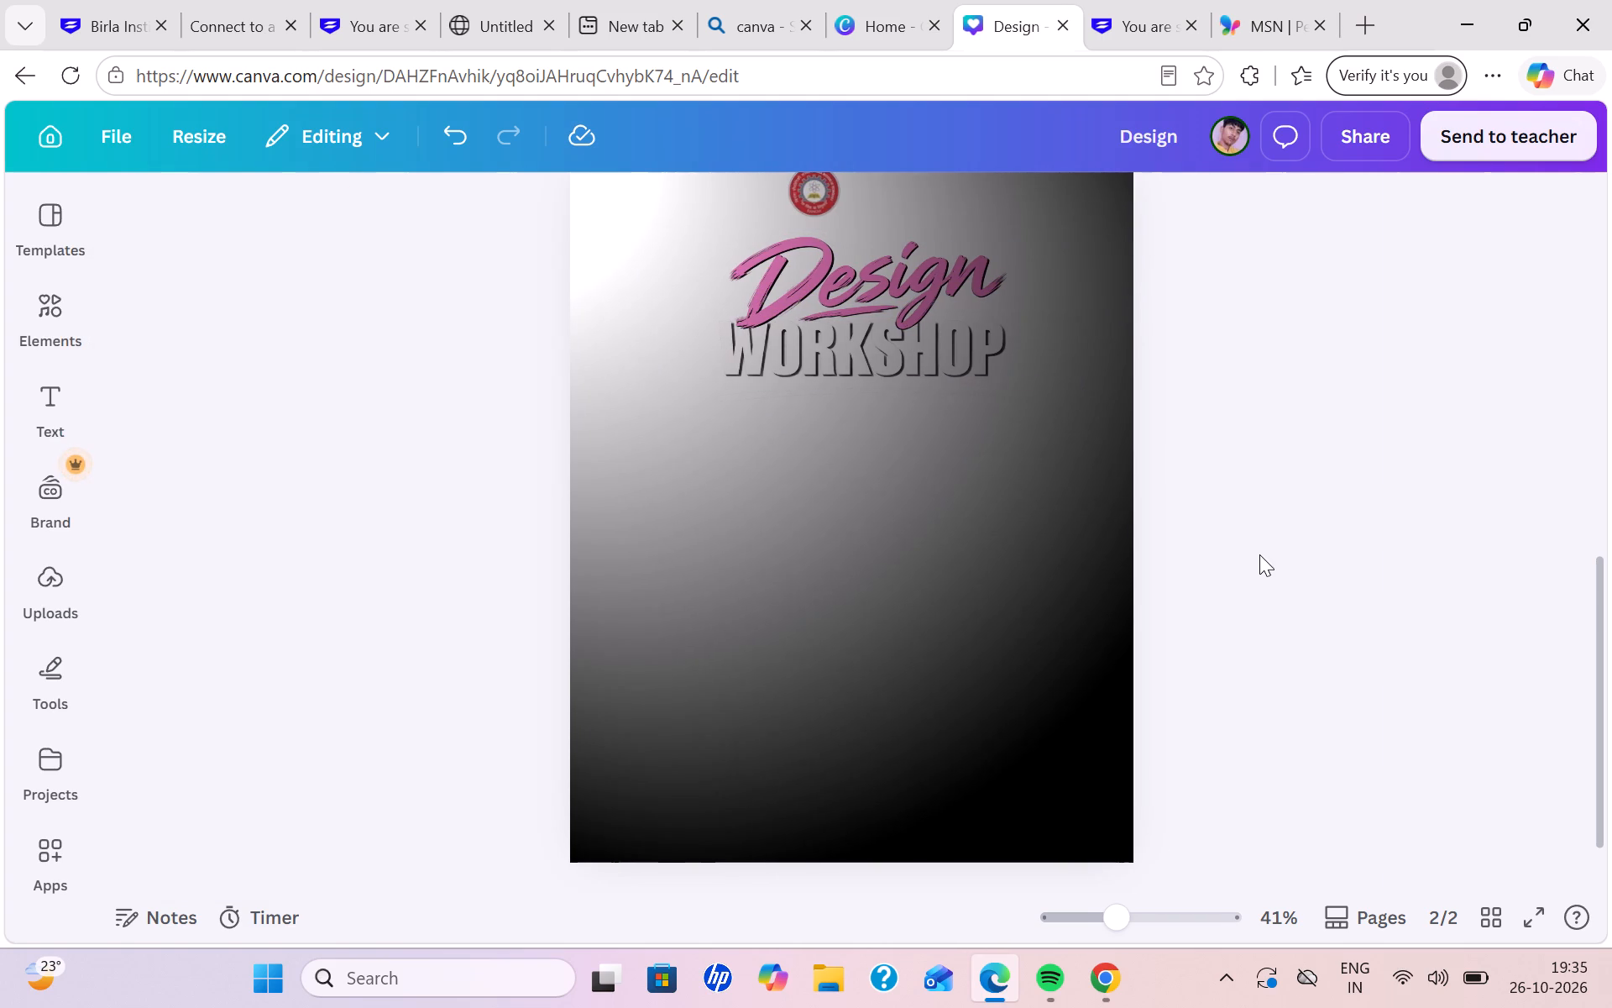
# Delete the enlarged black-and-white gradient sphere covering page 2.
pyautogui.click(832, 631)
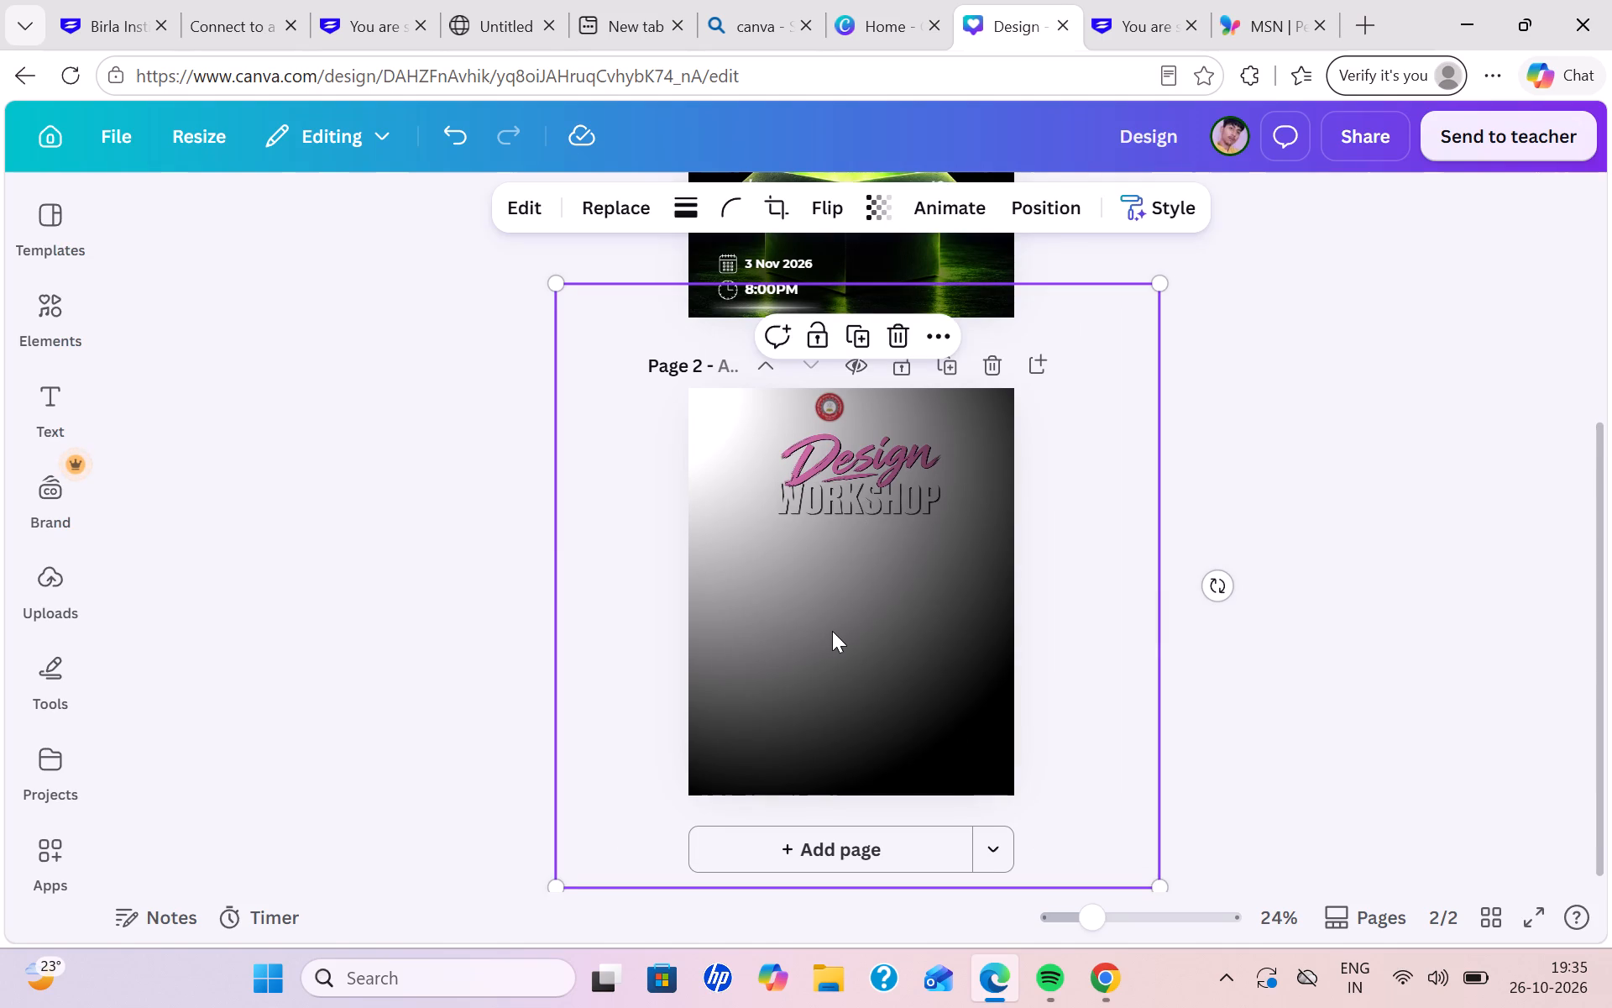
pyautogui.click(893, 333)
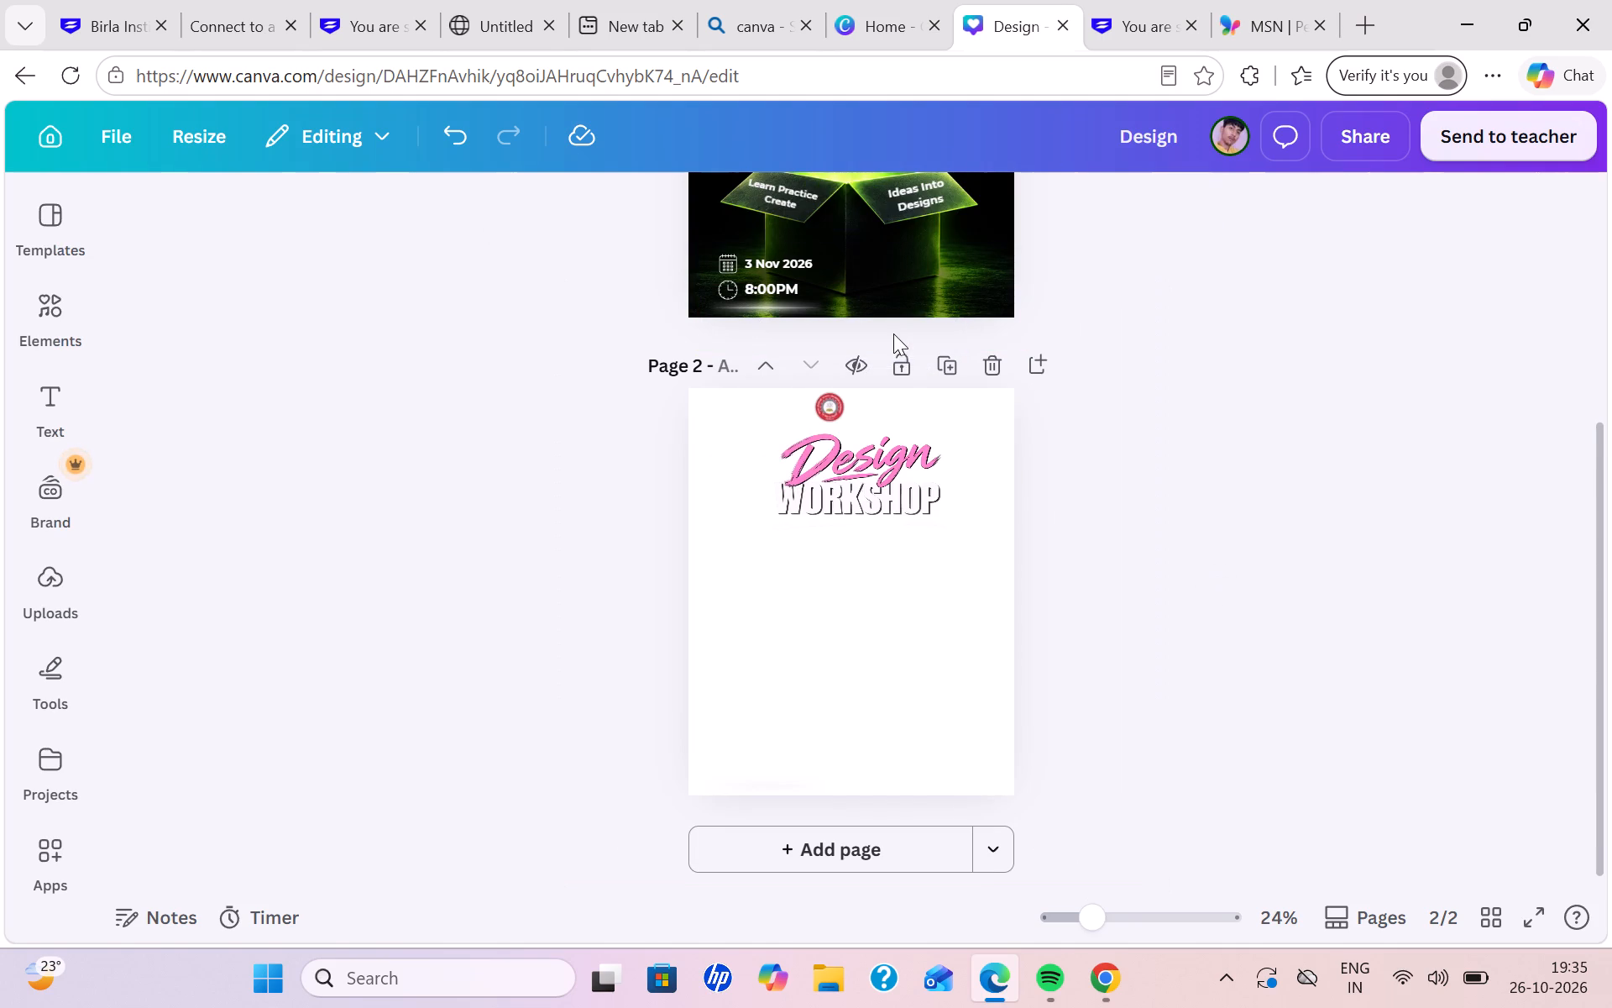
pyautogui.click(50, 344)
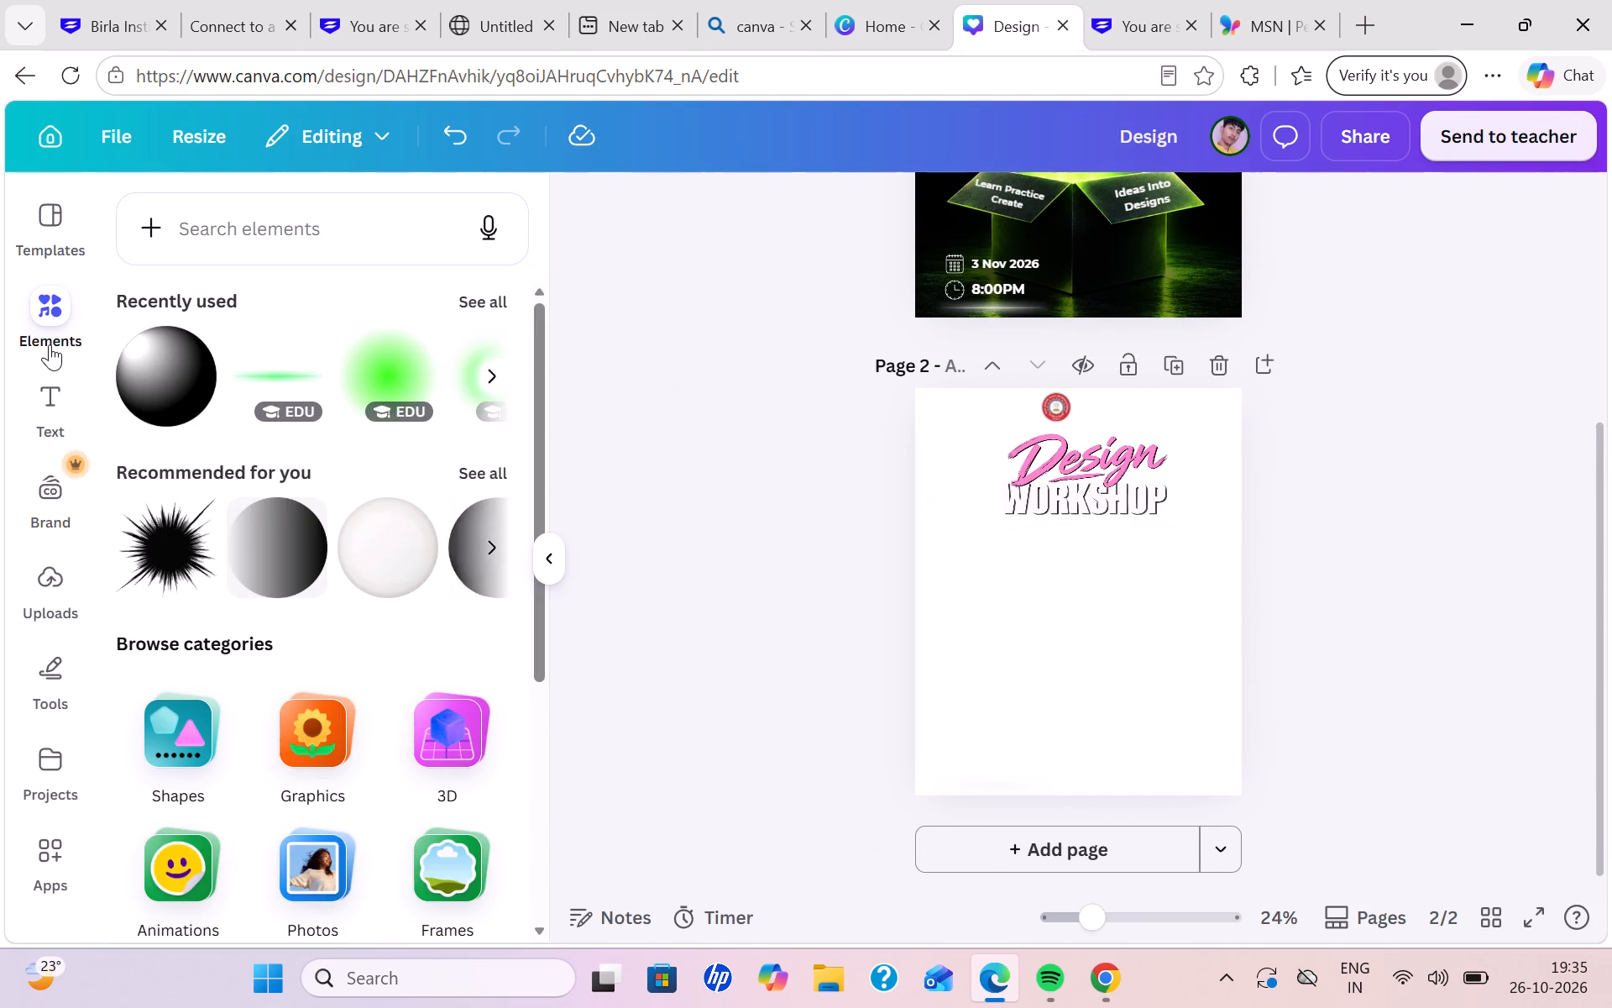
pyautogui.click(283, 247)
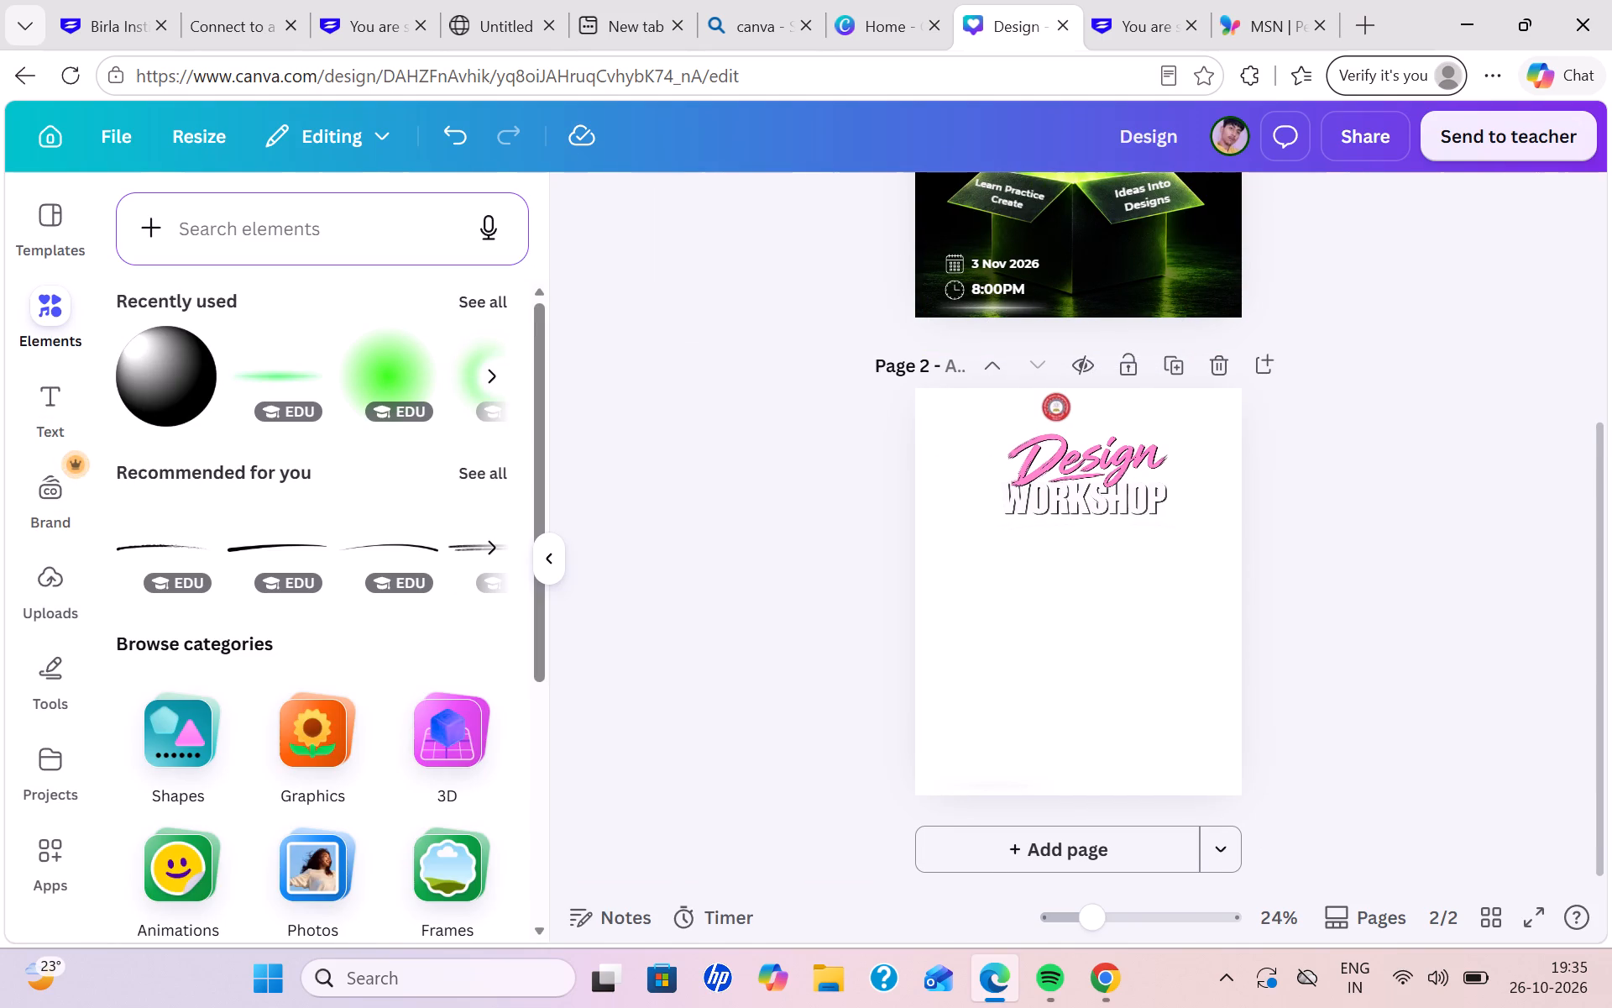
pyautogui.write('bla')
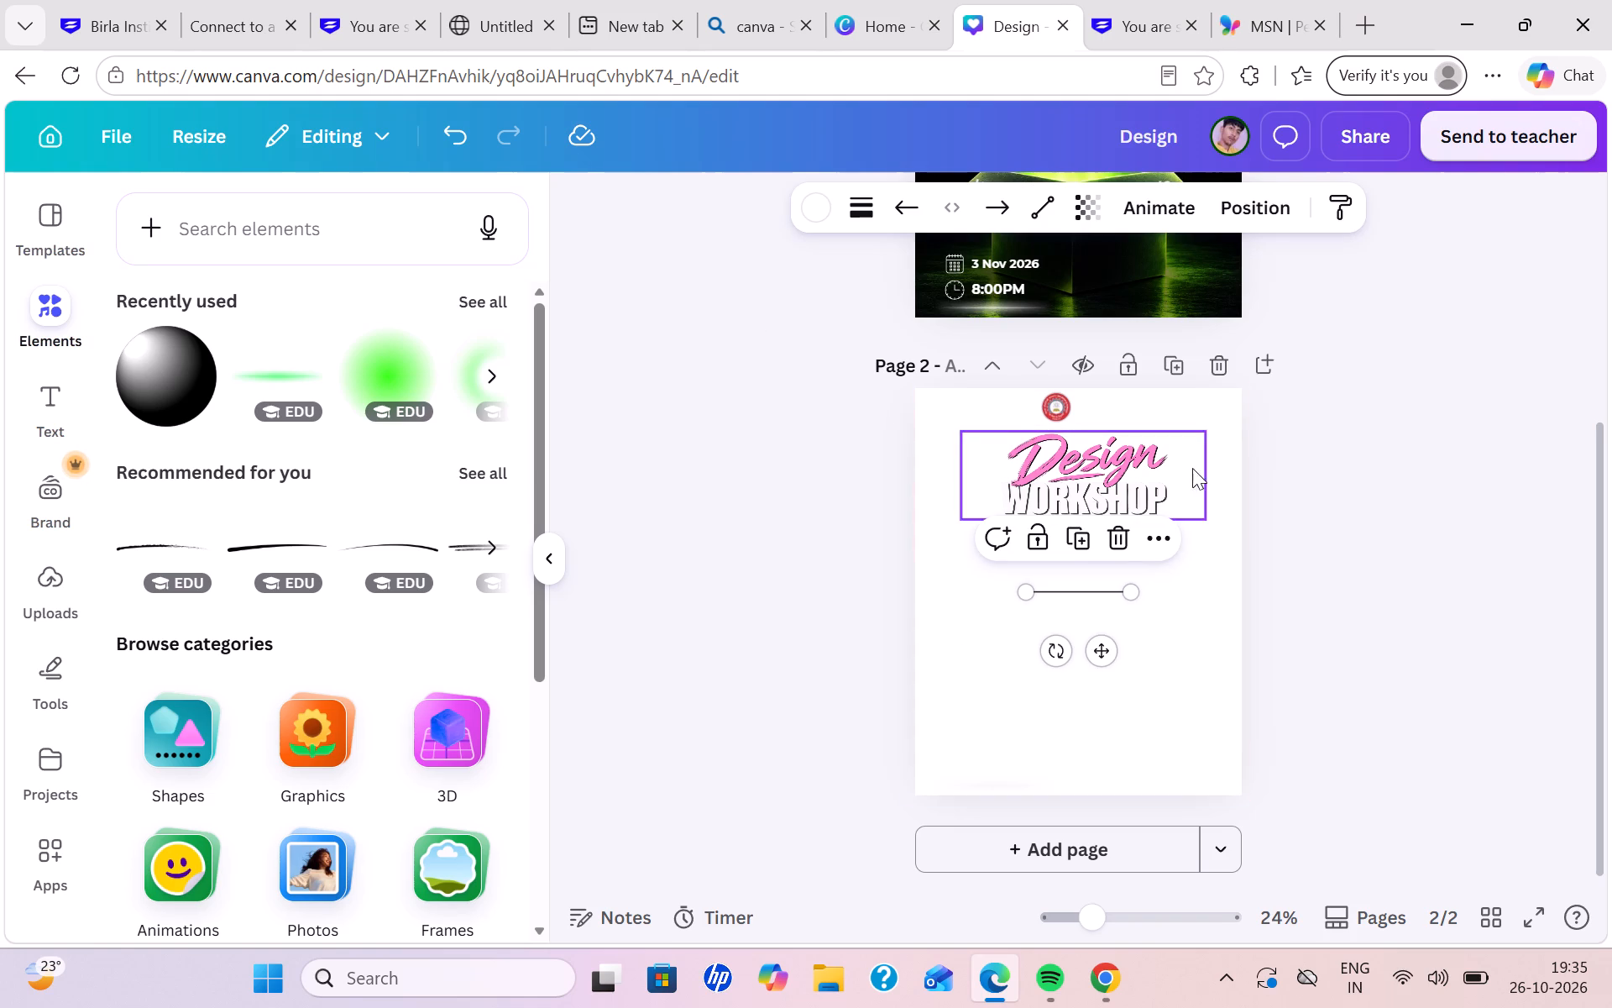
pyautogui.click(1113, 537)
# Set page 2's background colour to the default black-to-white gradient, after trying solid black and the black-to-grey gradient.
pyautogui.click(1047, 653)
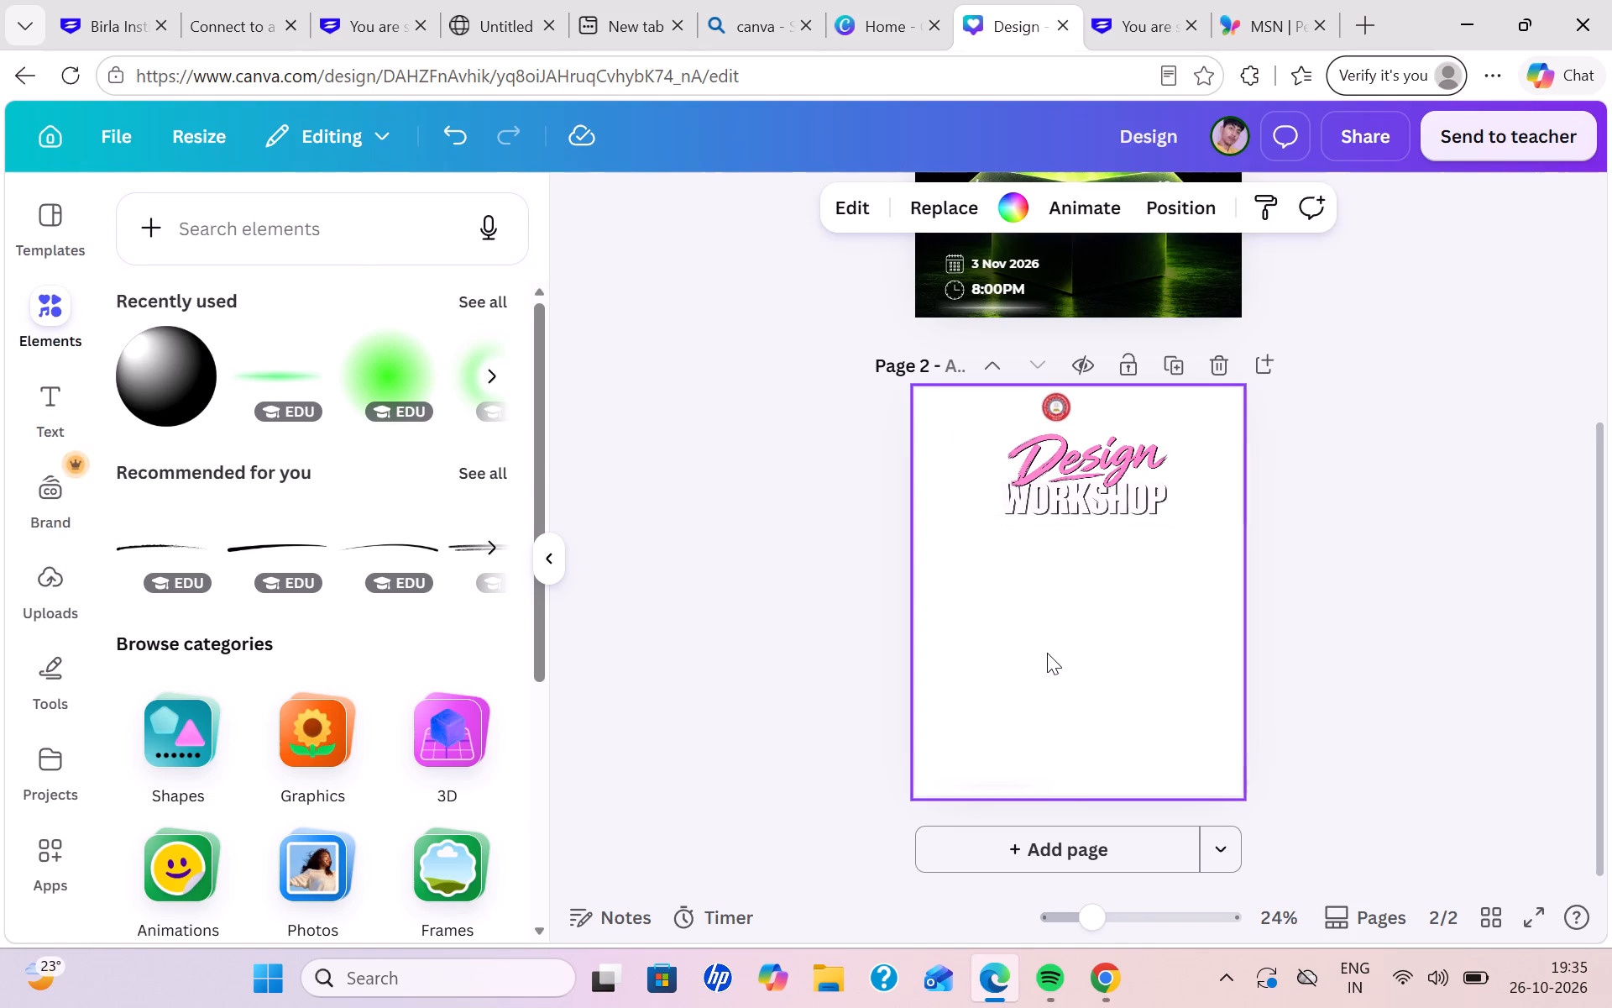
pyautogui.click(1012, 200)
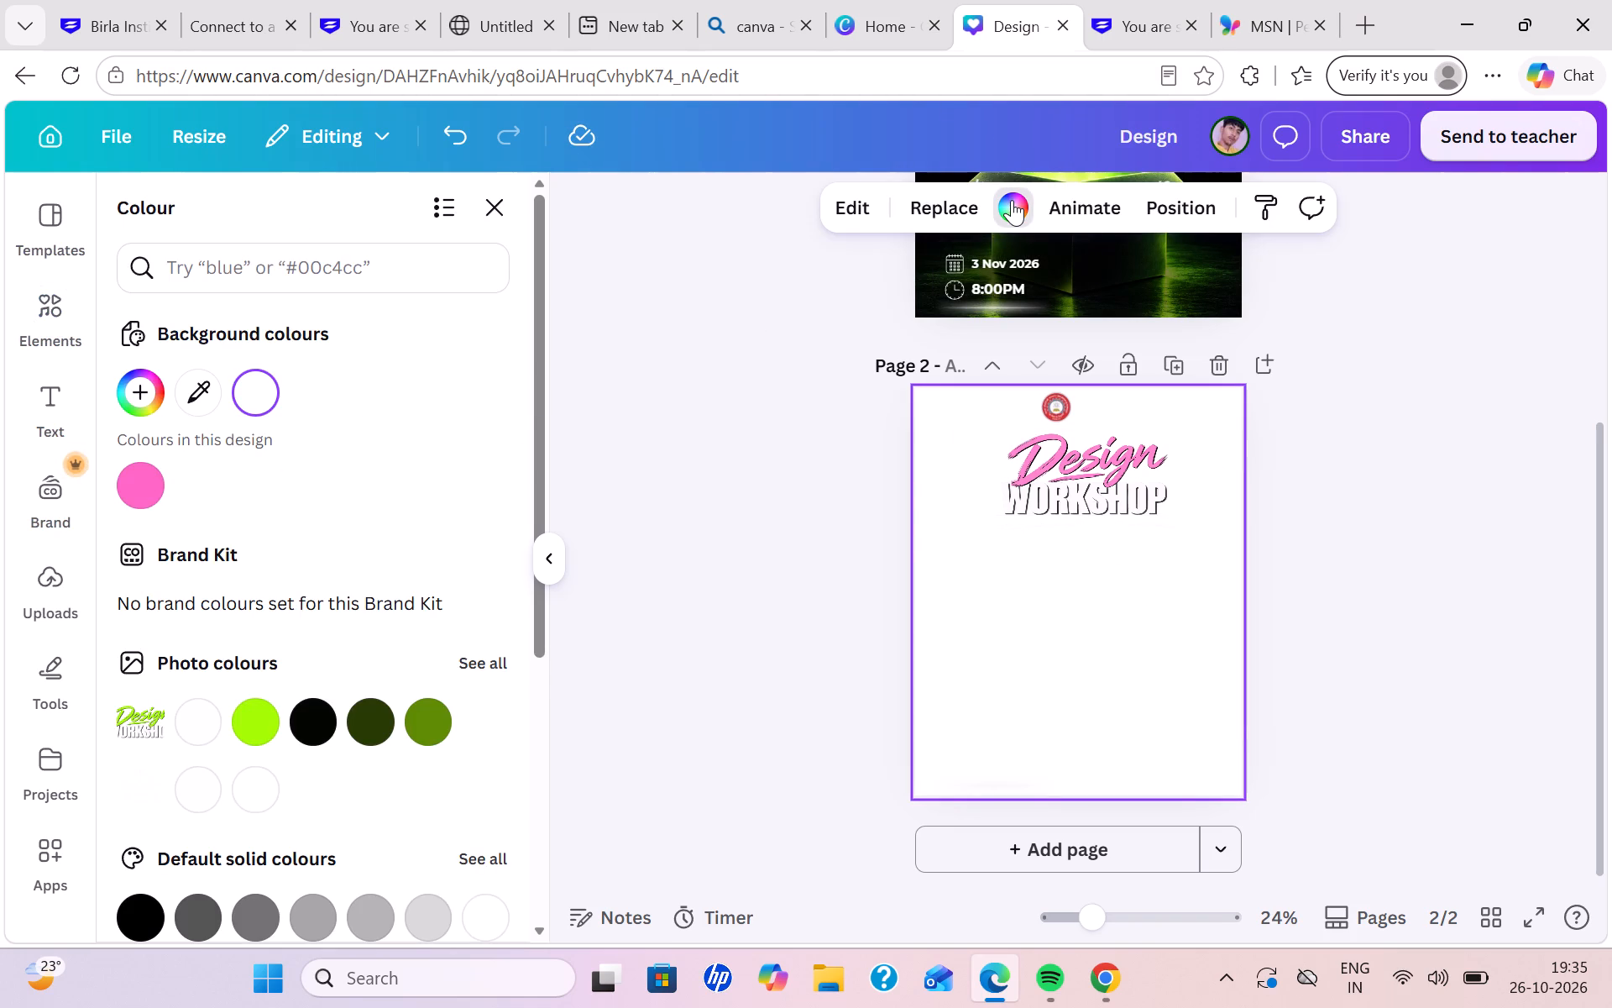
pyautogui.scroll(-1, 222, 692)
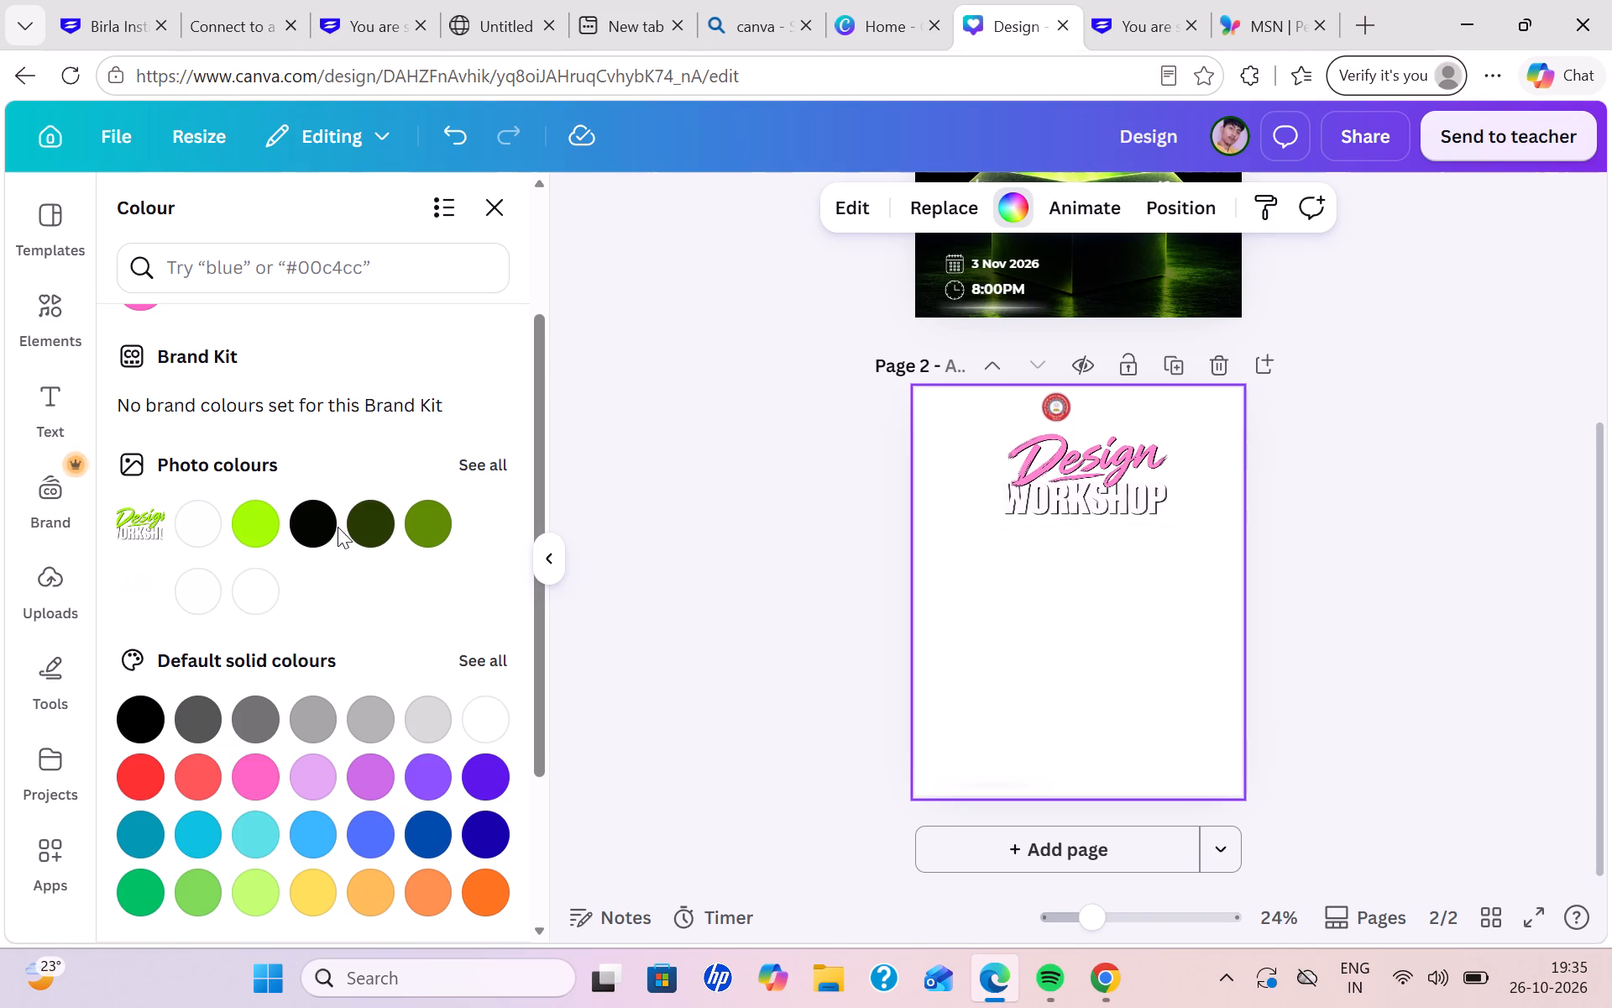
pyautogui.click(325, 528)
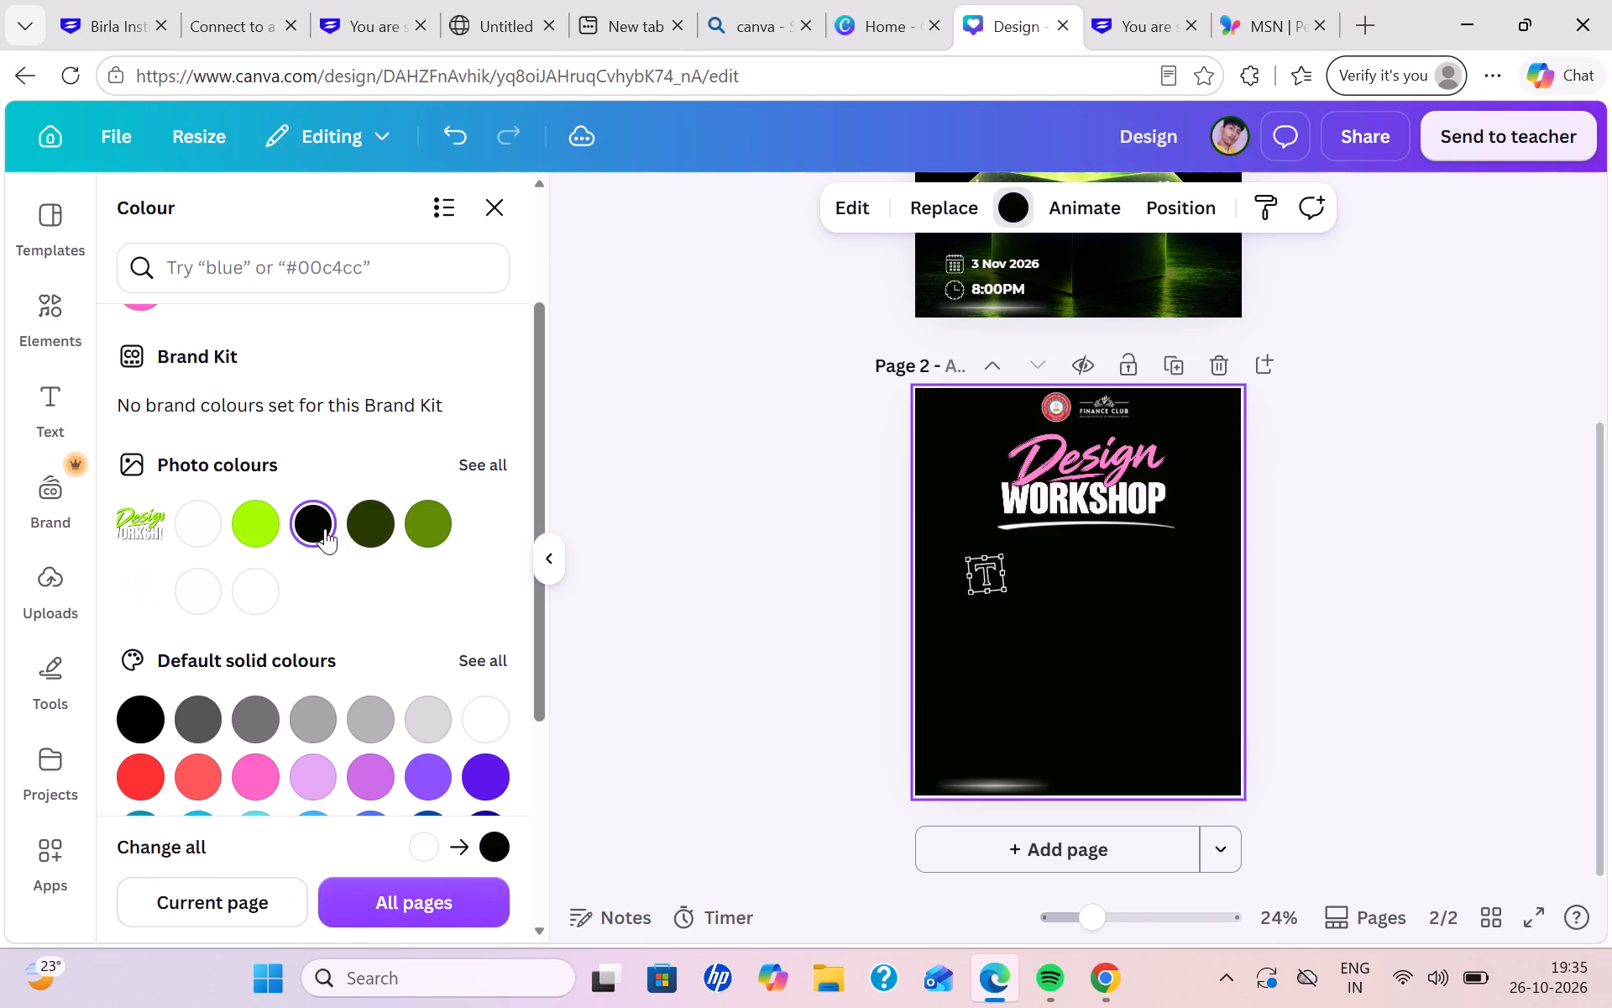
pyautogui.scroll(-1, 325, 528)
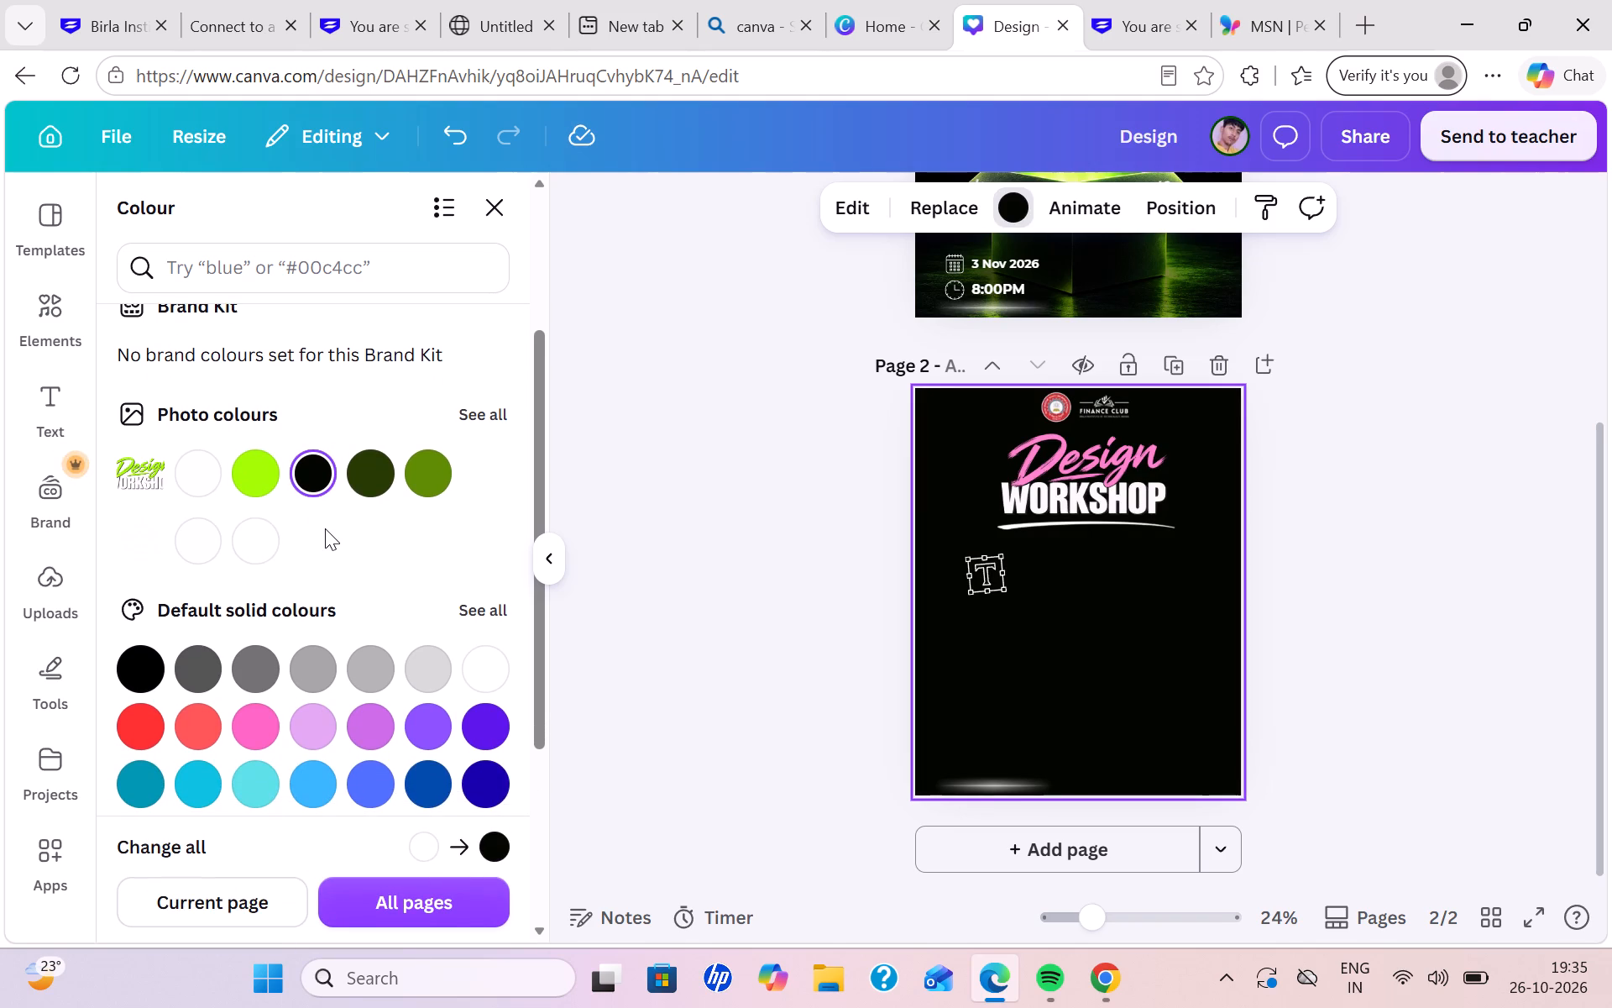
pyautogui.scroll(-4, 239, 589)
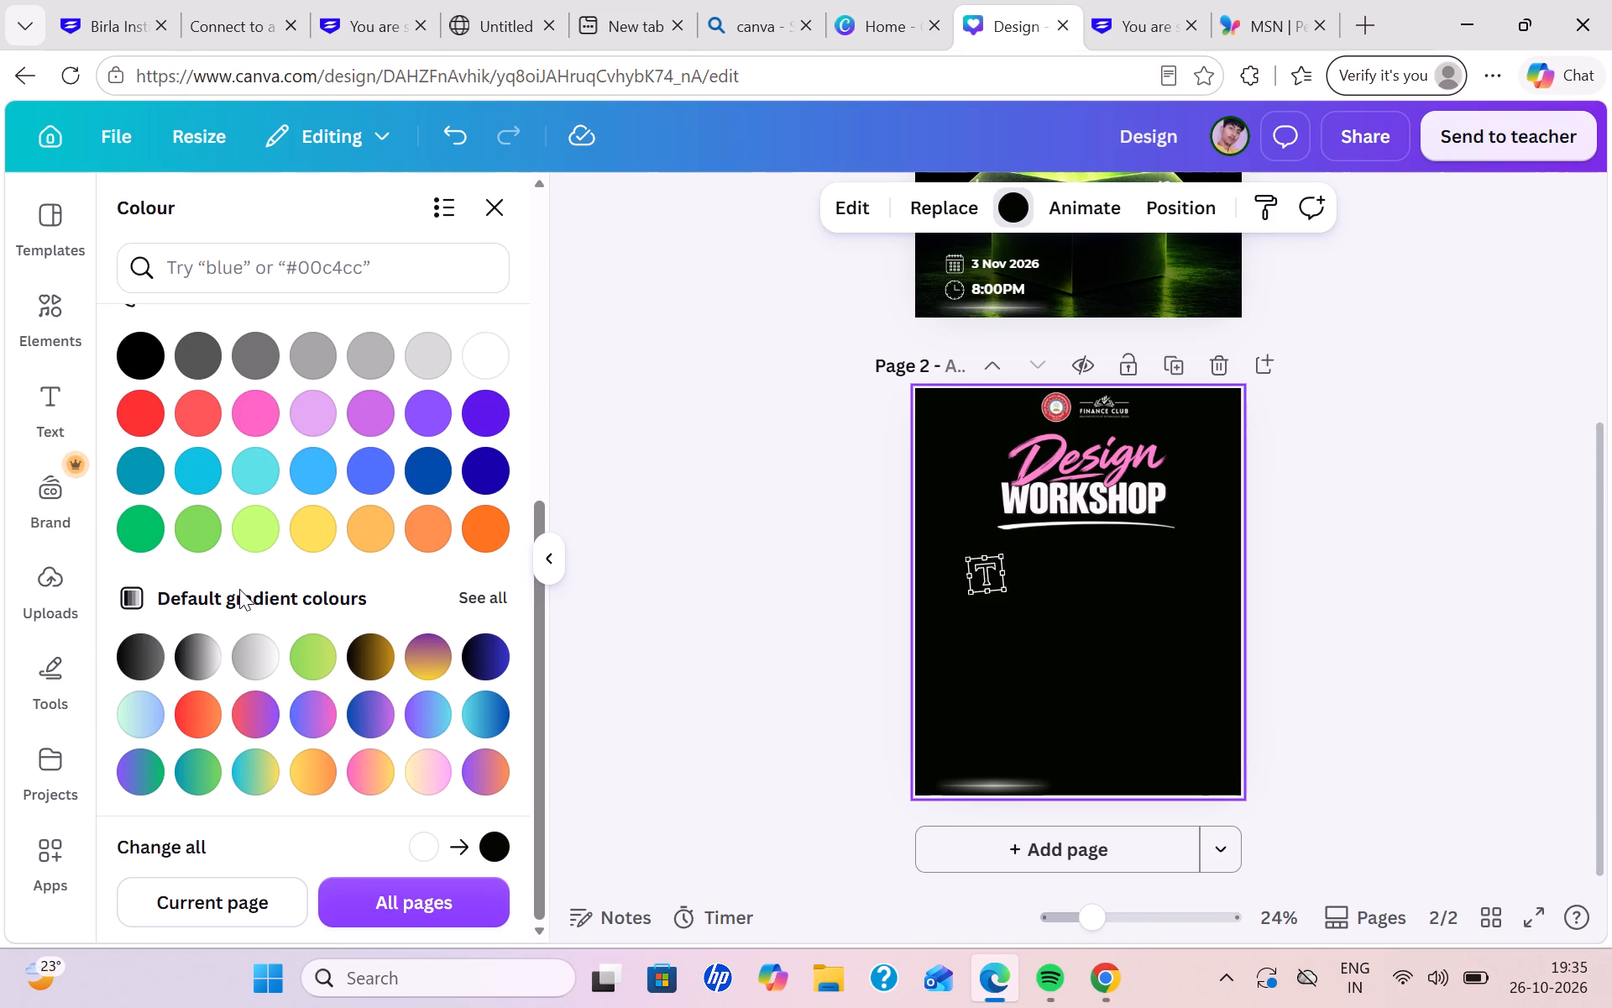
pyautogui.click(141, 654)
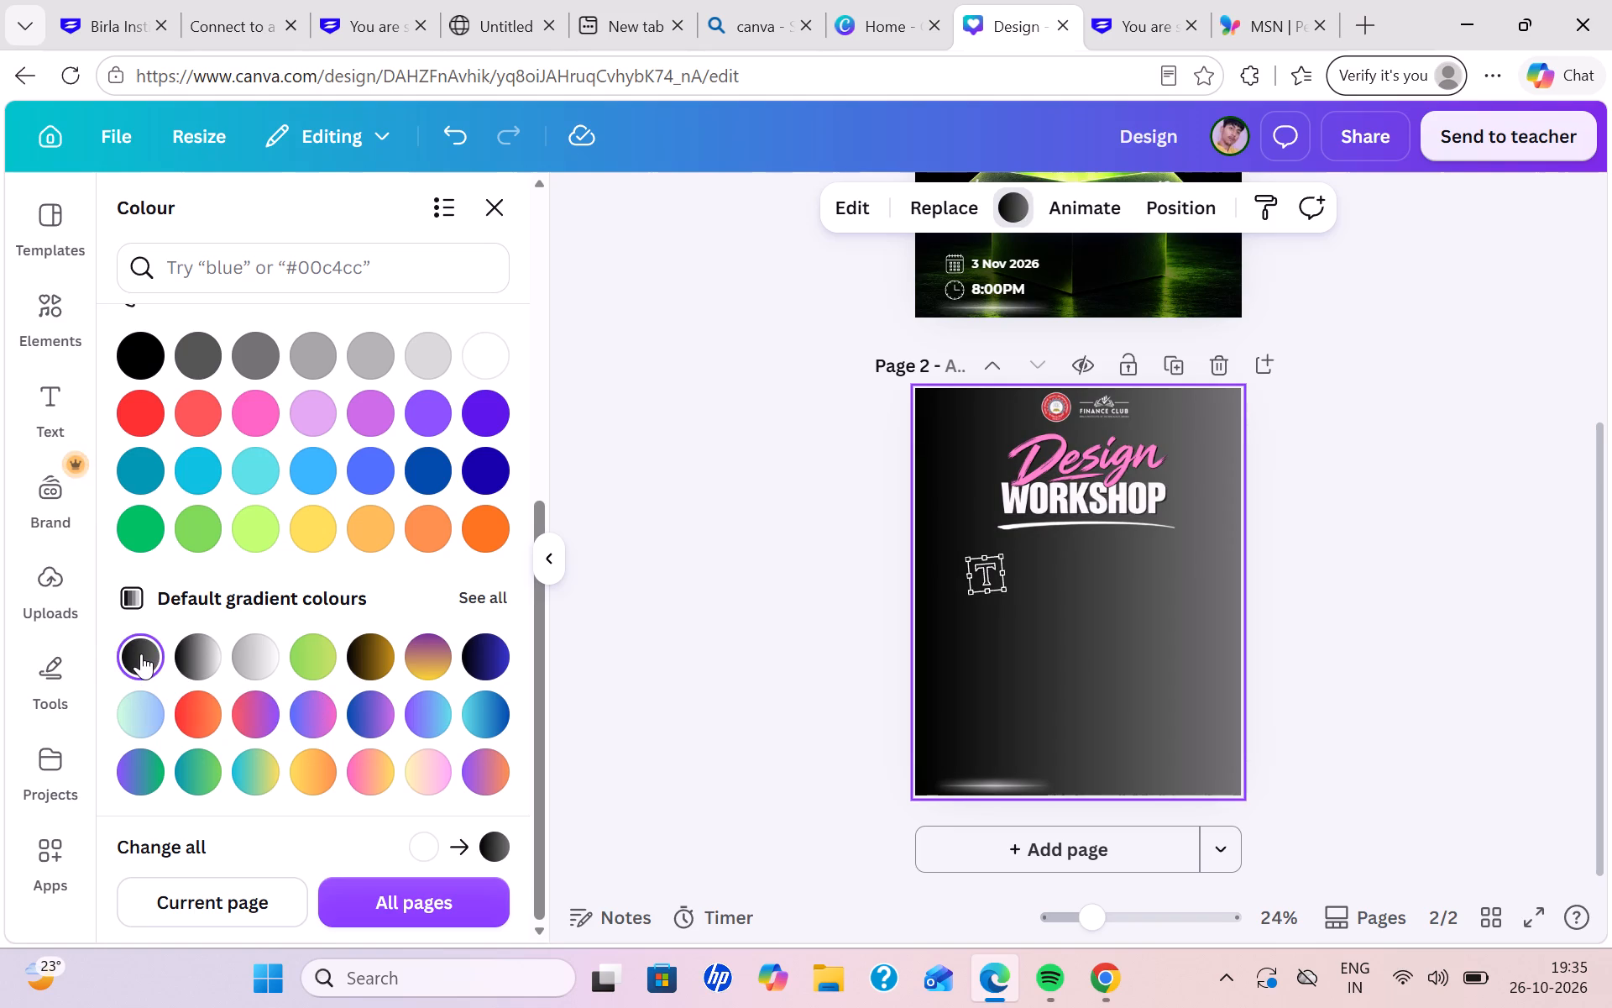
pyautogui.click(195, 659)
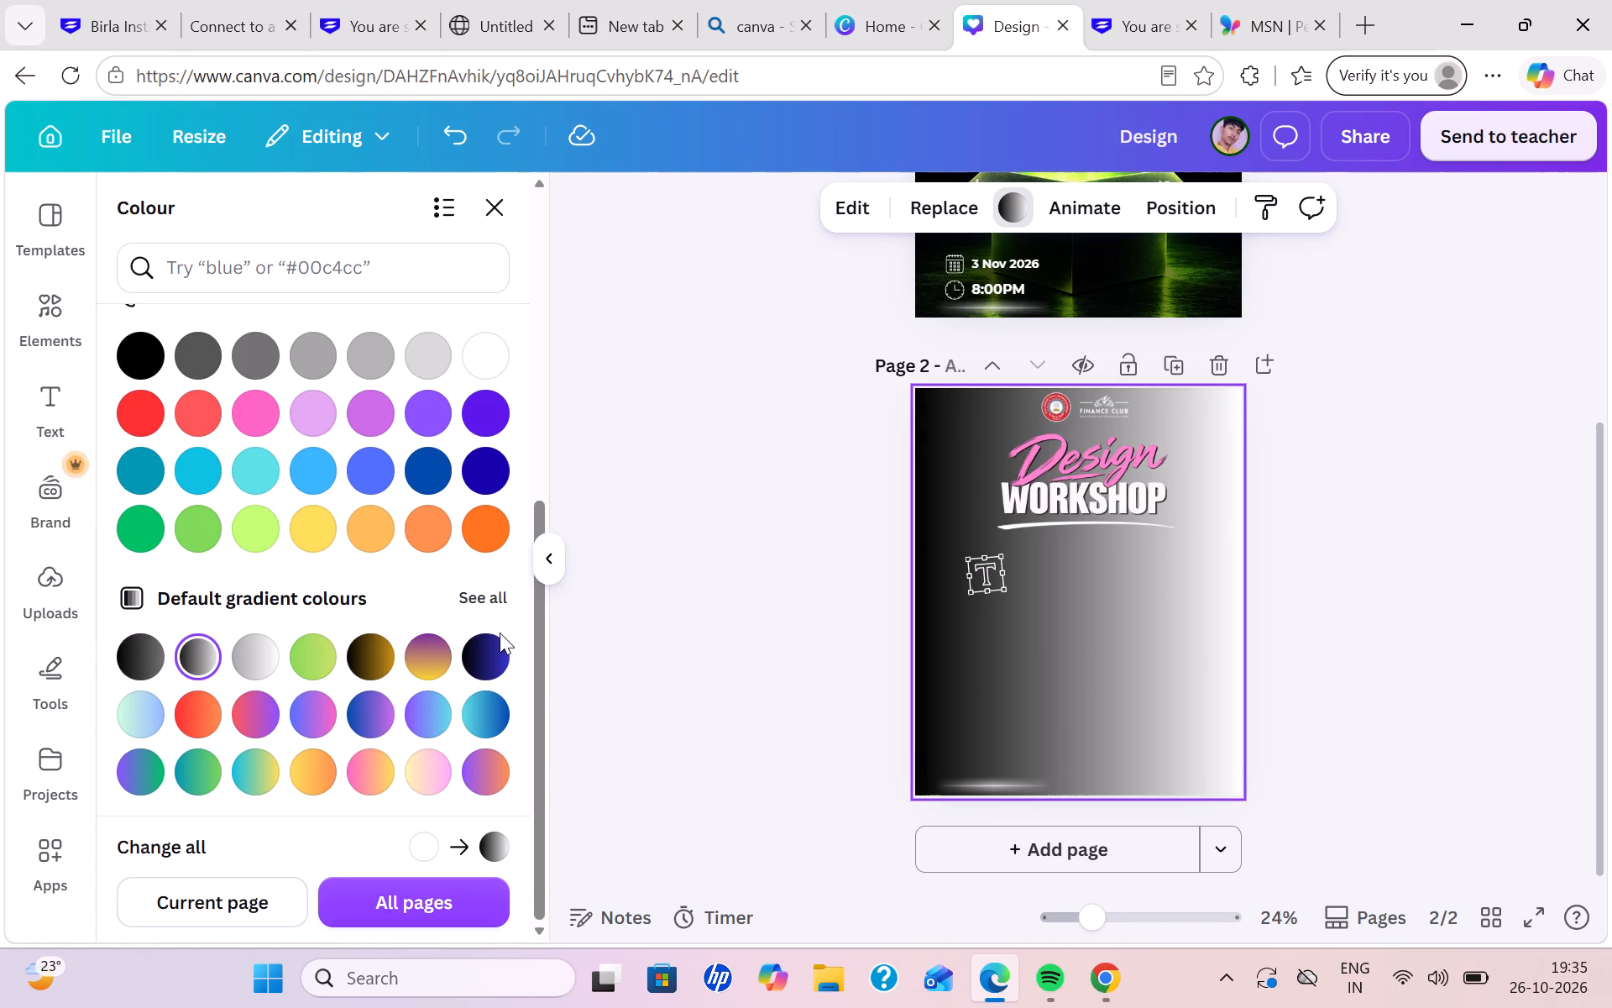
# Set page 2's background to the 180° linear gradient #888888 to #000000, after trying the blue-to-black, blue-to-yellow, mint-to-blue and white-to-black gradients.
pyautogui.click(486, 596)
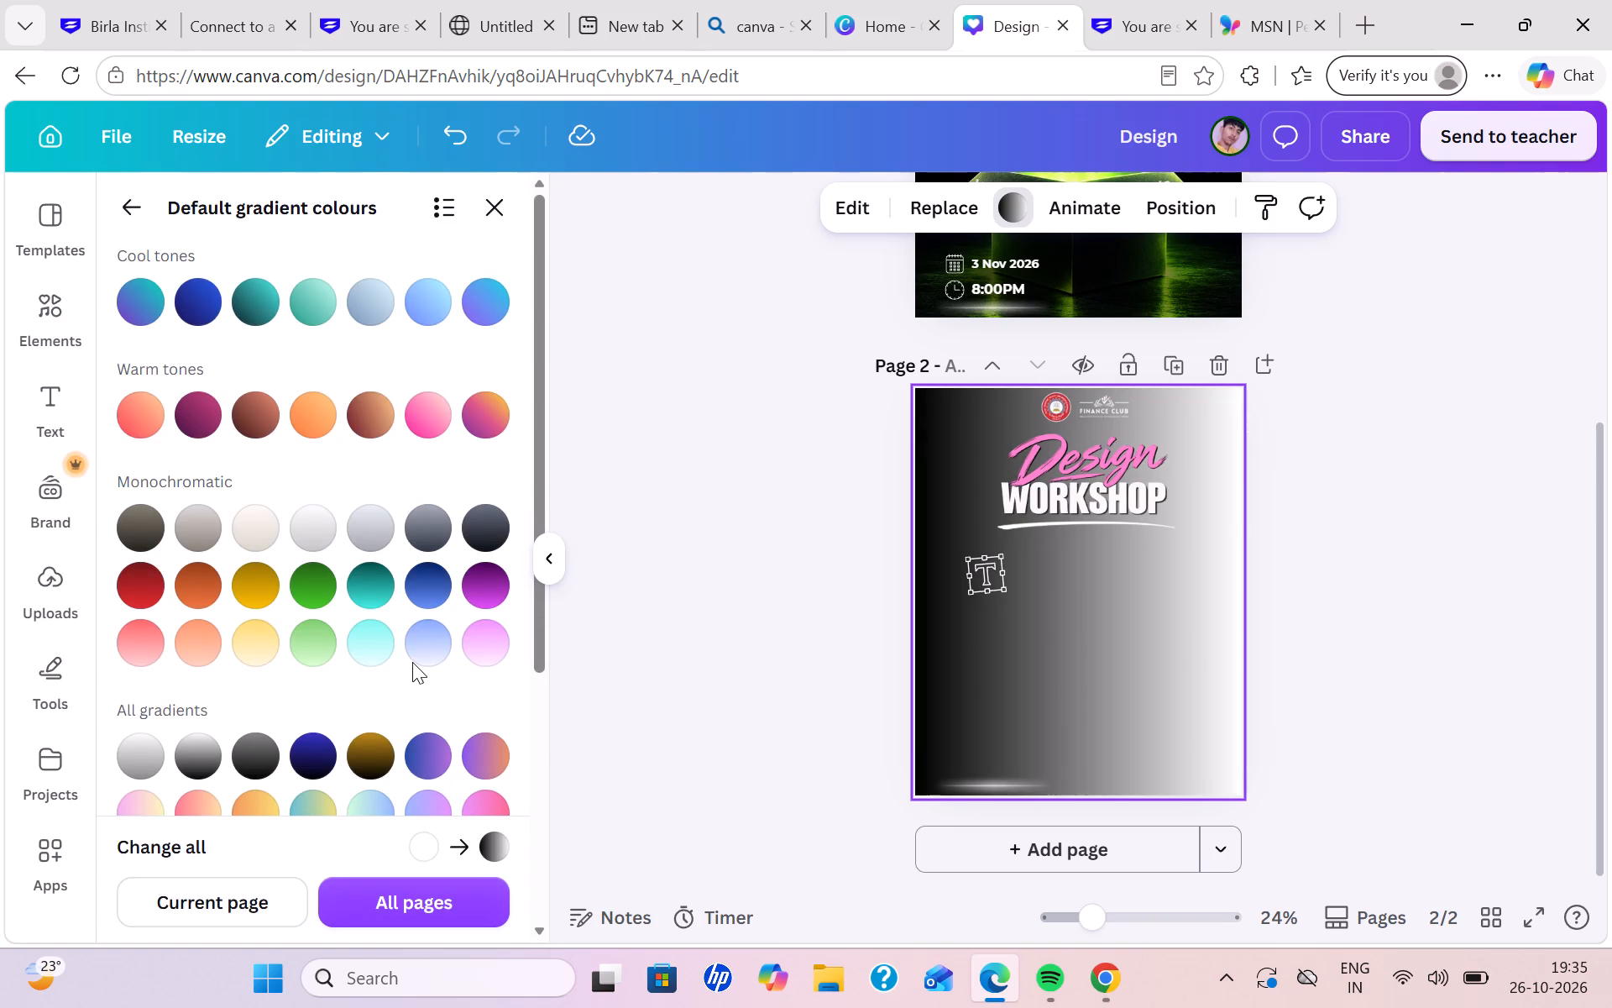
pyautogui.scroll(-3, 412, 662)
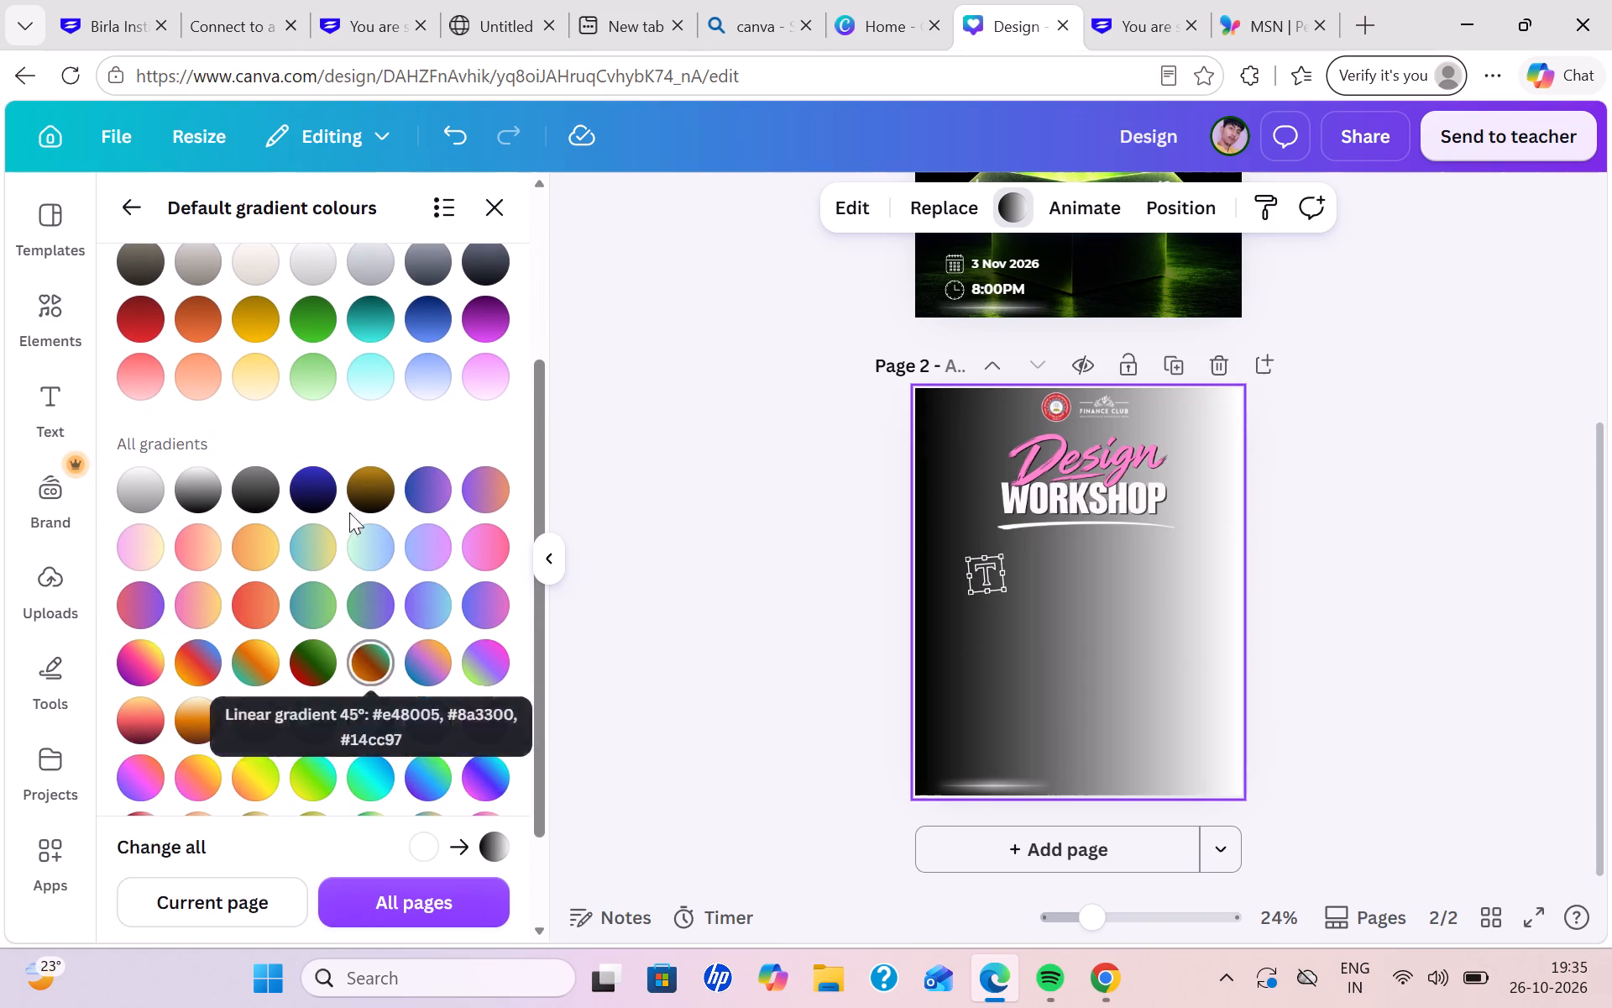
pyautogui.click(312, 490)
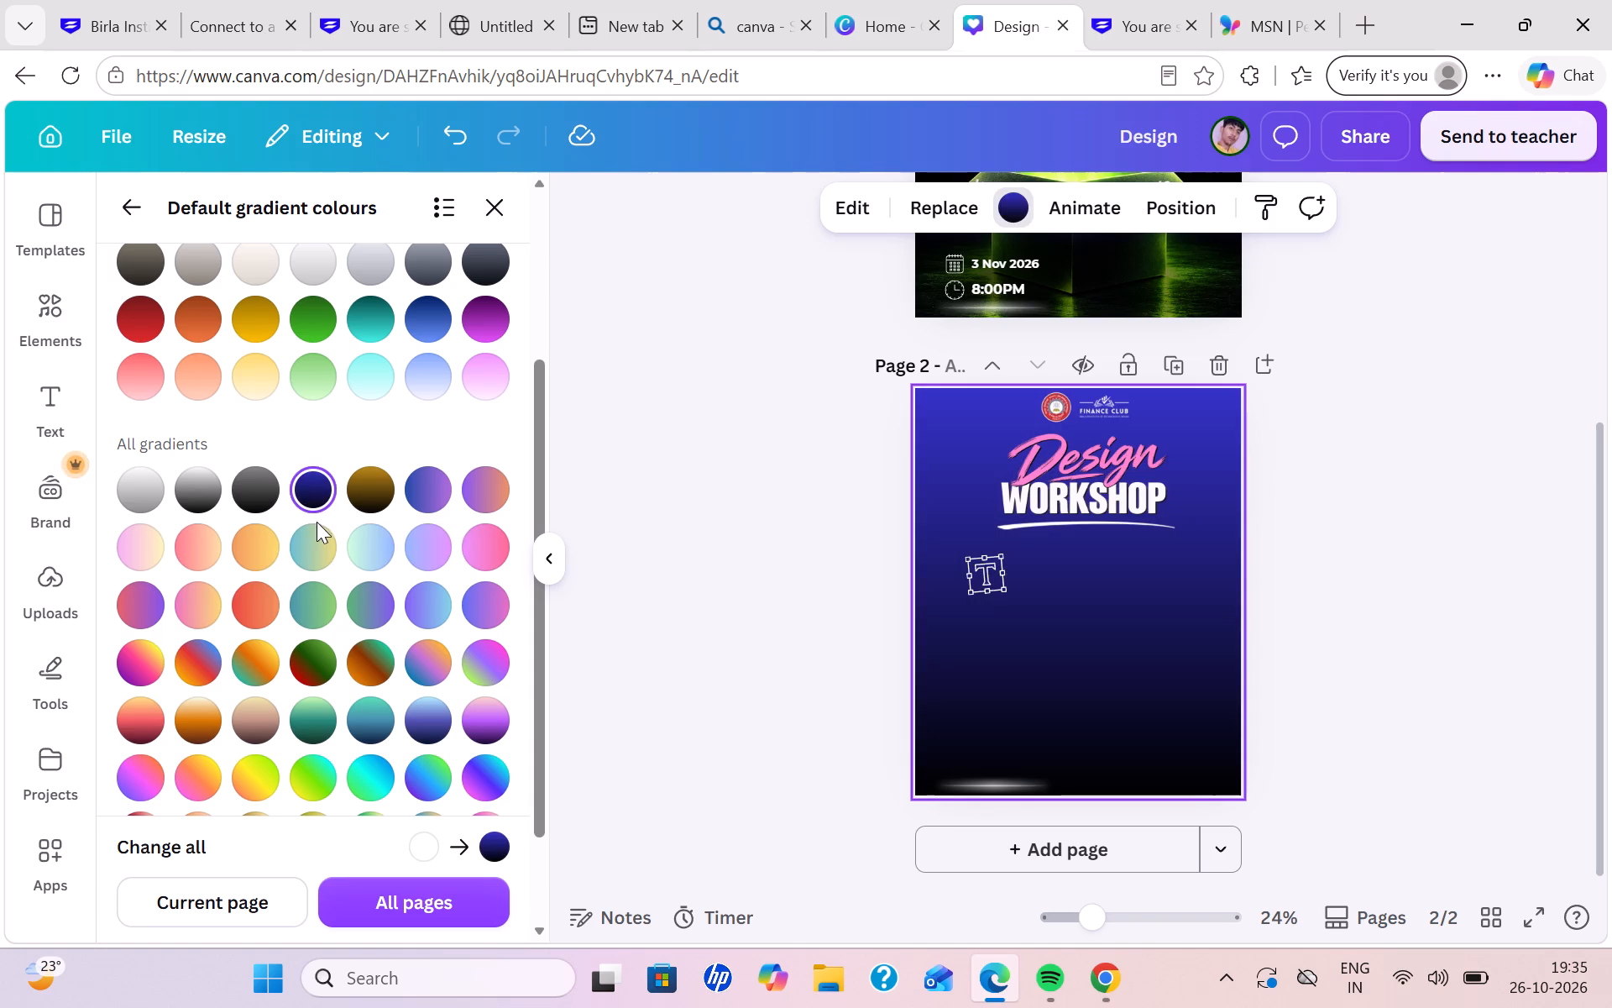
pyautogui.click(316, 556)
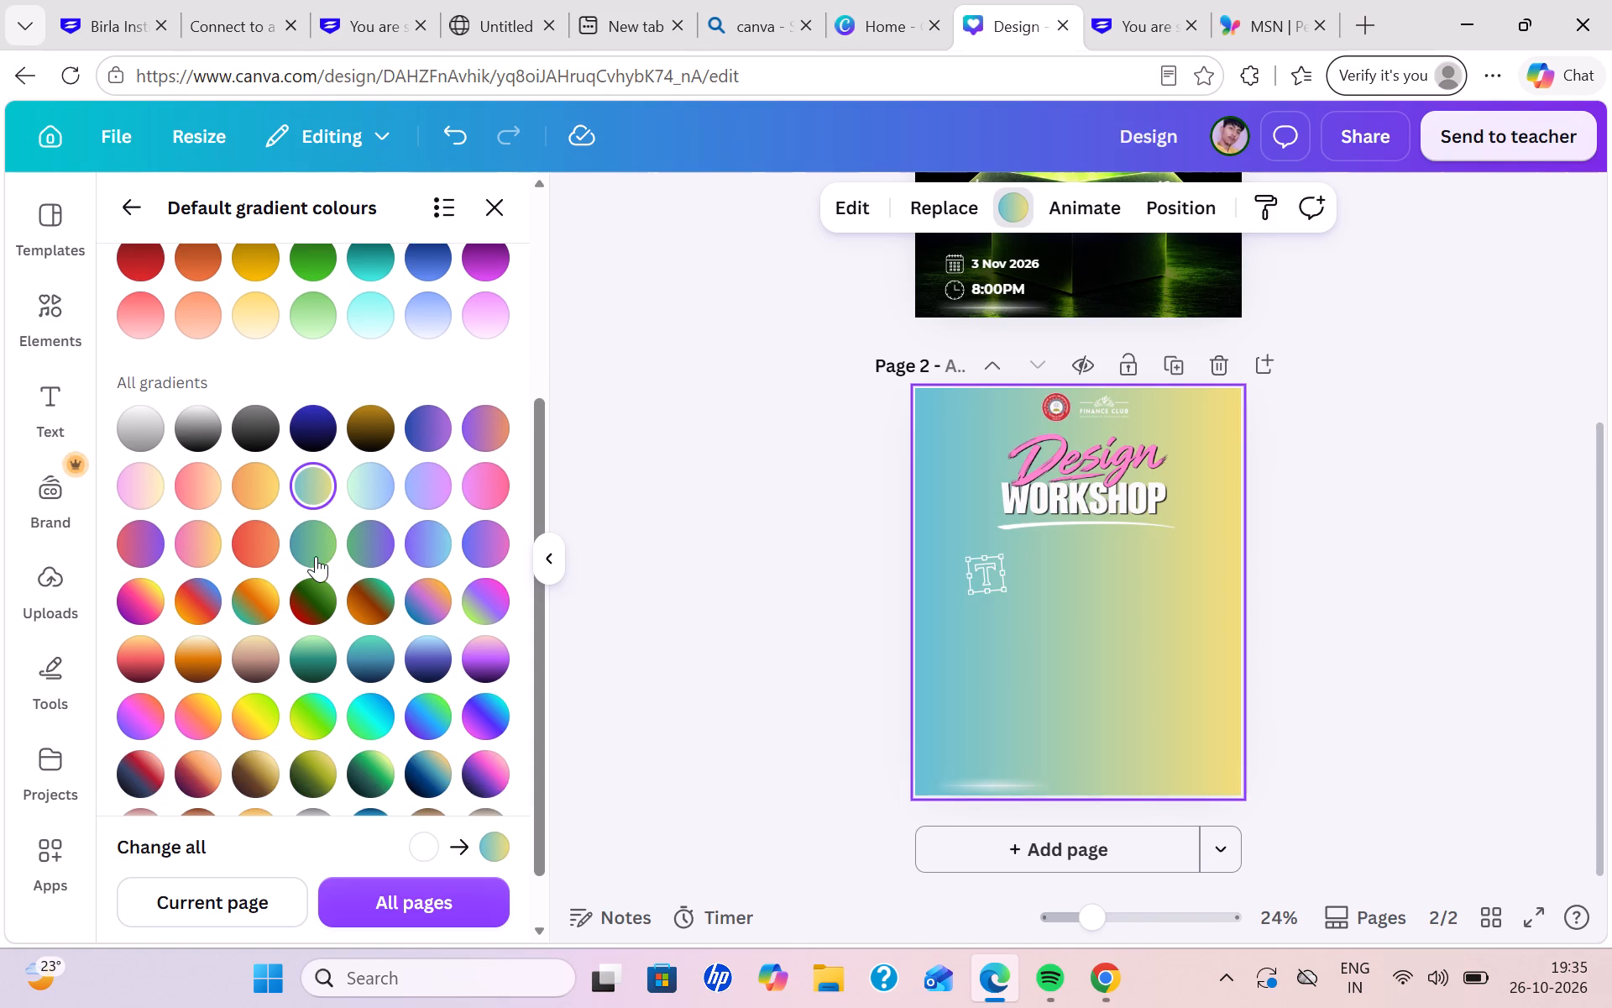
pyautogui.scroll(1, 318, 530)
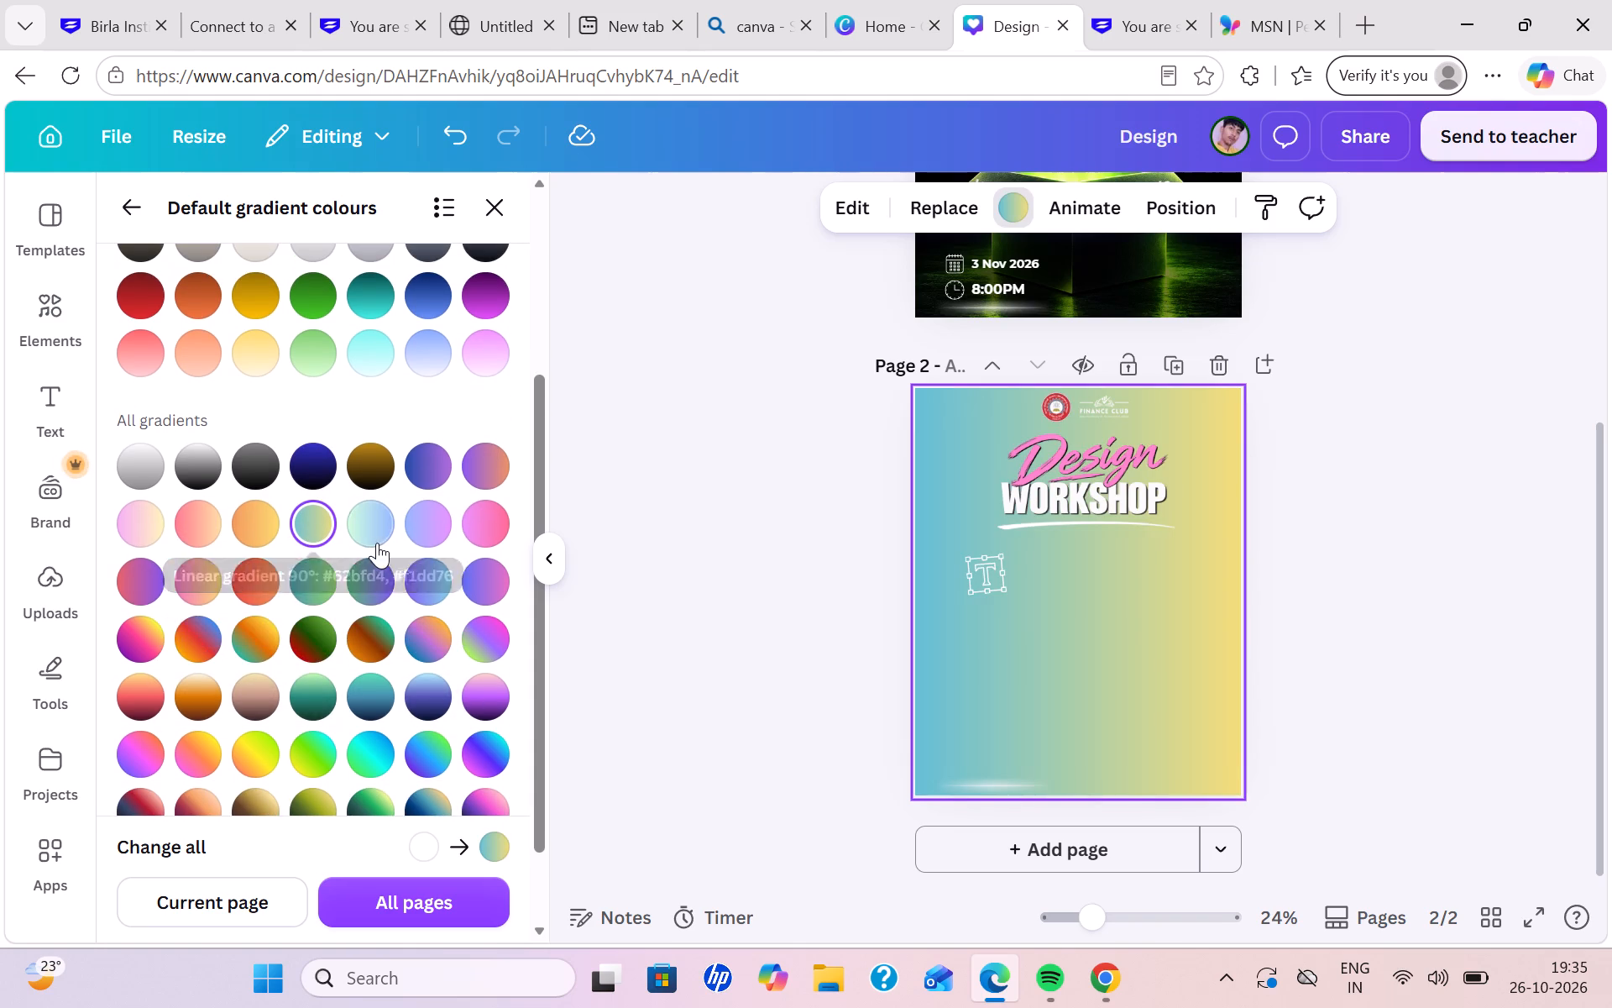
pyautogui.click(377, 543)
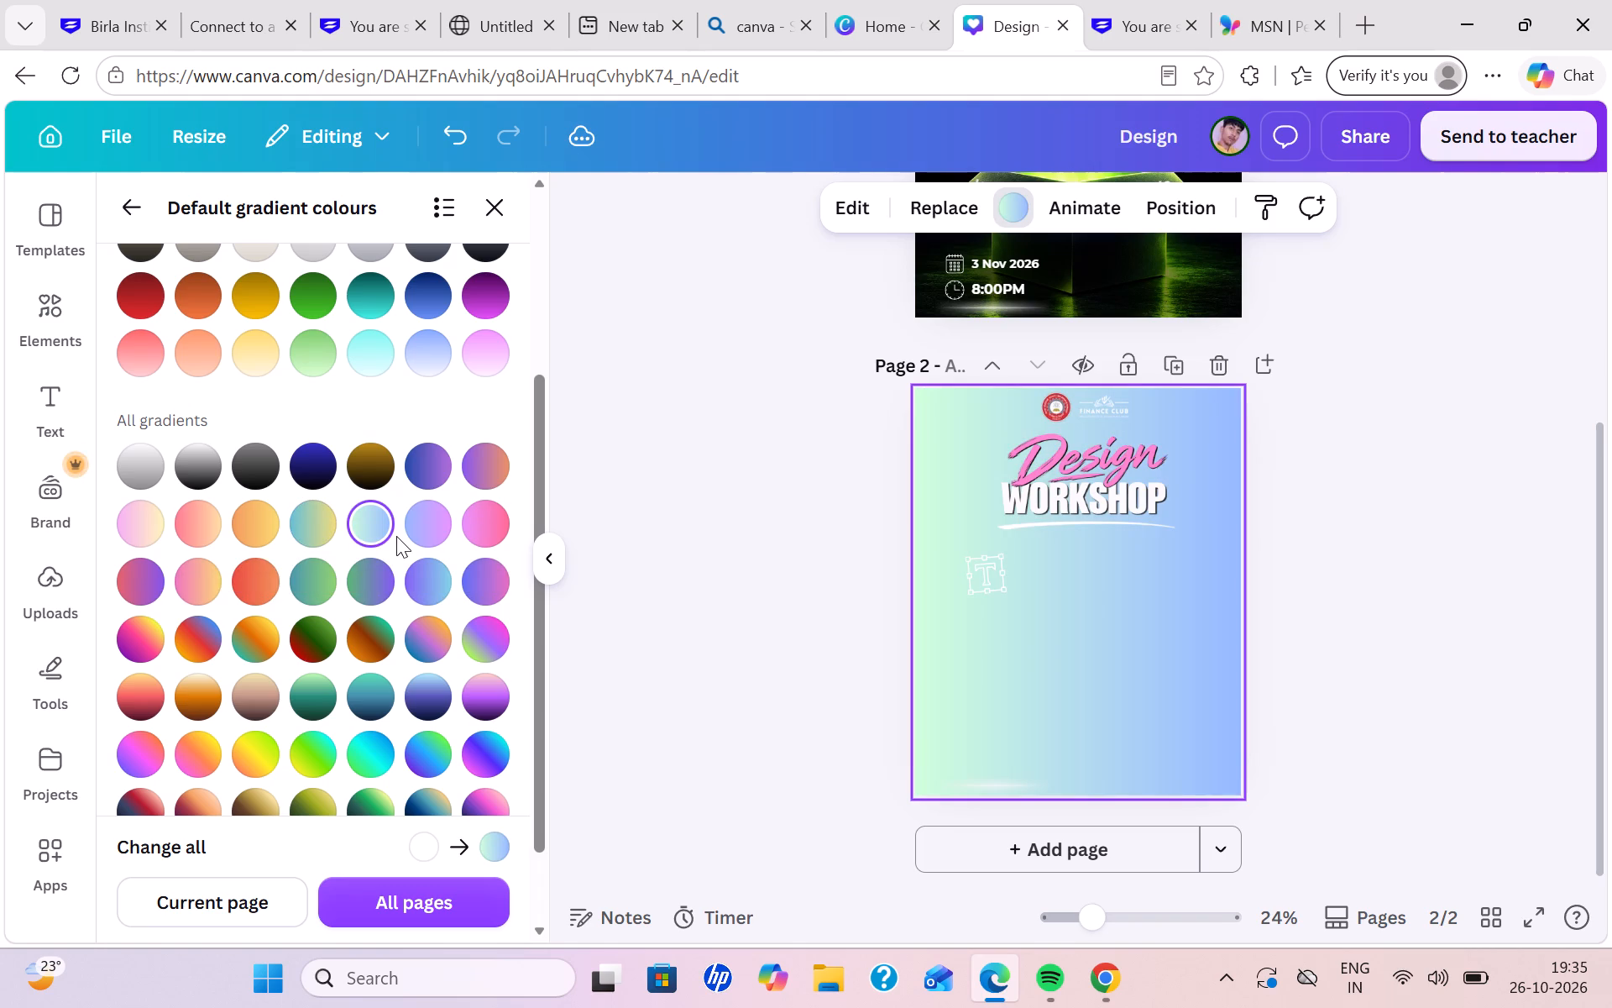
pyautogui.click(209, 468)
pyautogui.click(234, 464)
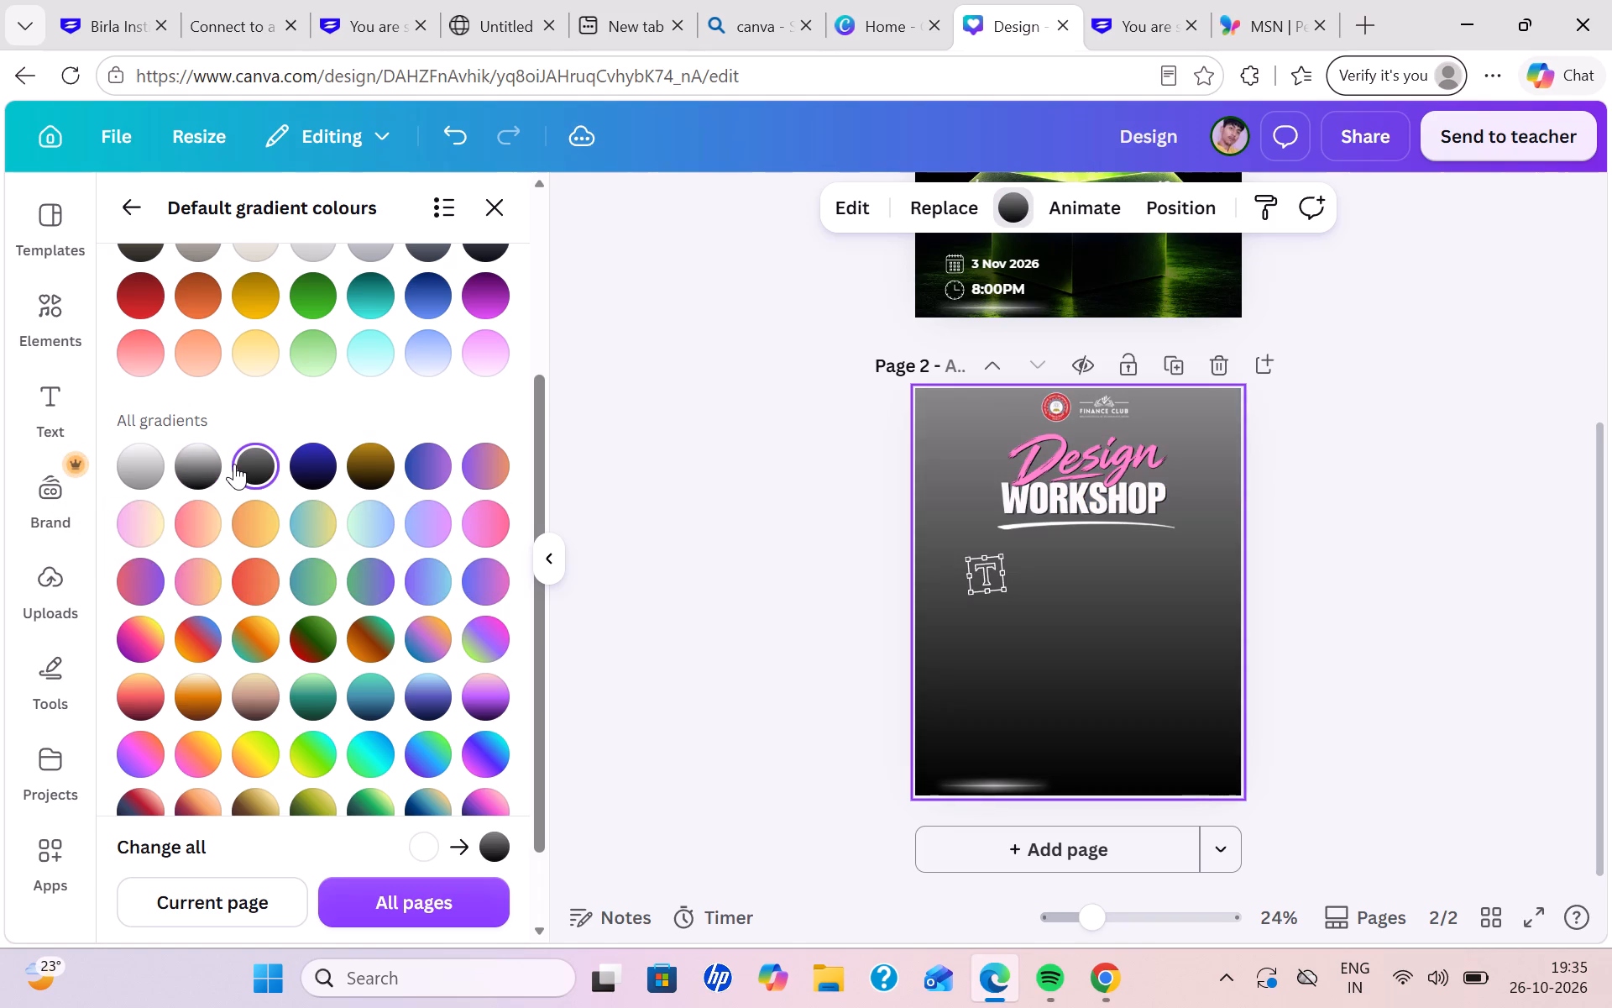
pyautogui.doubleClick(1402, 638)
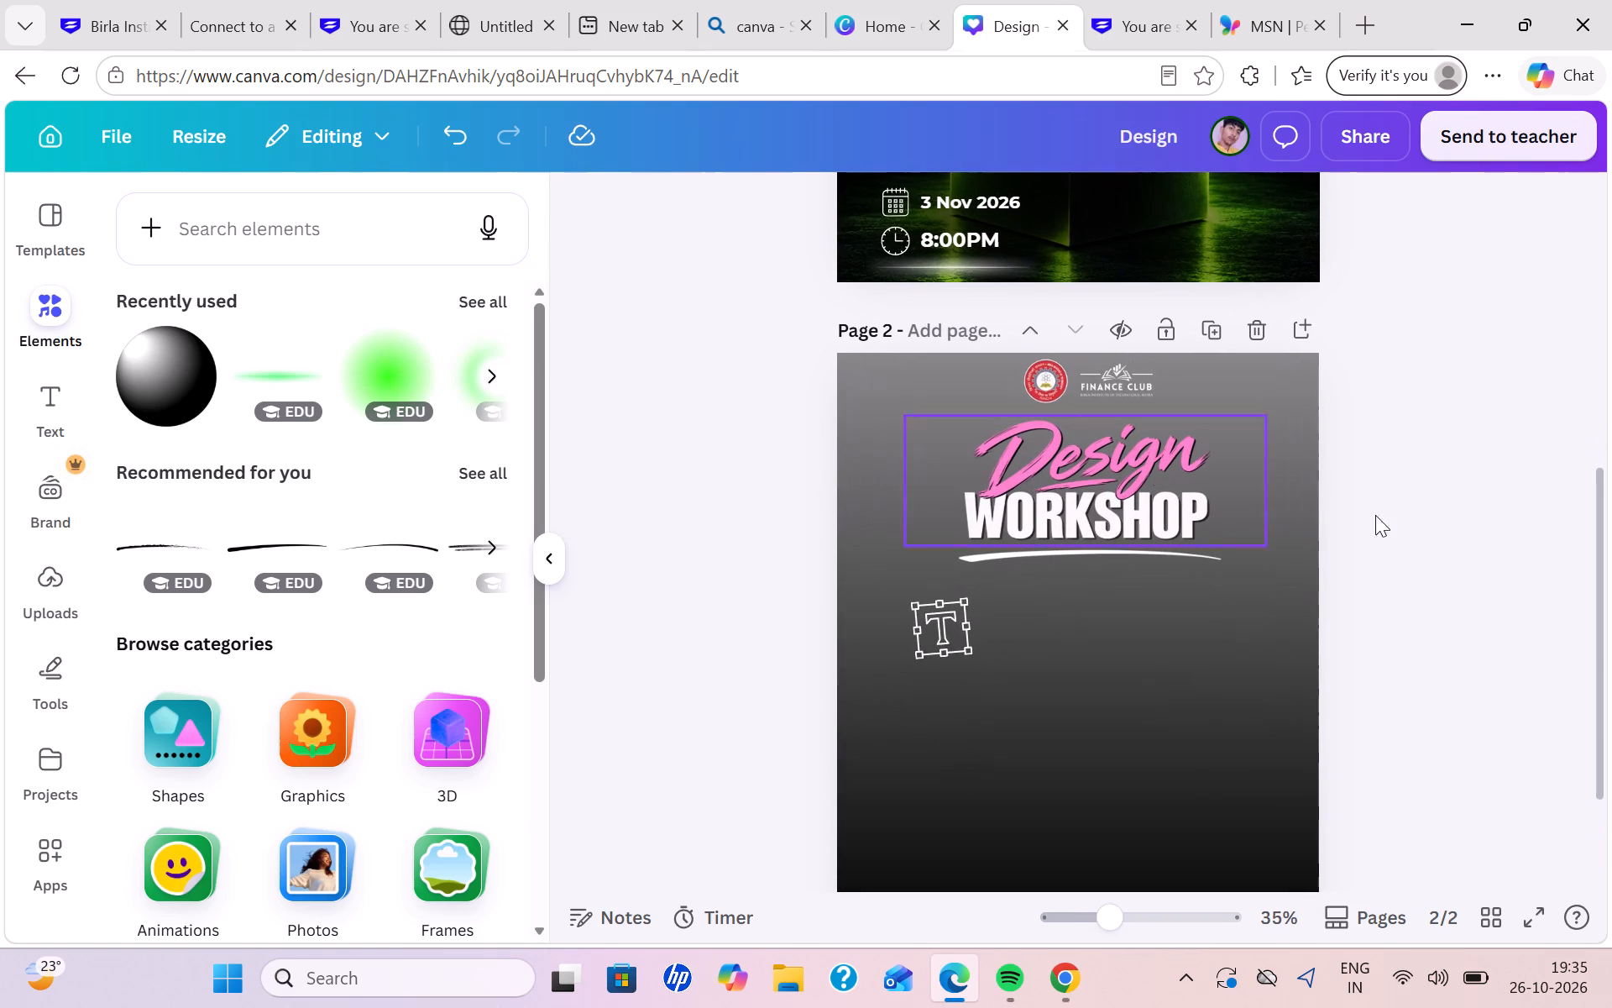
# Recolour the pink lettering of page 2's Design Workshop title to the default solid medium purple, after trying the lighter lilac.
pyautogui.click(1175, 476)
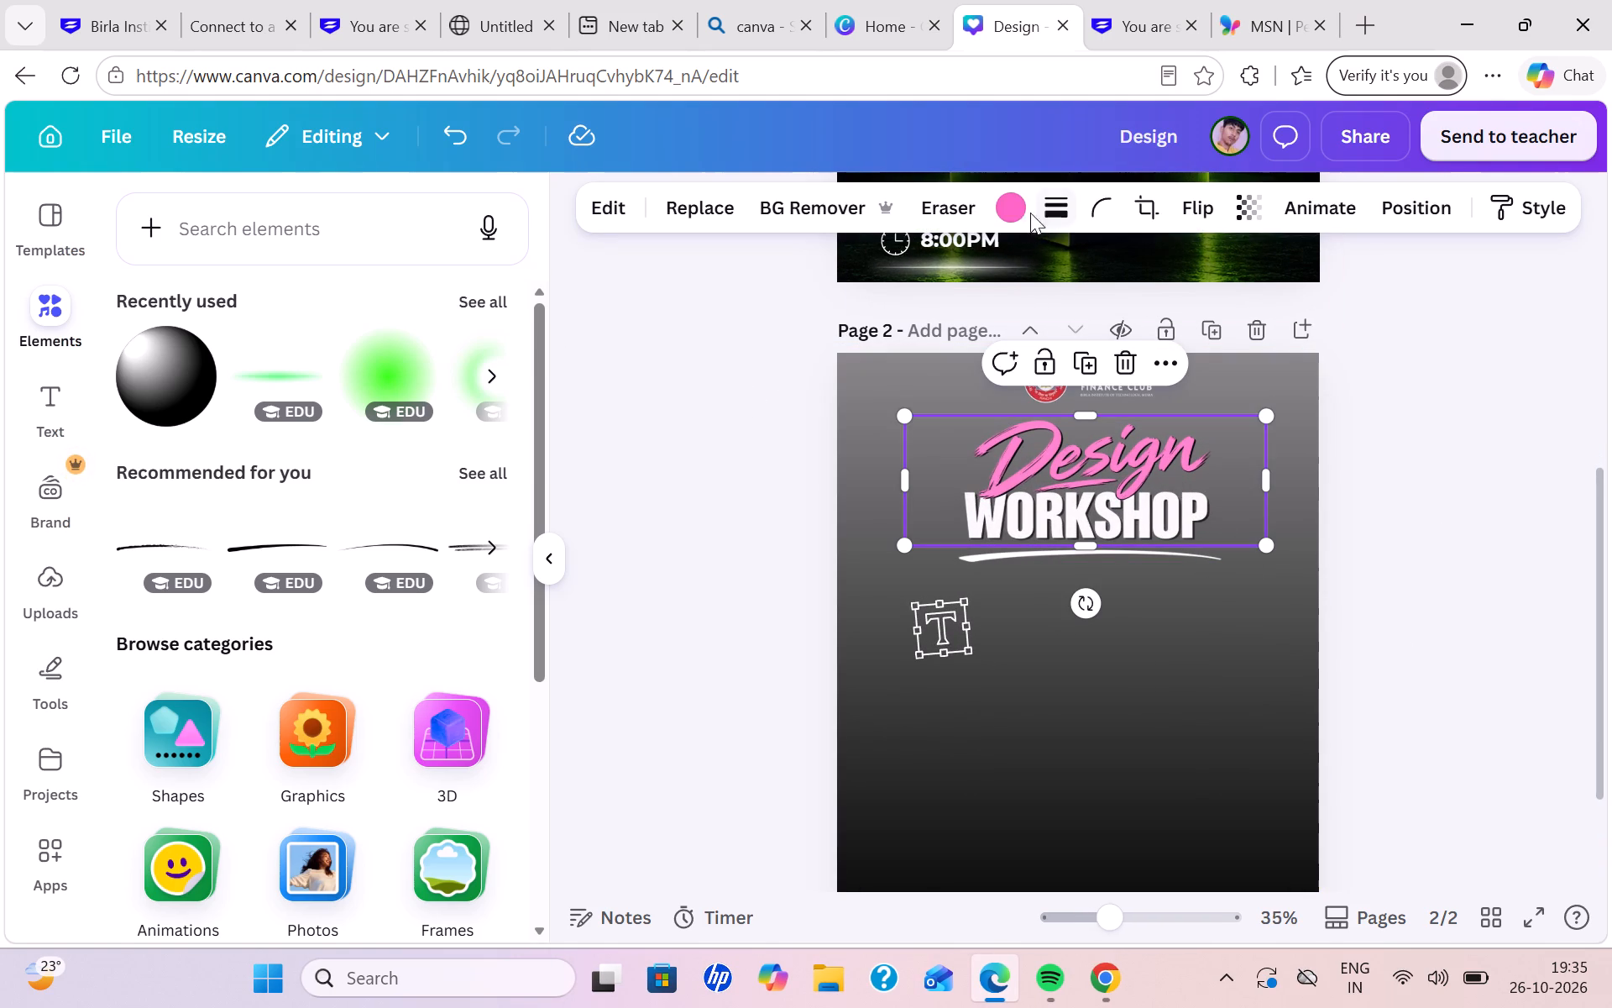
pyautogui.click(1010, 219)
pyautogui.scroll(-2, 158, 780)
pyautogui.click(301, 774)
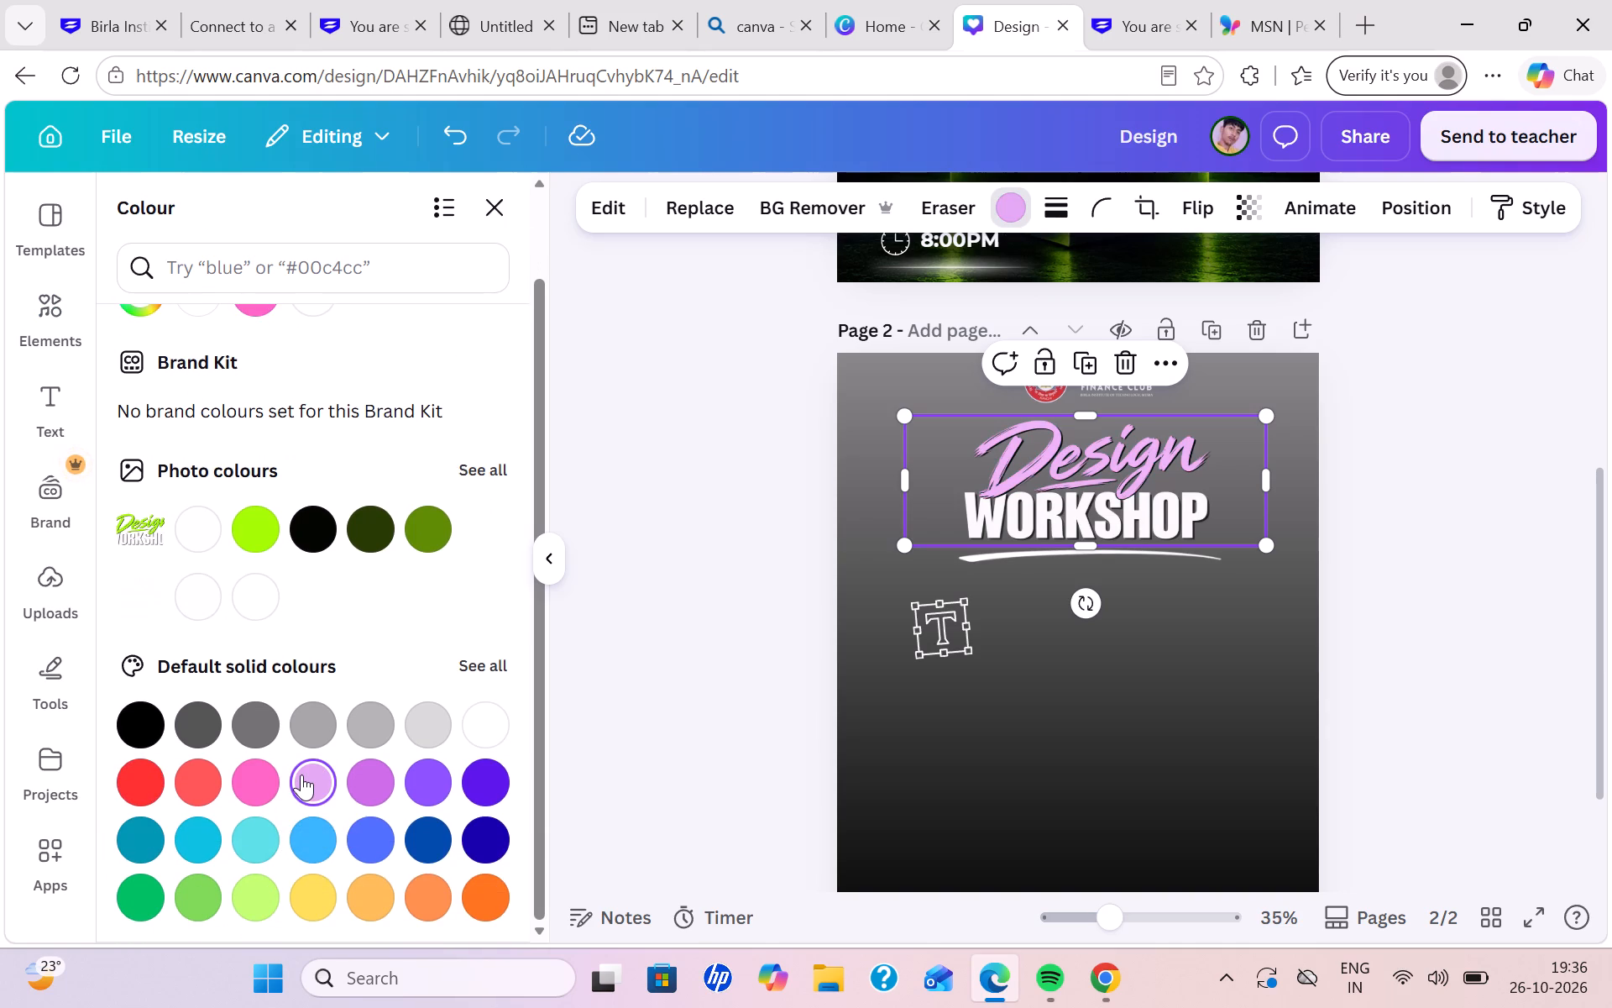
pyautogui.click(356, 774)
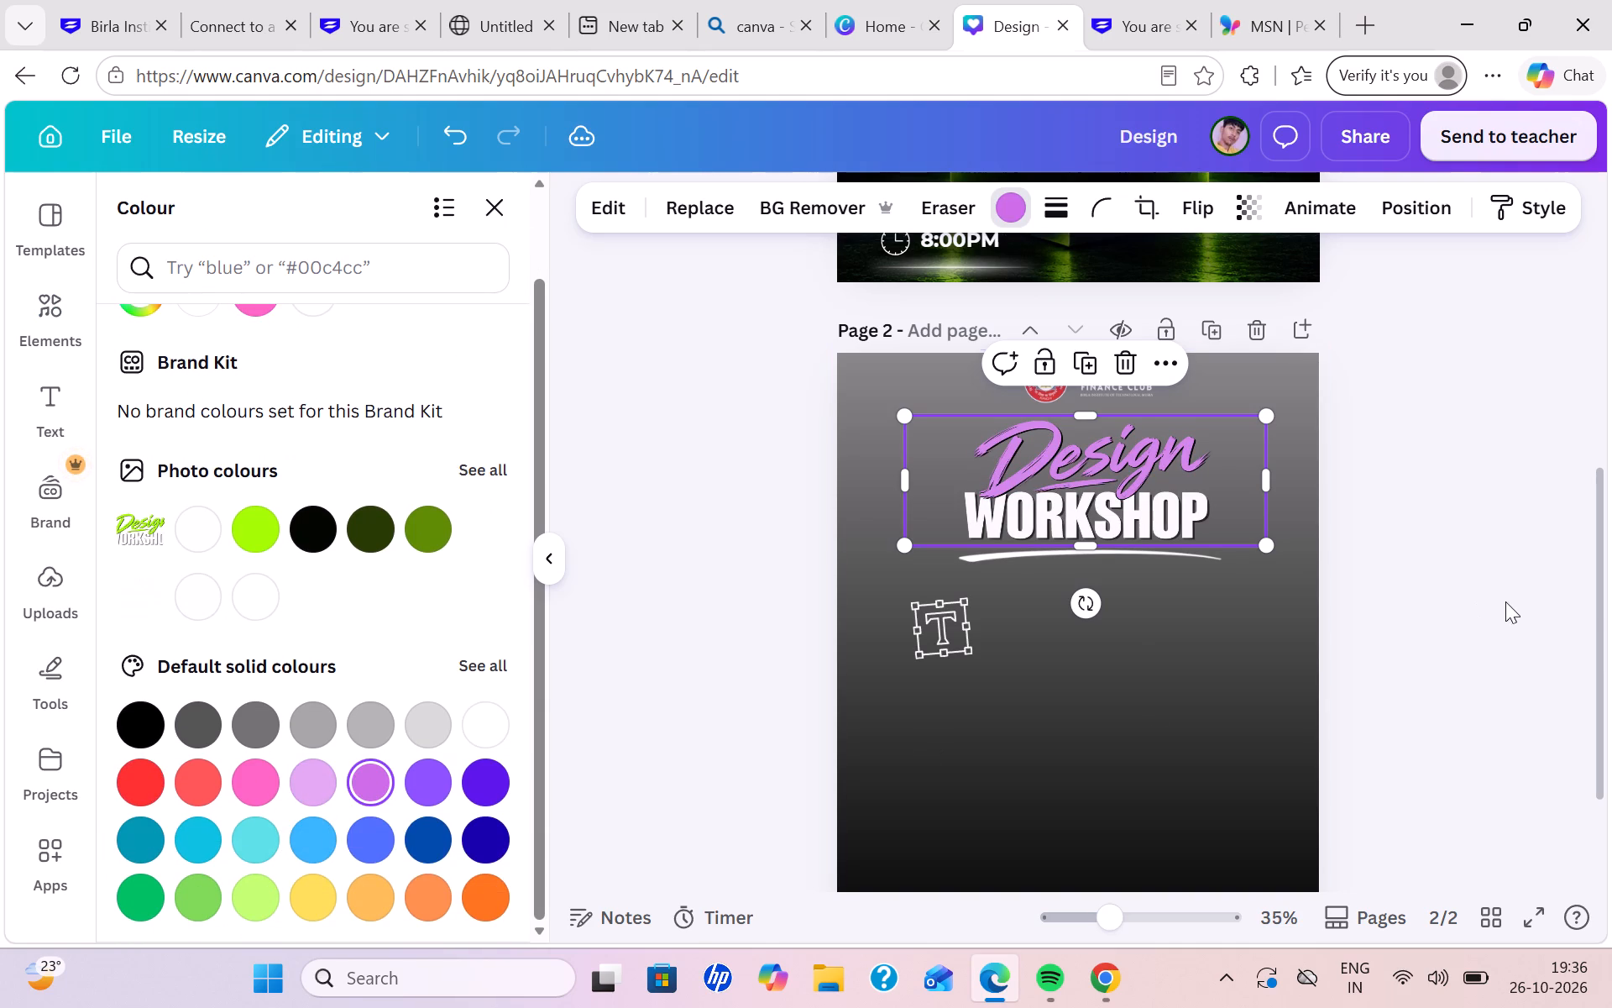
pyautogui.click(1473, 600)
pyautogui.click(1473, 600)
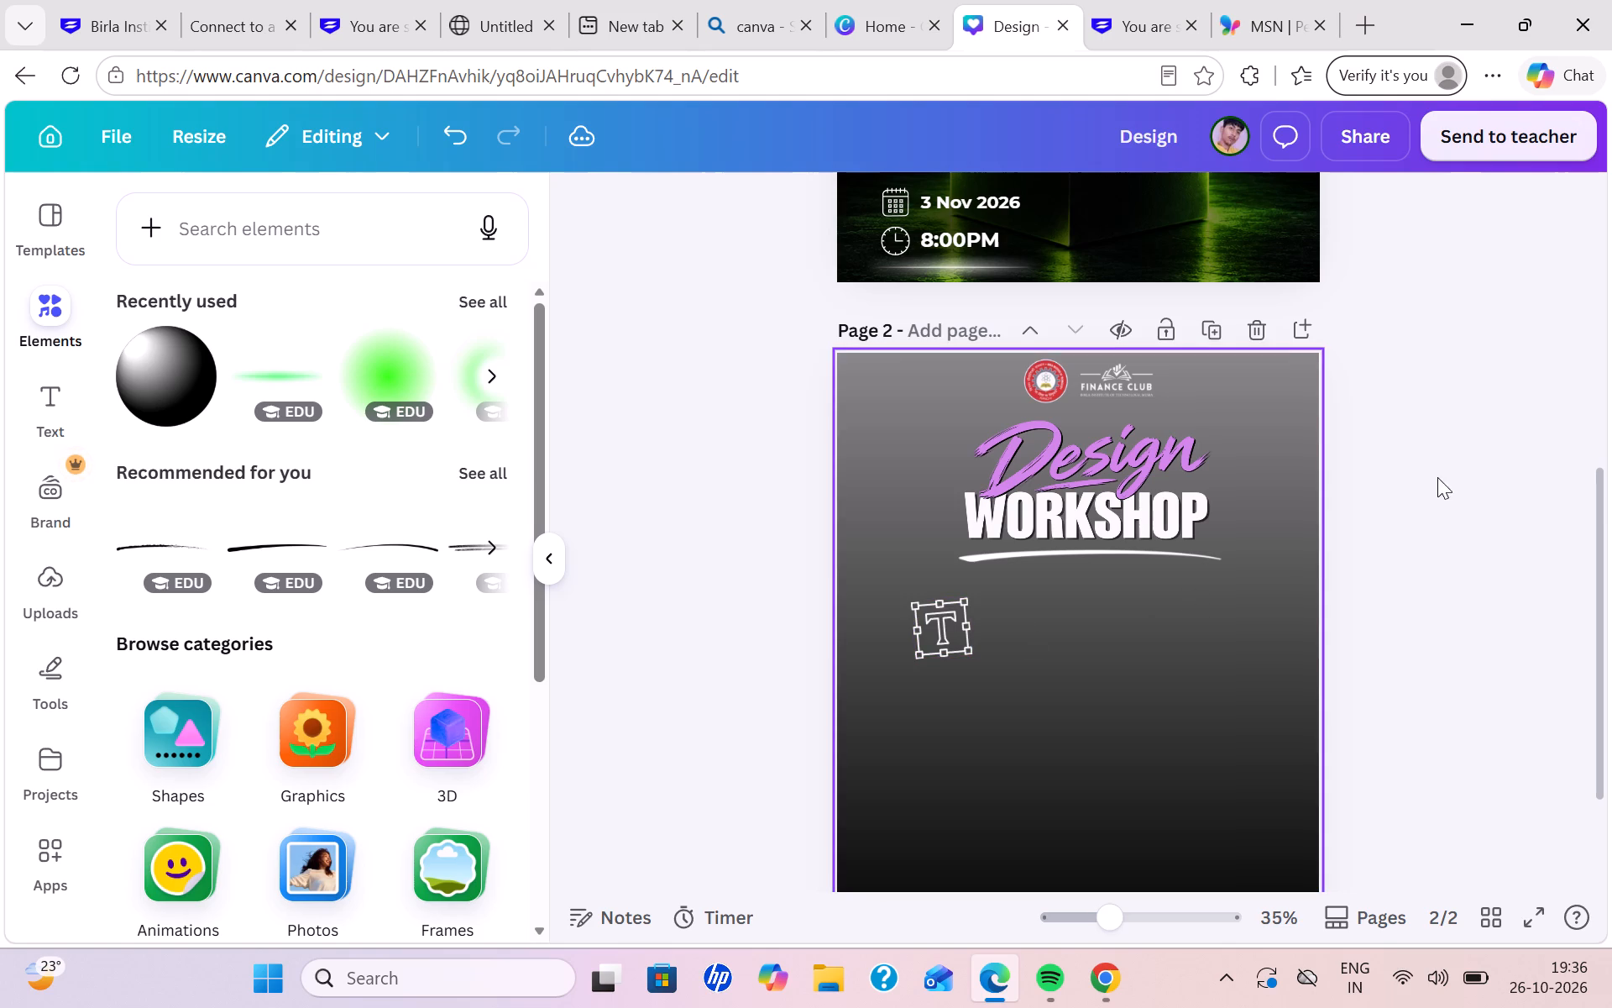
# Search the elements library for "man hand".
pyautogui.scroll(2, 1443, 466)
pyautogui.scroll(-4, 1443, 466)
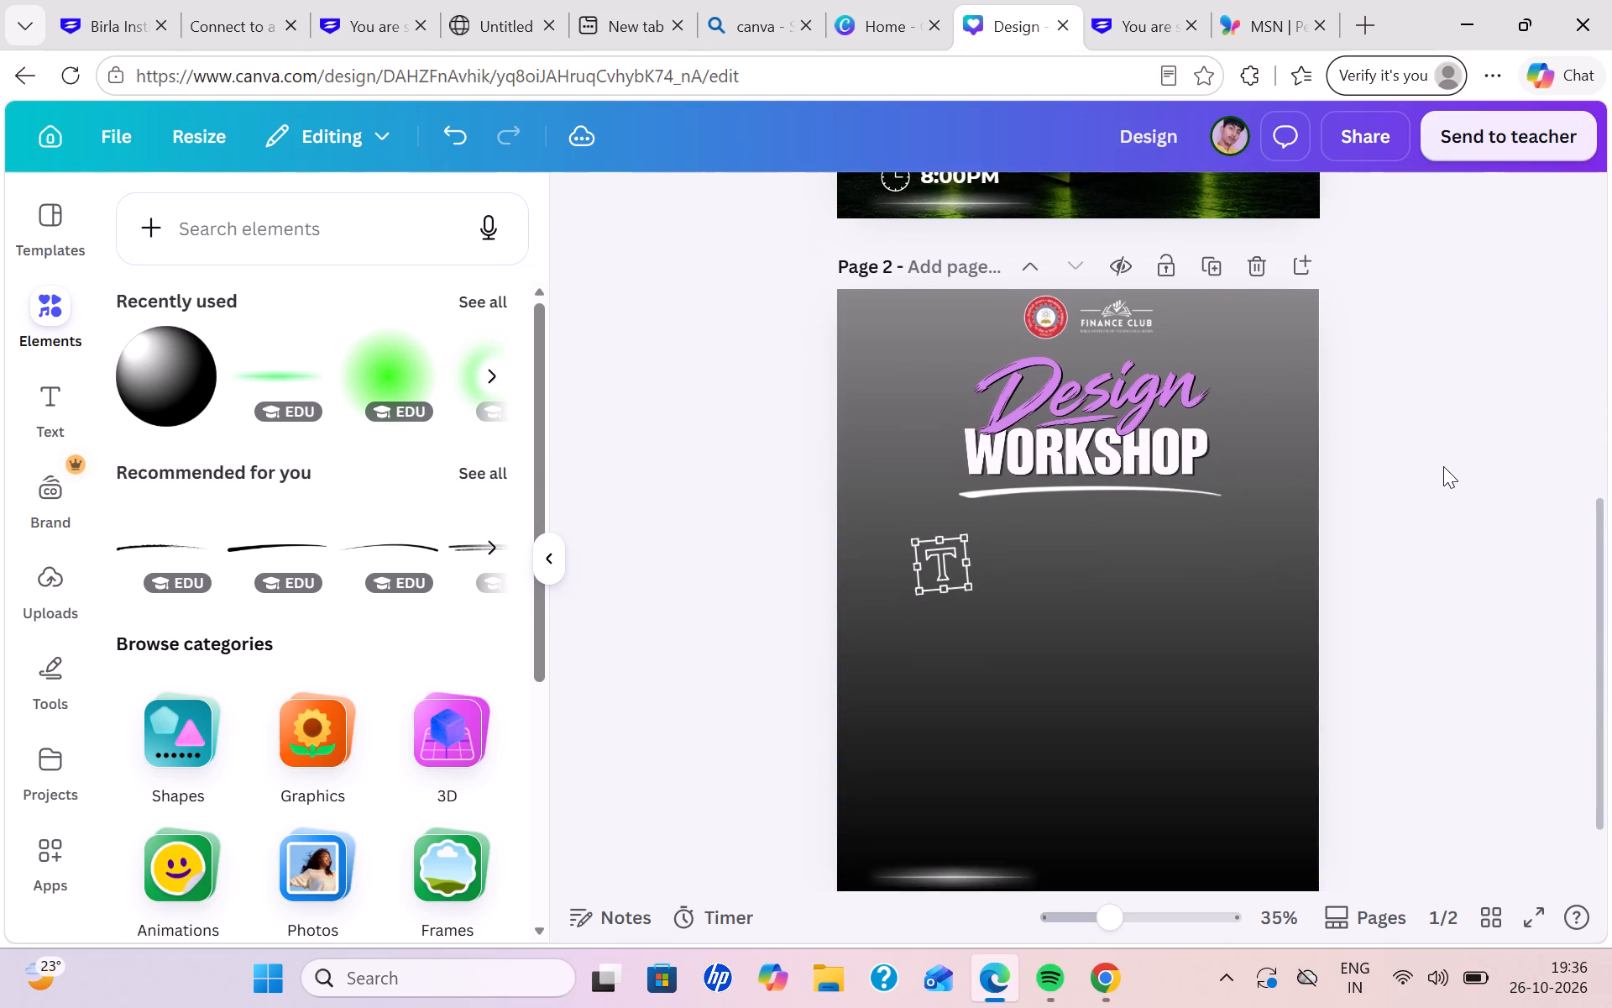
pyautogui.scroll(-1, 1443, 466)
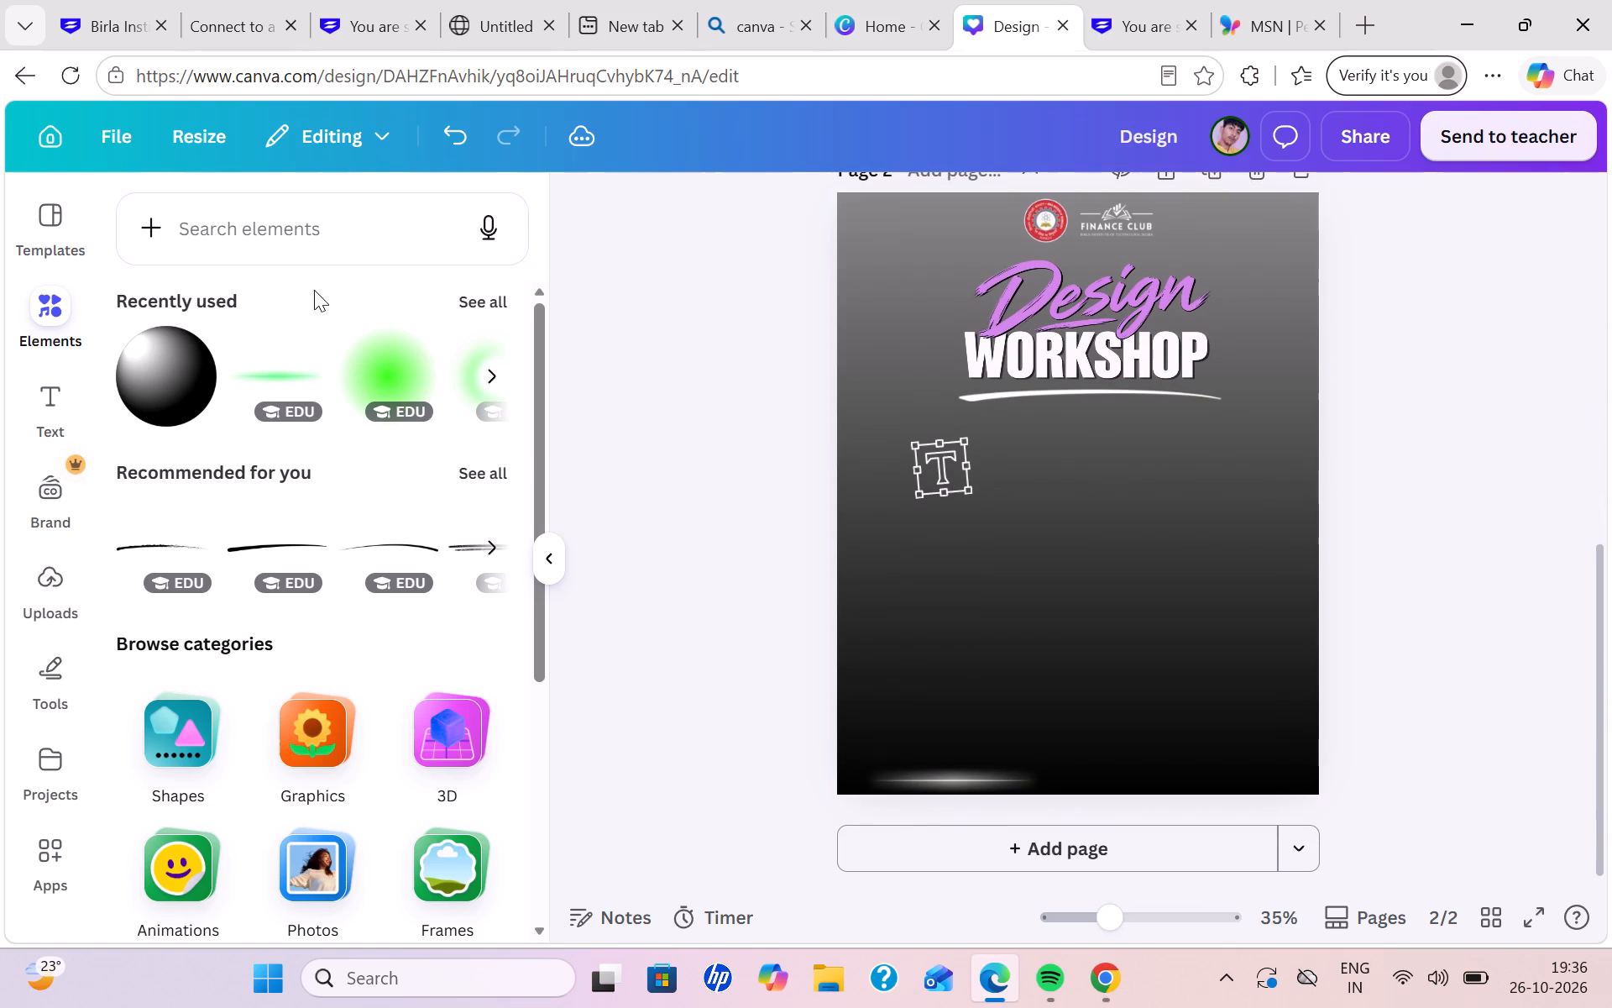
pyautogui.click(48, 237)
pyautogui.click(48, 237)
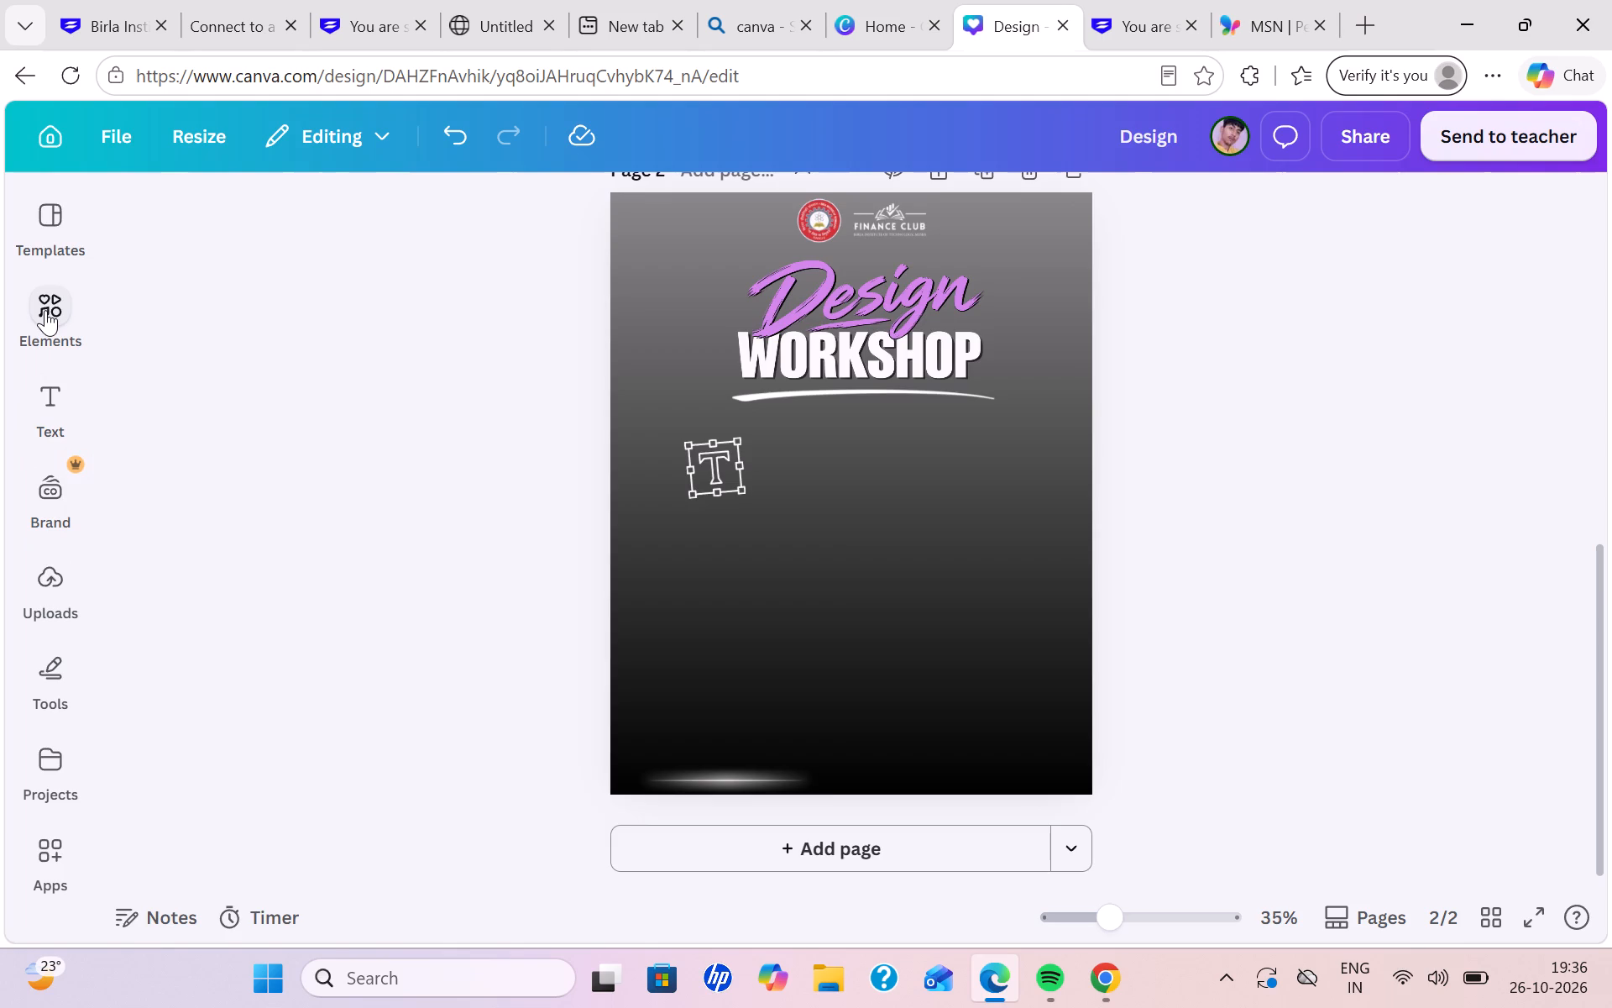
pyautogui.click(45, 310)
pyautogui.click(274, 234)
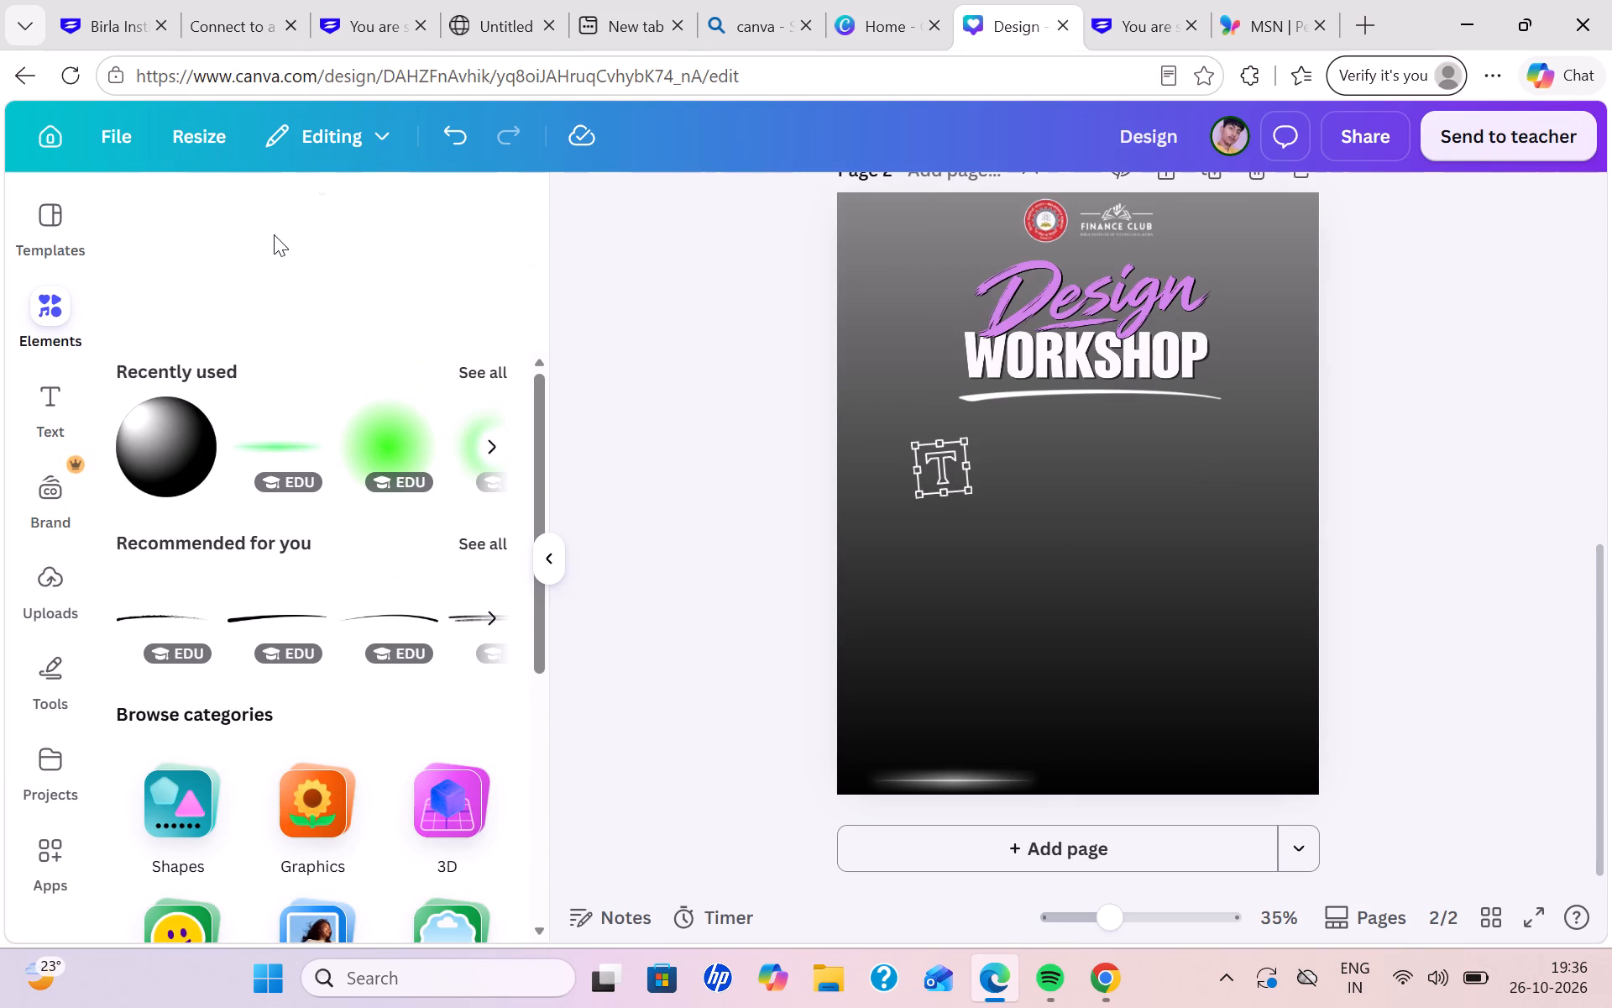
pyautogui.write('man hand')
pyautogui.press('Return')
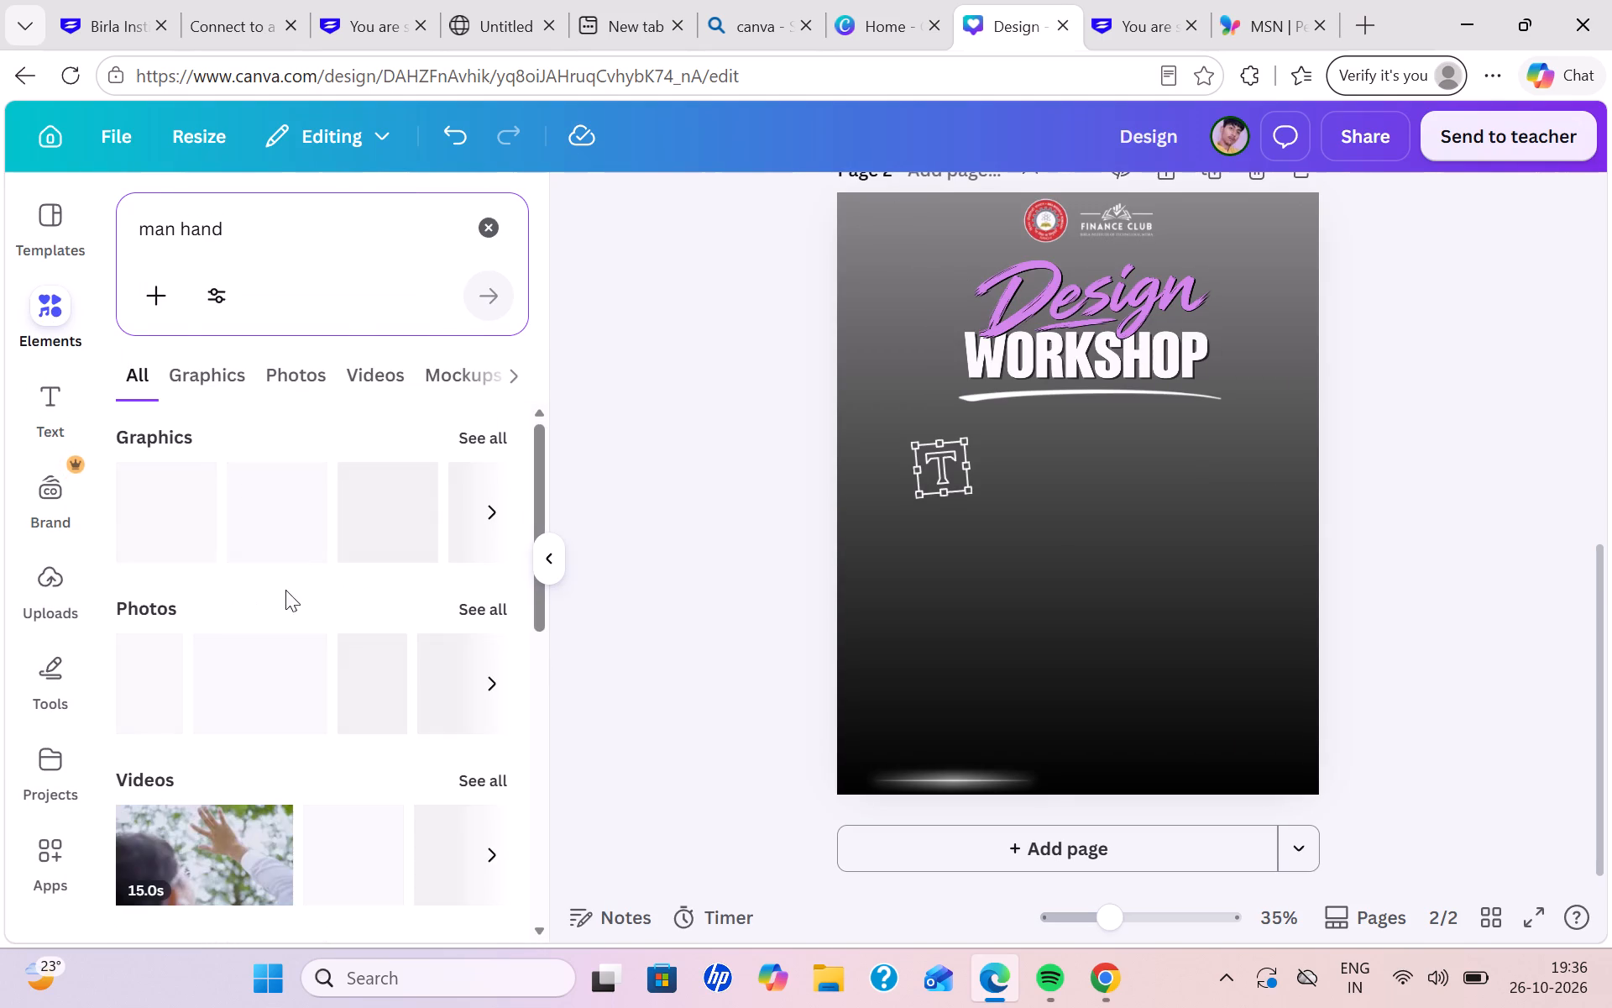
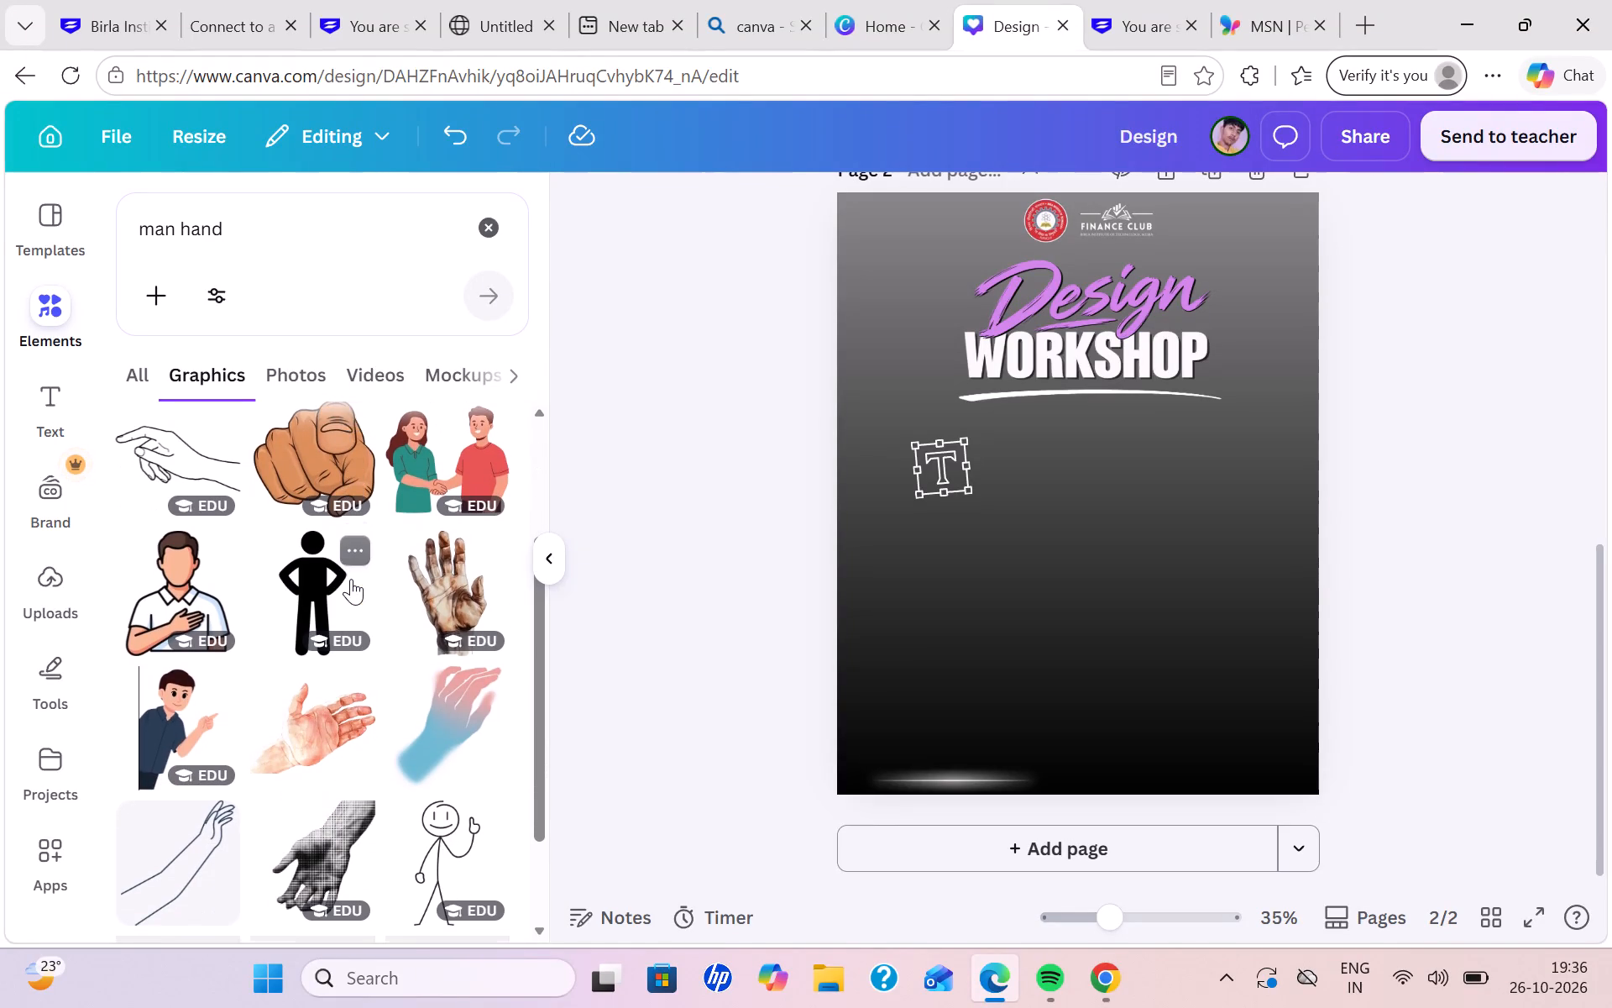
# Add the line-drawn open-palm hand graphic from the man hand results to page 2, enlarge it and position it below the title.
pyautogui.scroll(-4, 351, 579)
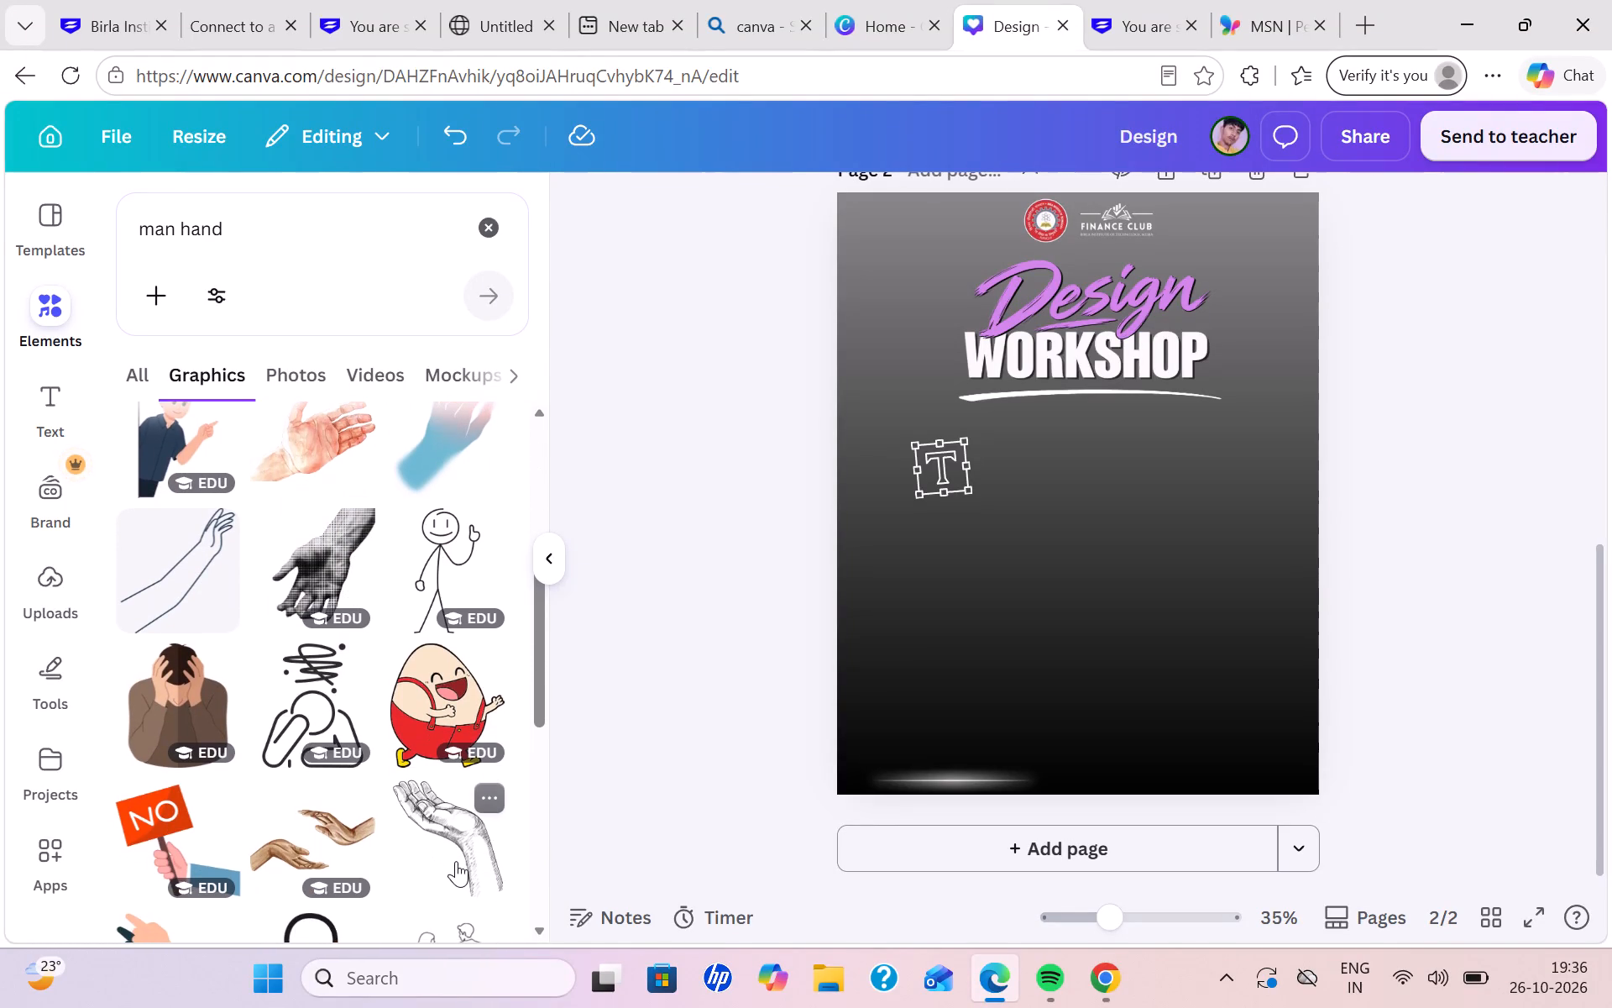
pyautogui.click(456, 861)
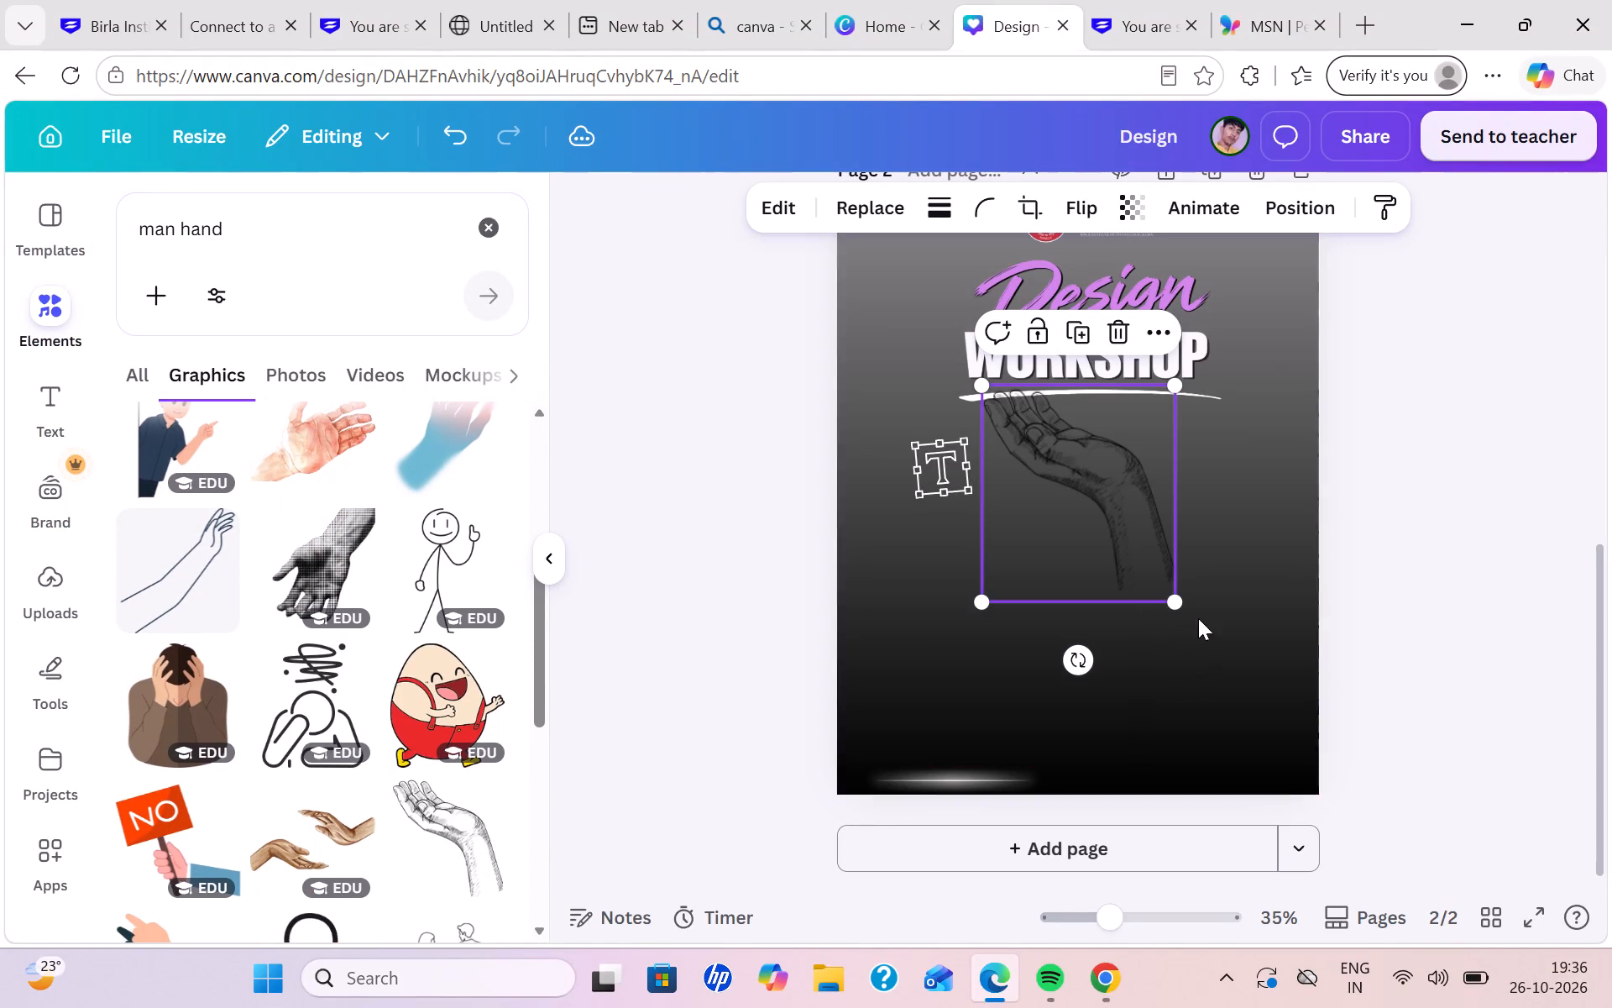
pyautogui.moveTo(1172, 603); pyautogui.dragTo(1253, 659)
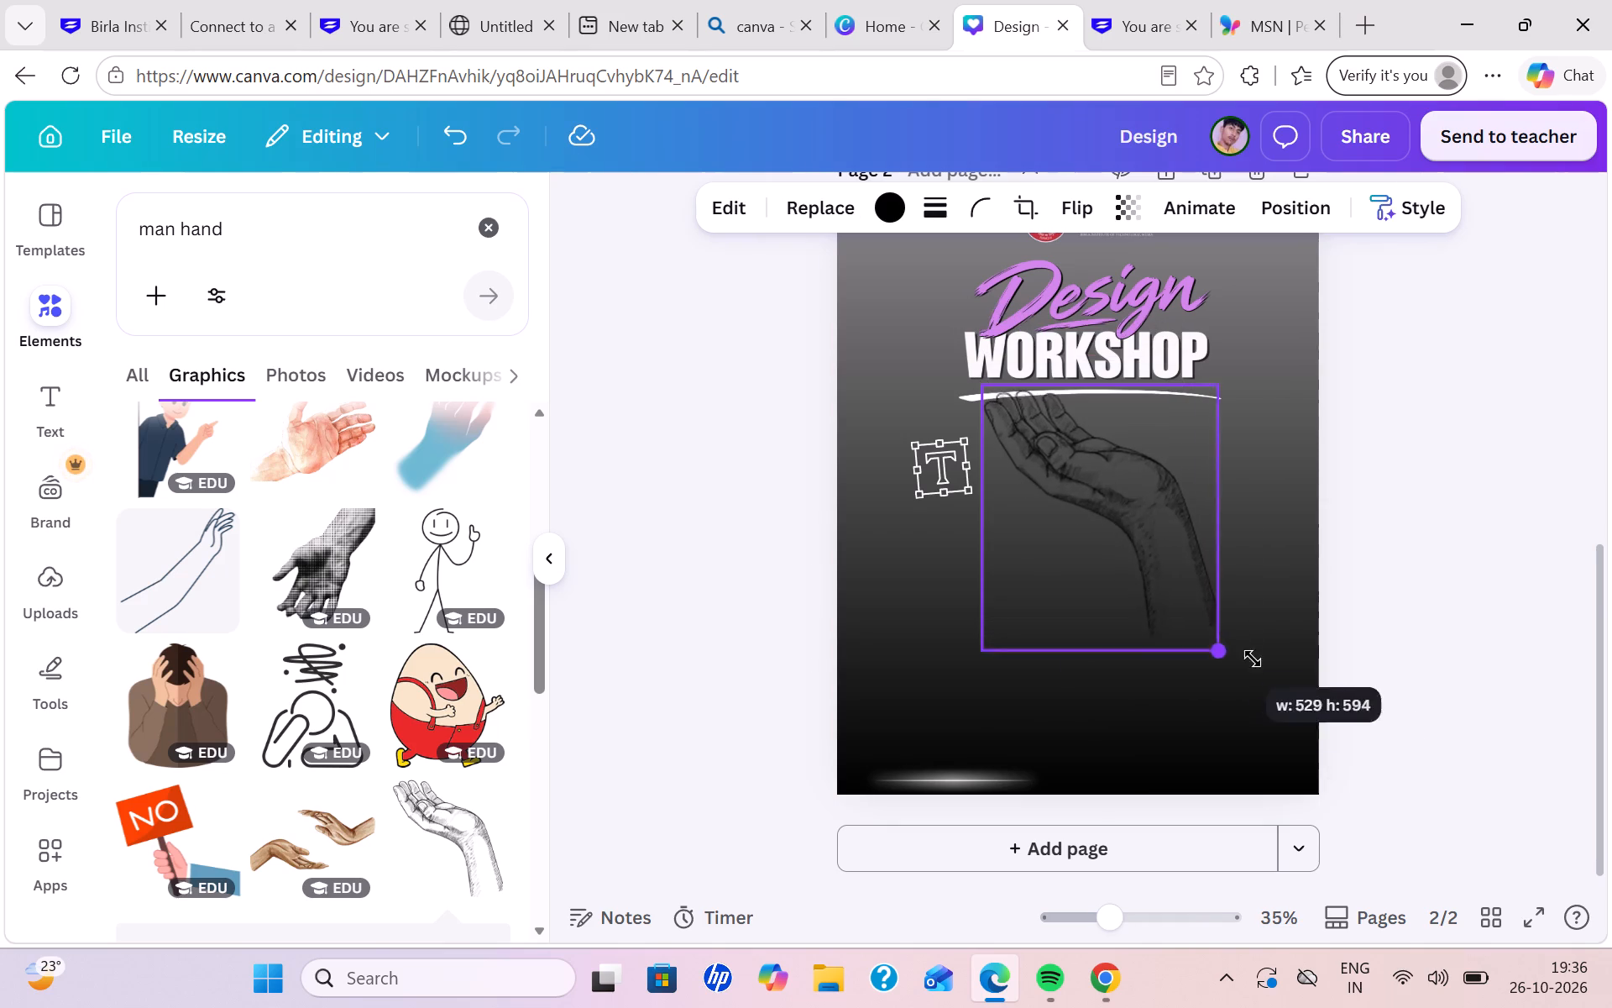
pyautogui.moveTo(1253, 659); pyautogui.dragTo(1317, 696)
pyautogui.moveTo(1091, 610); pyautogui.dragTo(1245, 644)
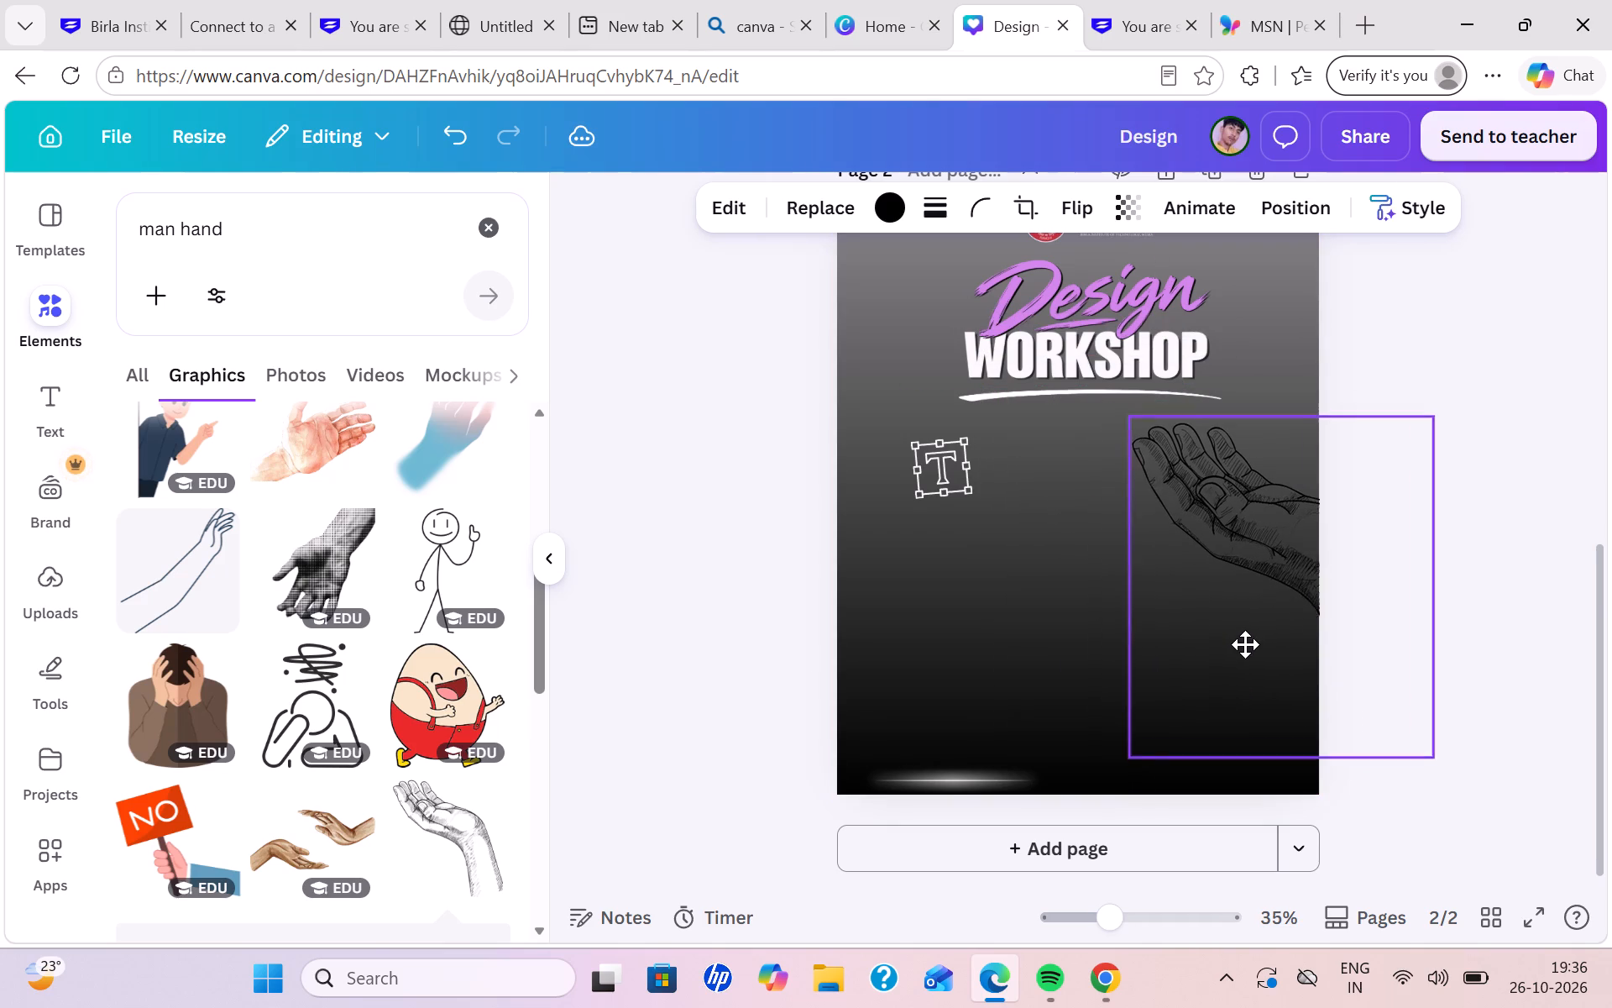
pyautogui.moveTo(1245, 644); pyautogui.dragTo(1068, 602)
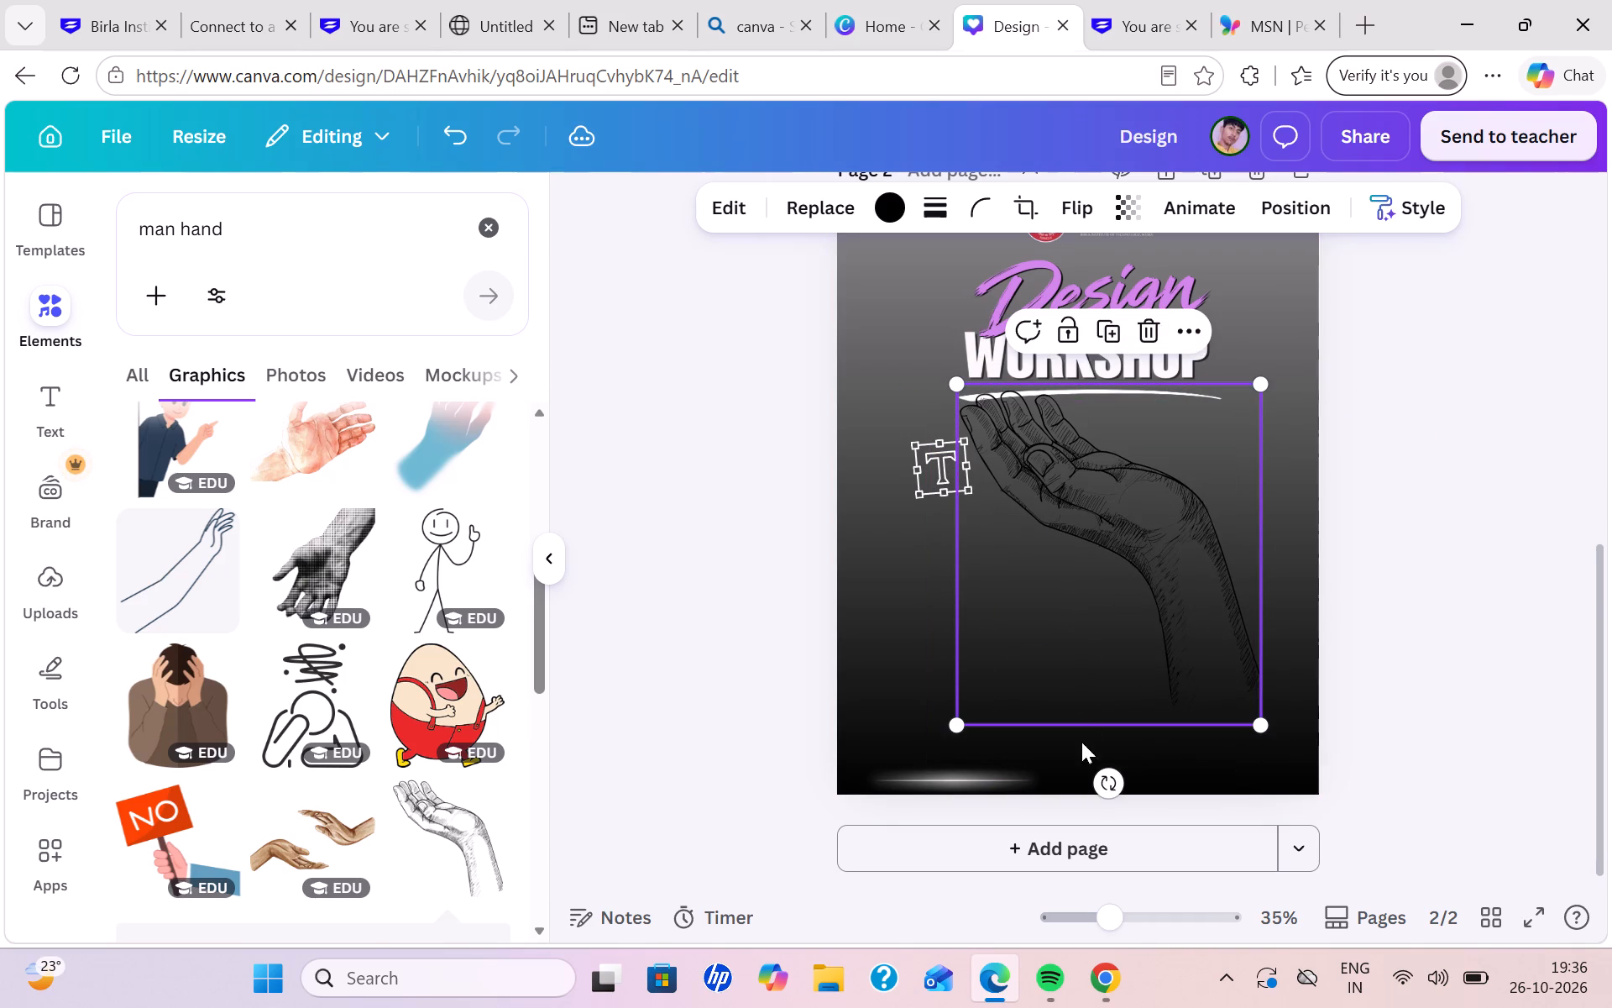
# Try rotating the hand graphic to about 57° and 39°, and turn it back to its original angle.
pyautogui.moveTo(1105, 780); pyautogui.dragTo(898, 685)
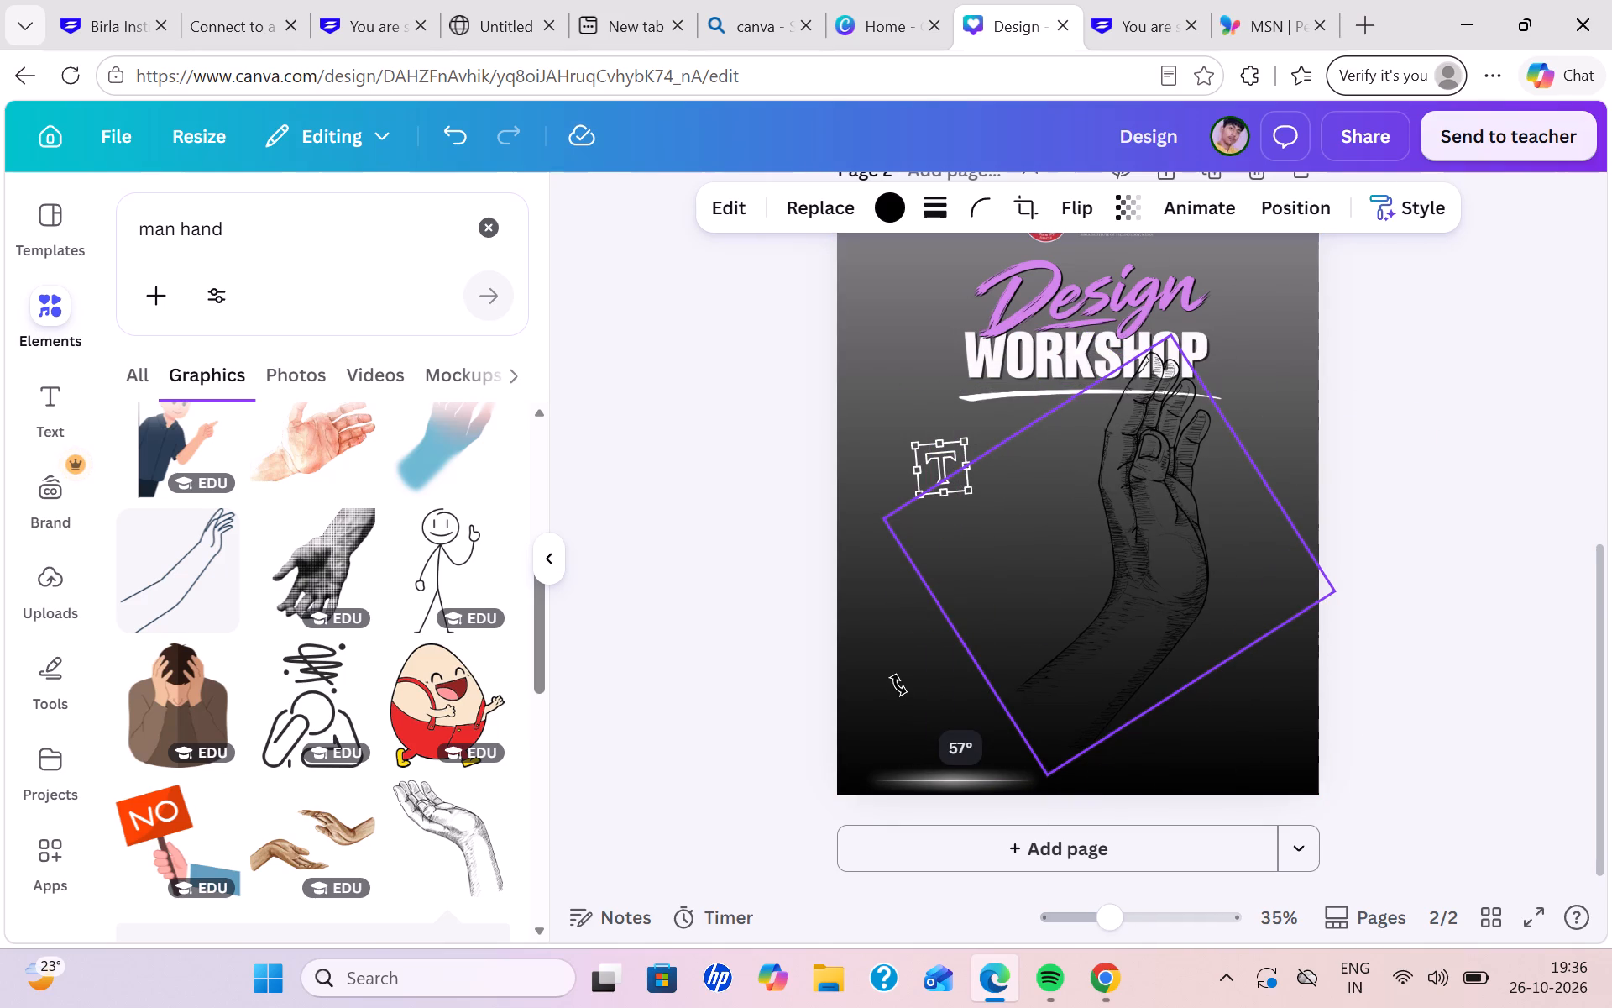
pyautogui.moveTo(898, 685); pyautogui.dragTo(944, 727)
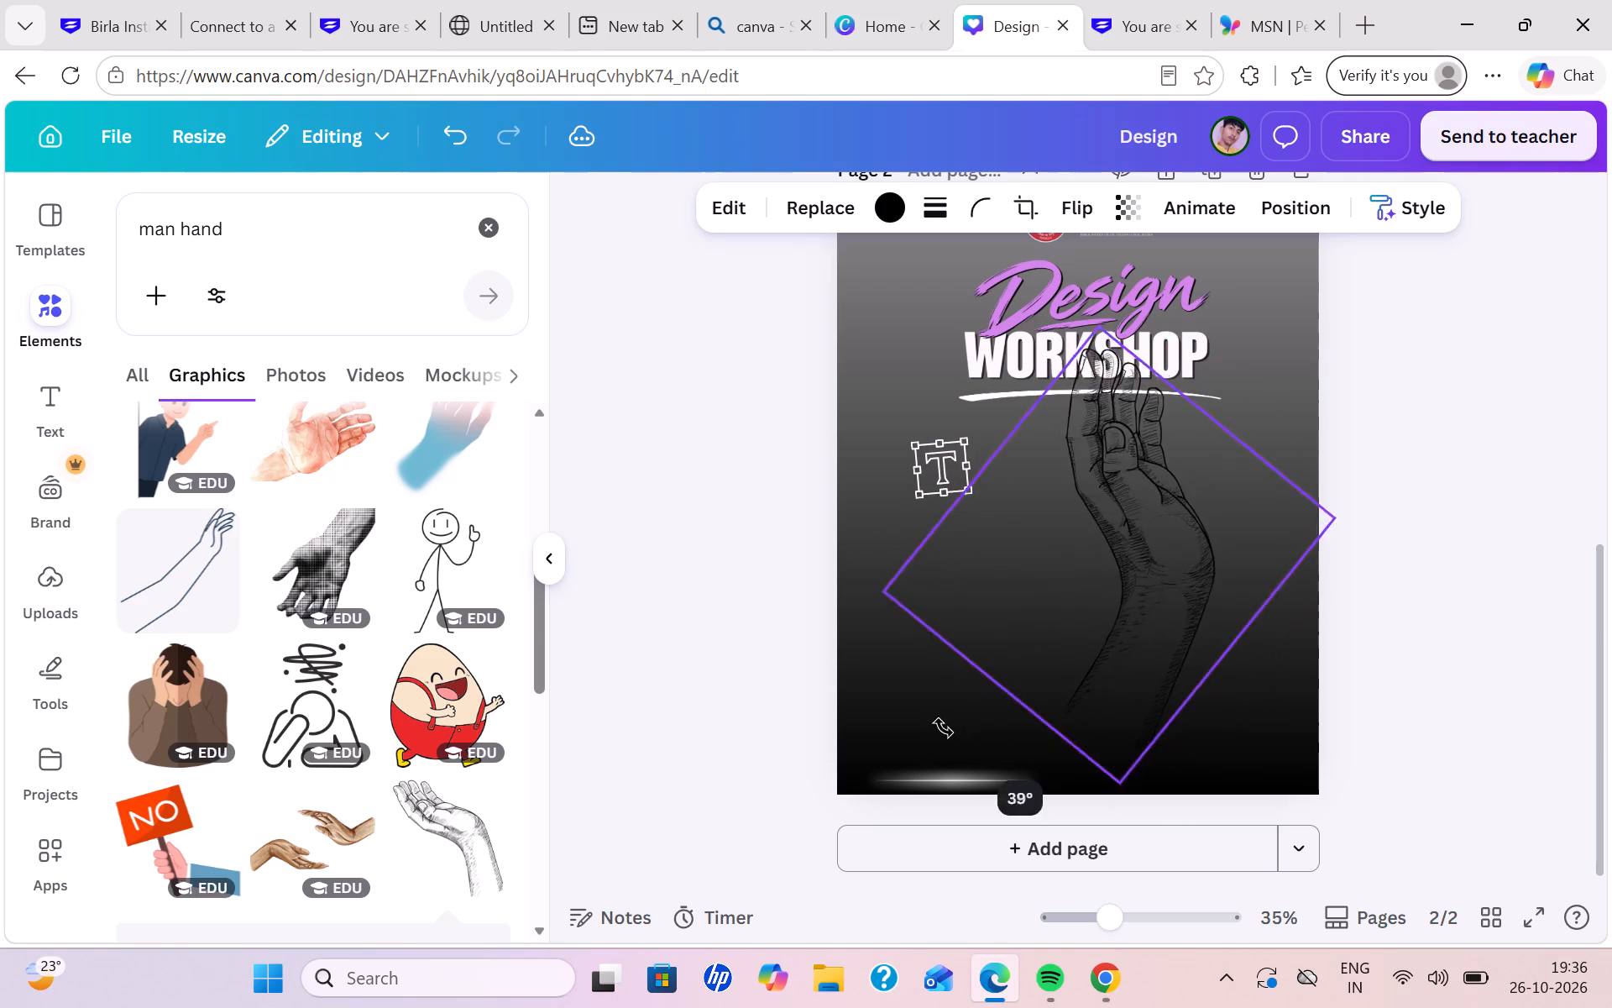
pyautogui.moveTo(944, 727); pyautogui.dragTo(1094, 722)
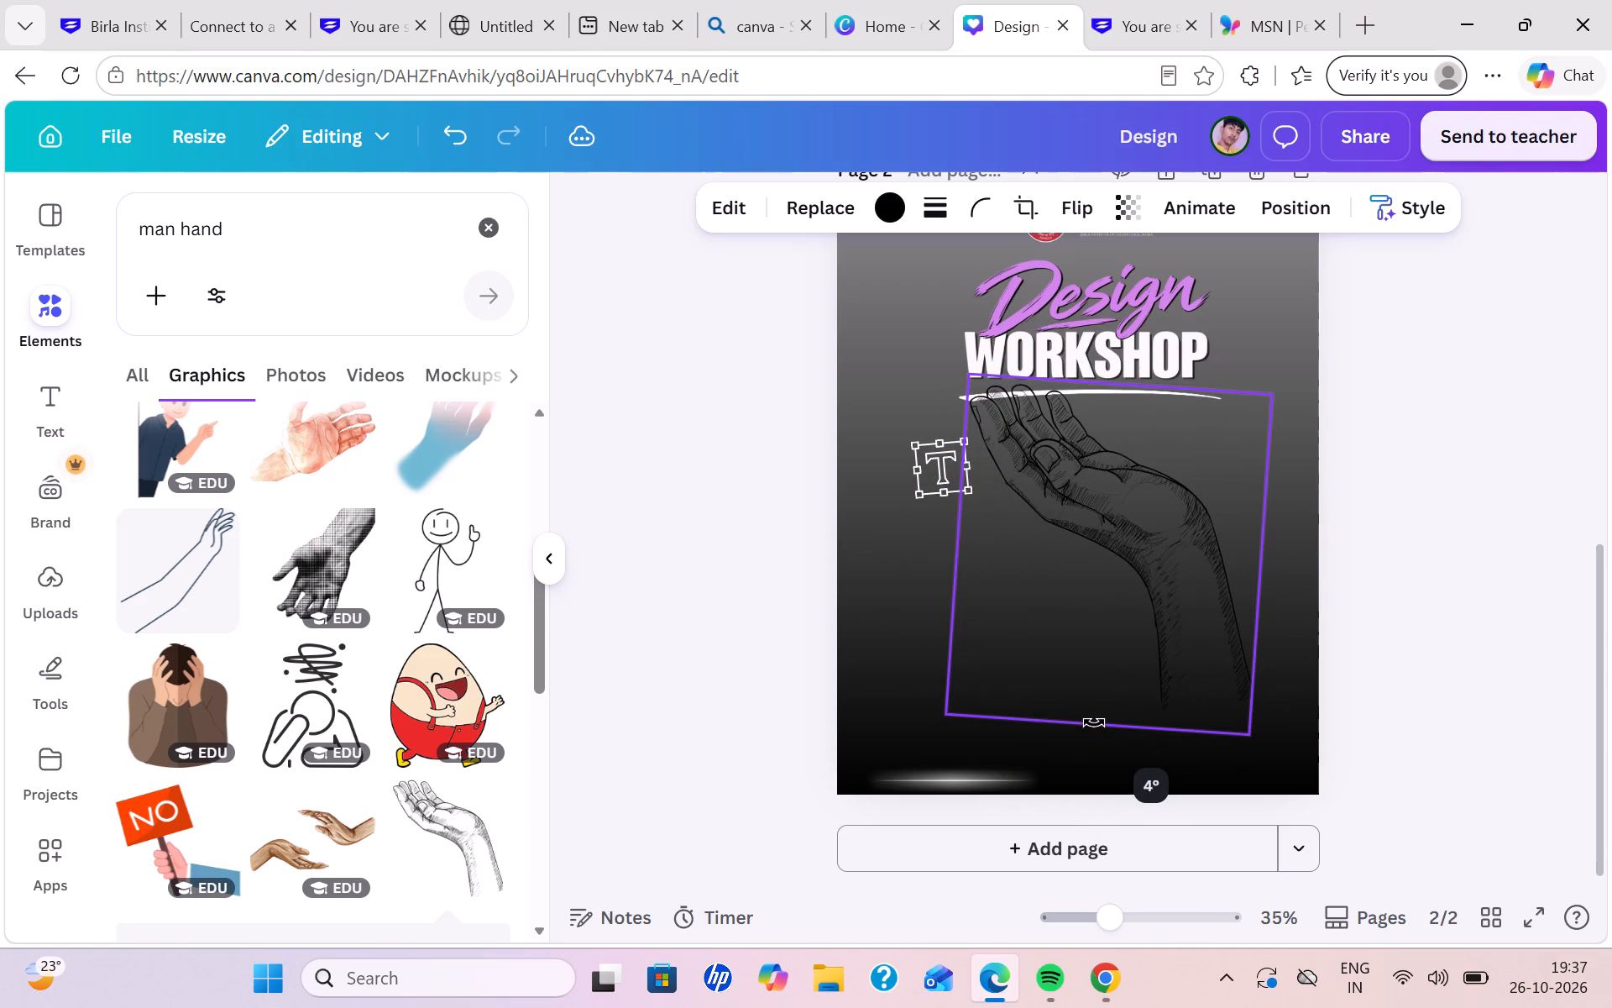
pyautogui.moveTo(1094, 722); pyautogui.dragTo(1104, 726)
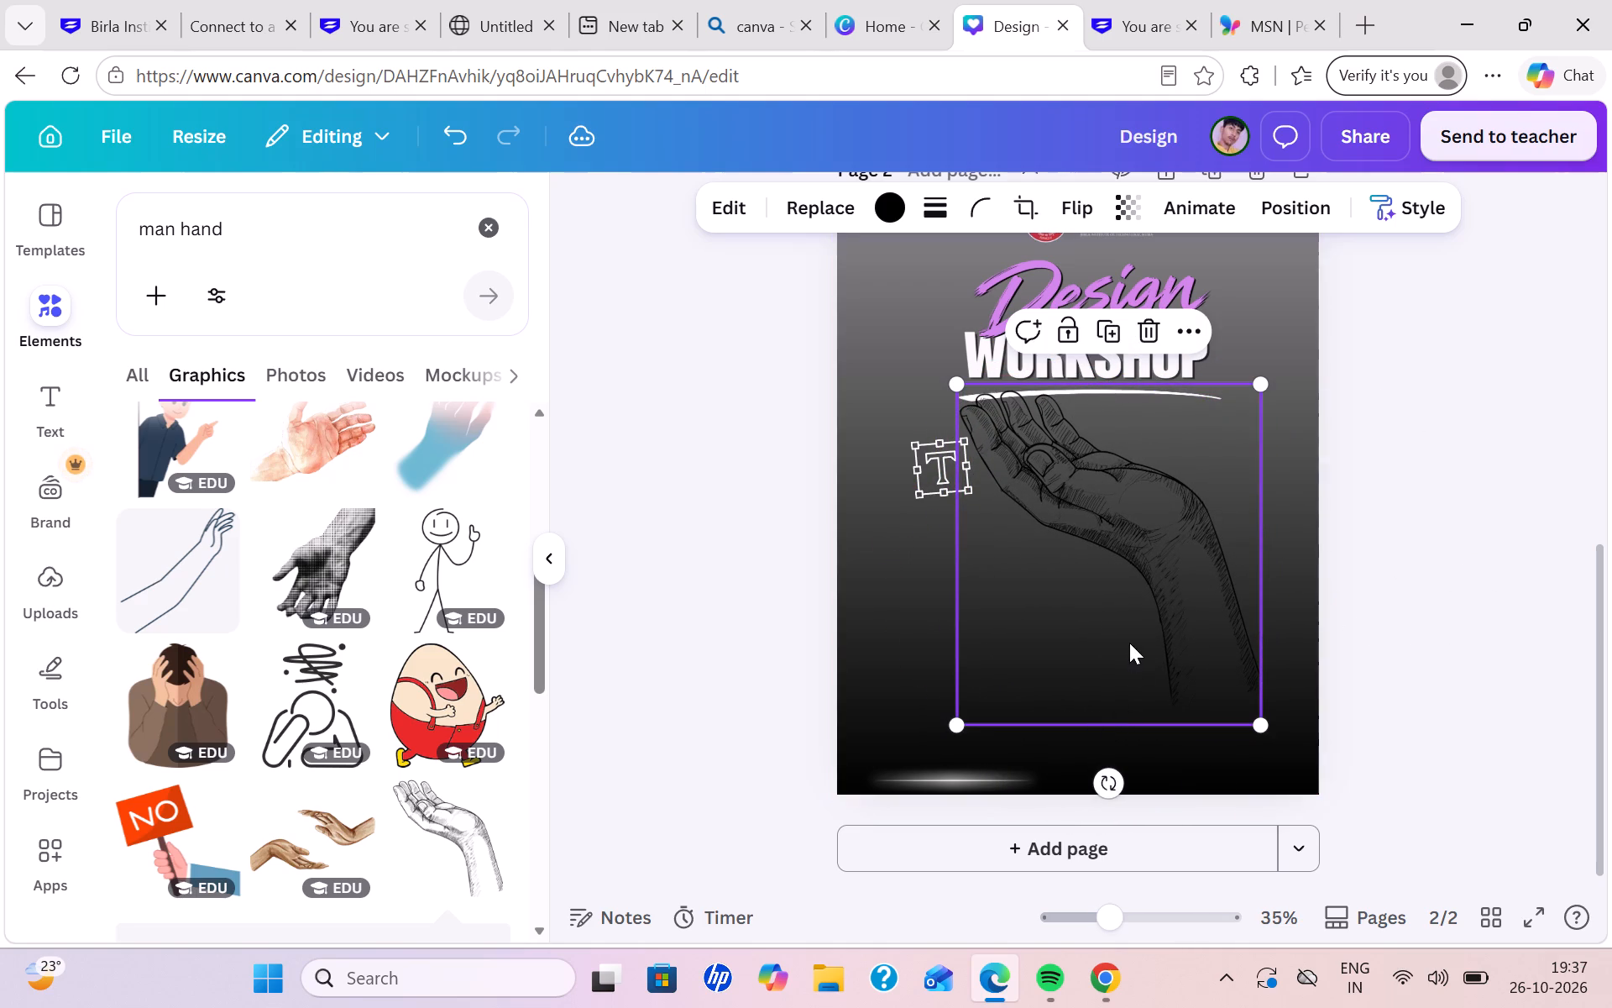
# Move the hand graphic down past page 2's bottom edge and enlarge it from its upper right corner.
pyautogui.moveTo(1129, 643); pyautogui.dragTo(1076, 746)
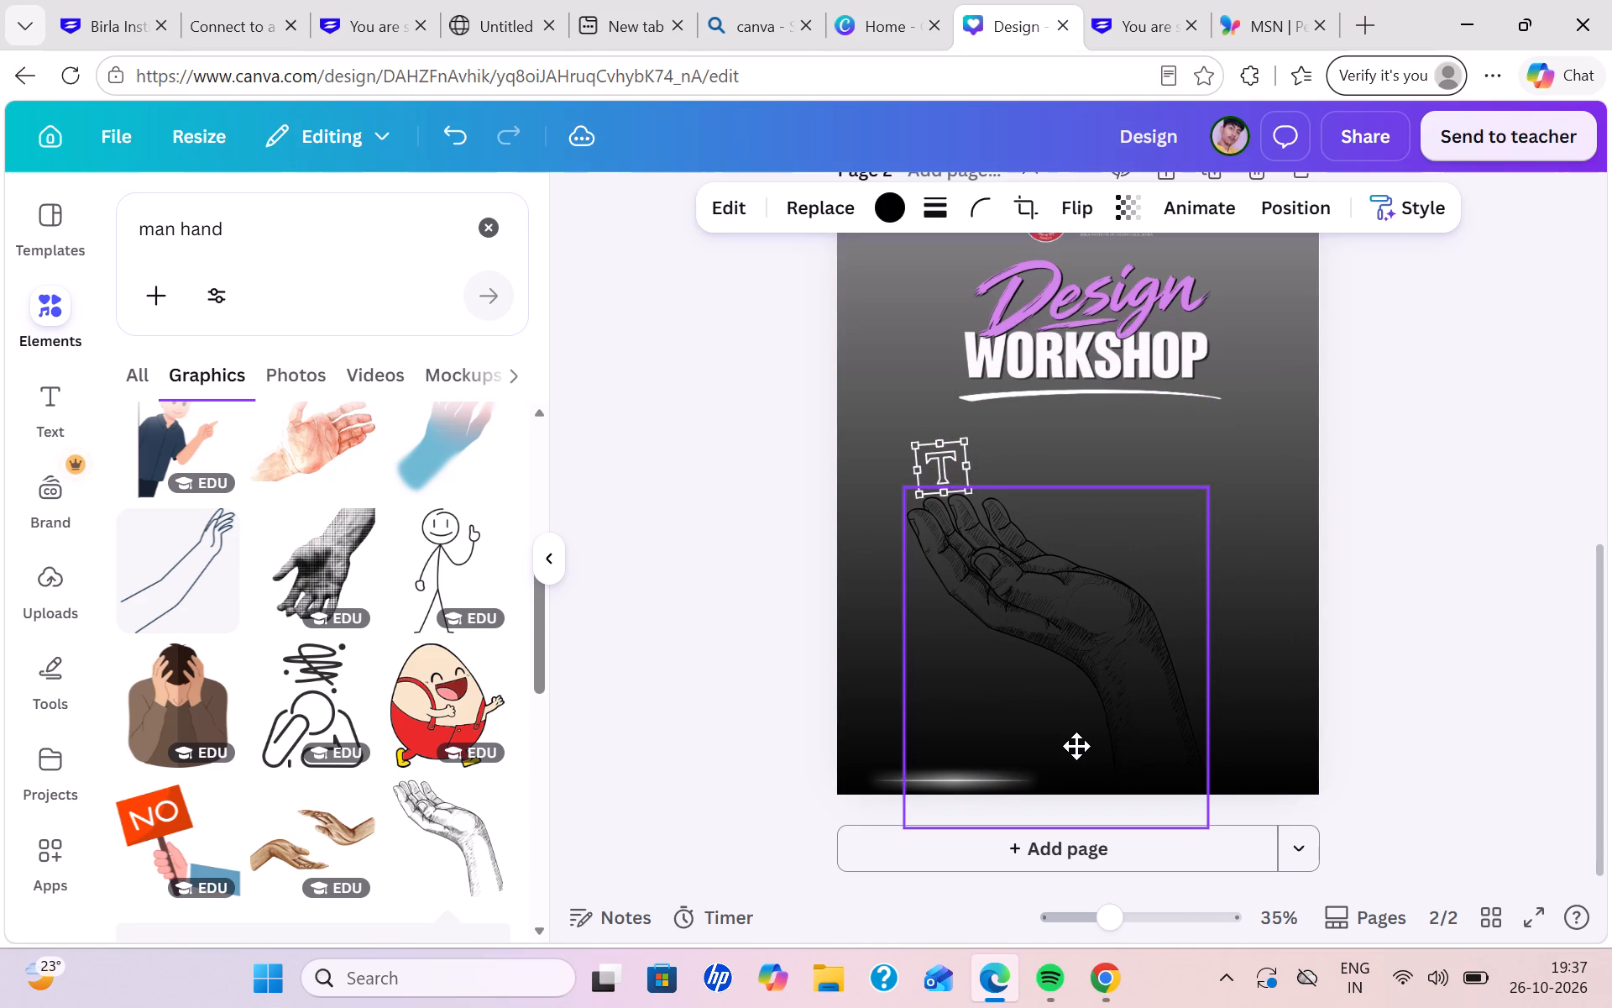
pyautogui.moveTo(1076, 746); pyautogui.dragTo(1078, 781)
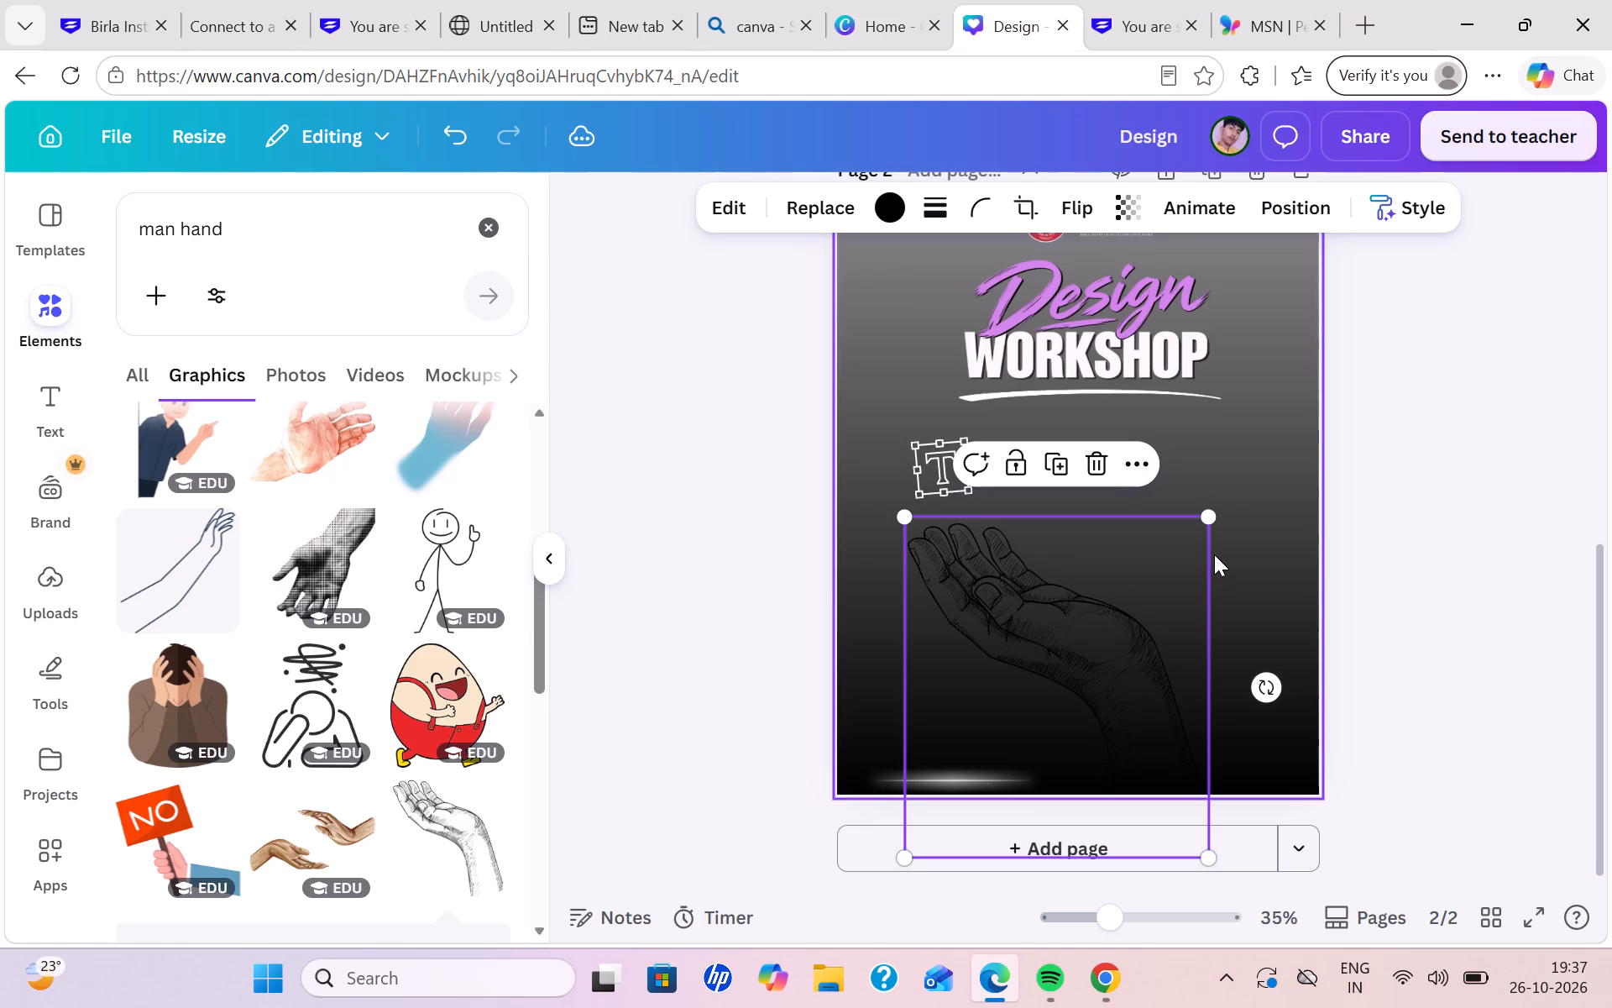
pyautogui.click(1206, 522)
pyautogui.moveTo(1206, 522); pyautogui.dragTo(1289, 460)
# Browse the full set of magic recommendations for the hand graphic, looking for similar hand sketches.
pyautogui.scroll(-4, 307, 743)
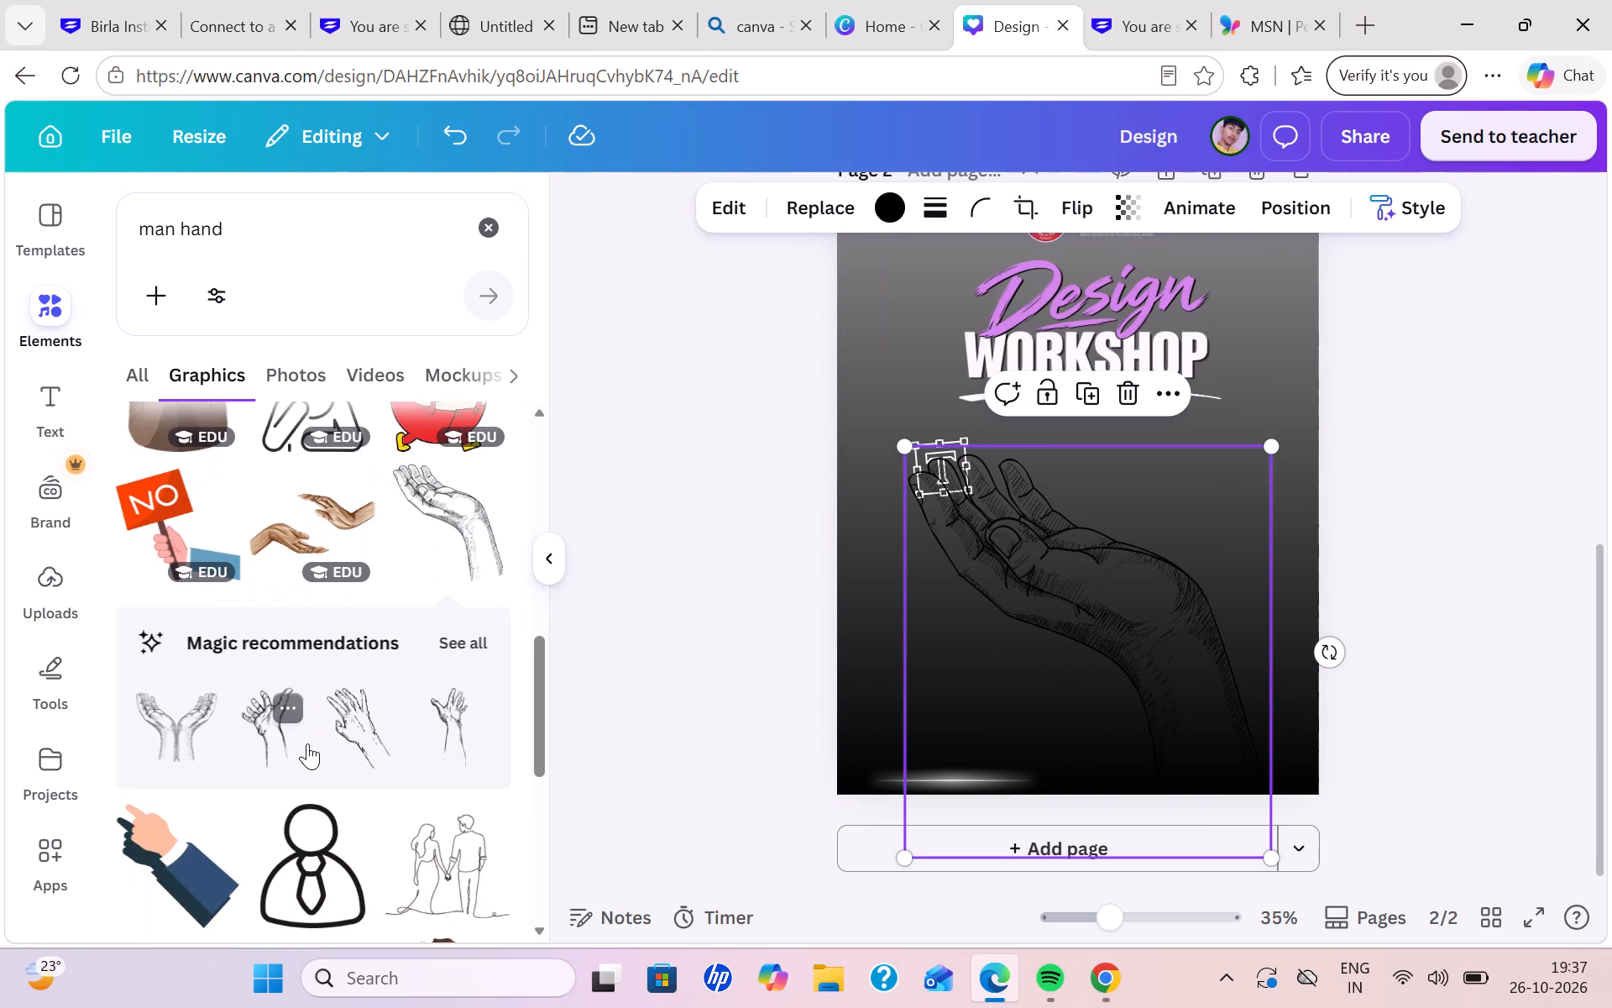
pyautogui.scroll(-1, 307, 743)
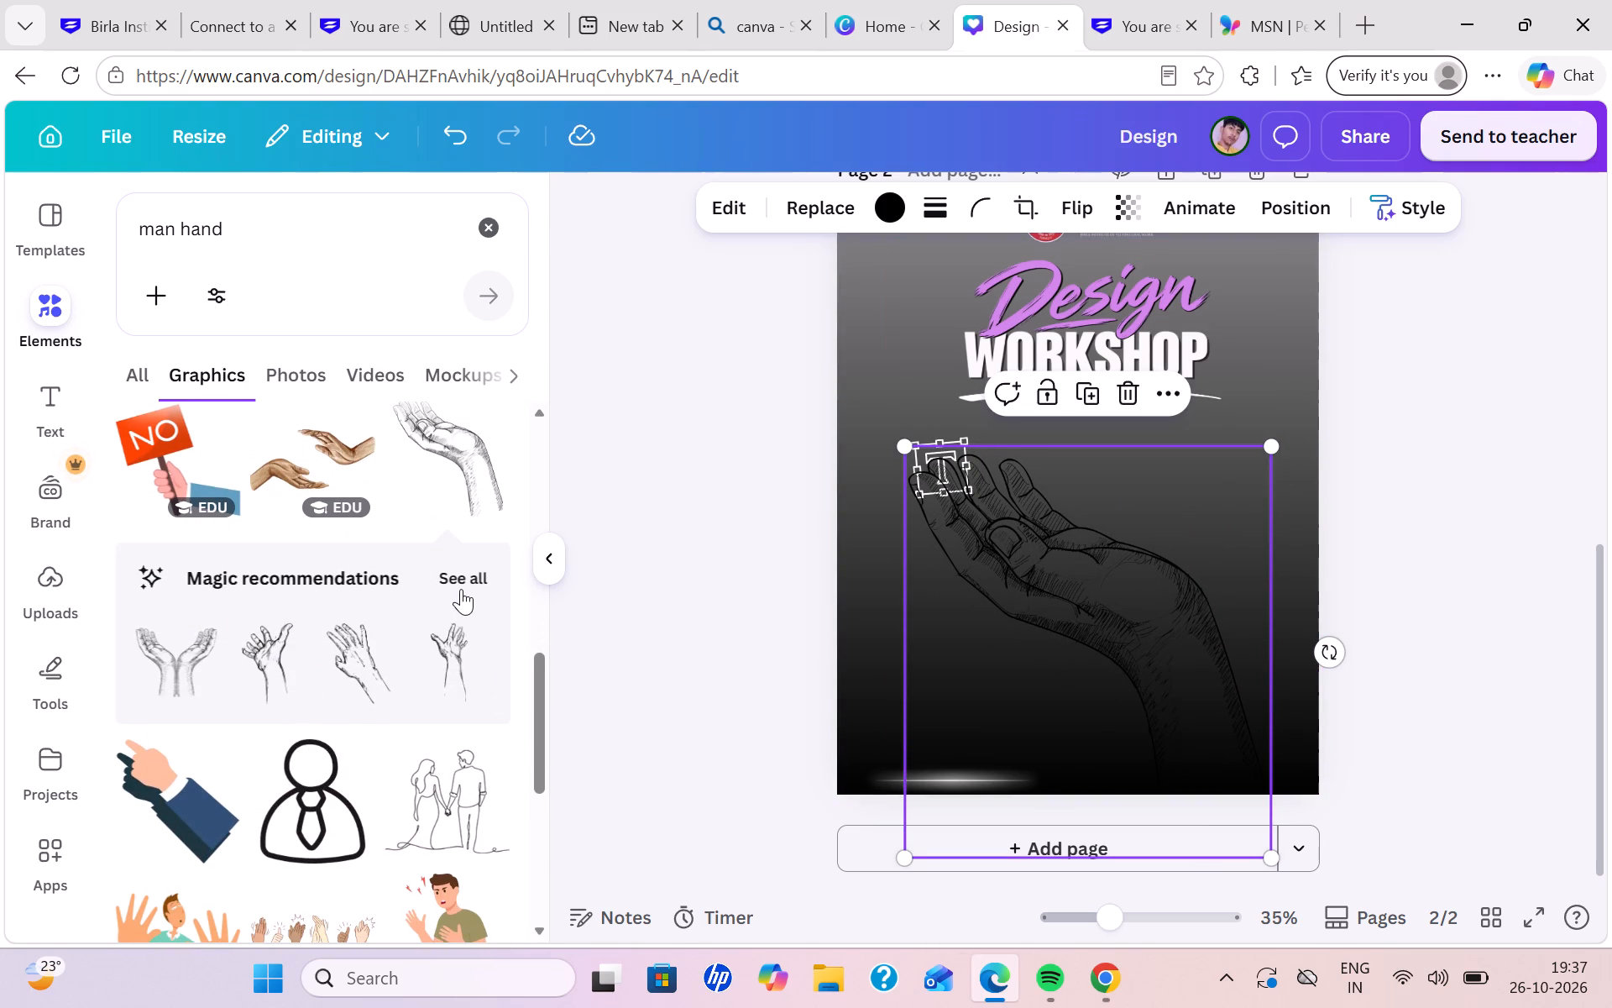
pyautogui.click(460, 583)
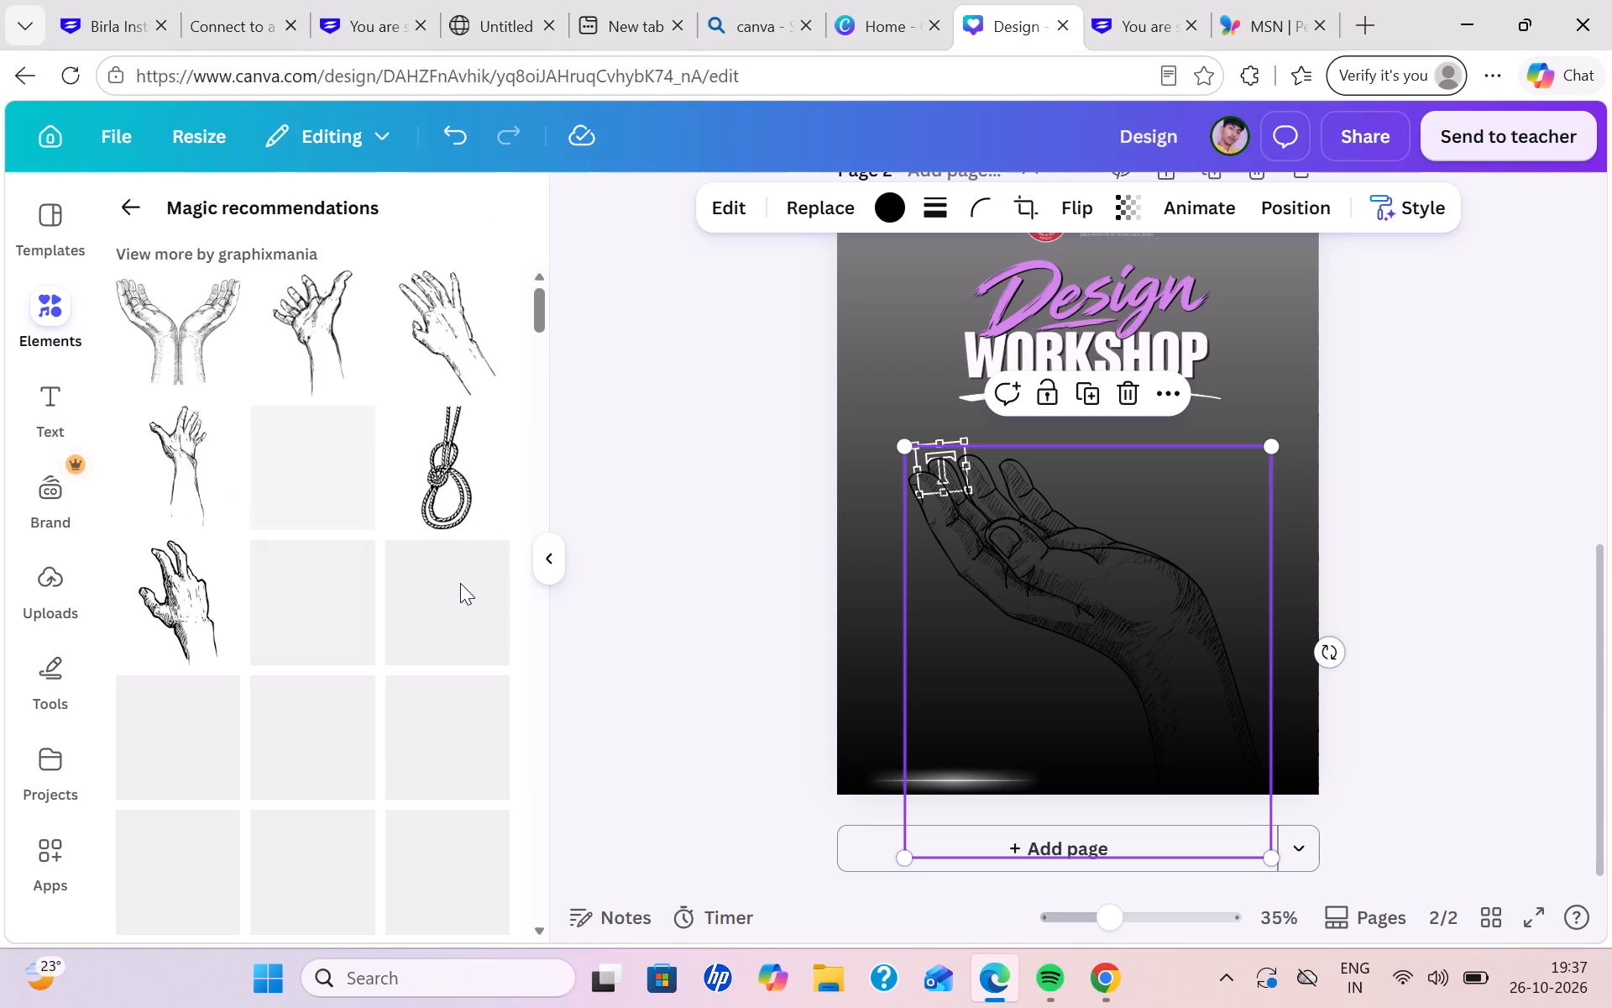
pyautogui.scroll(-1, 460, 583)
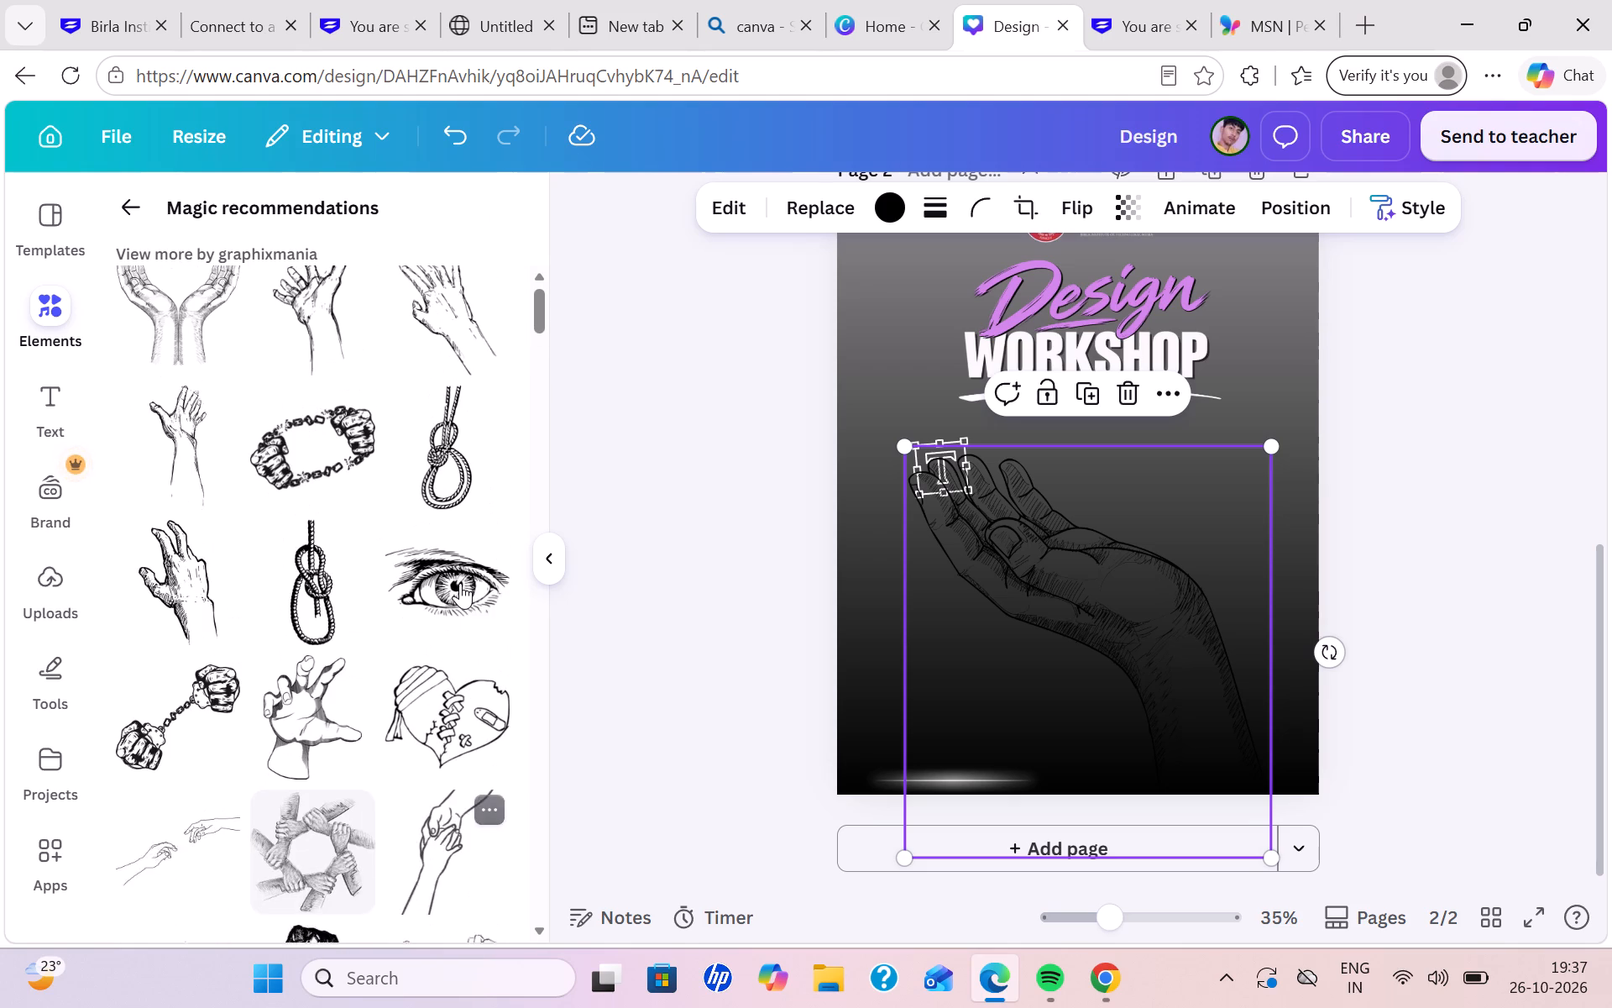
pyautogui.scroll(1, 460, 583)
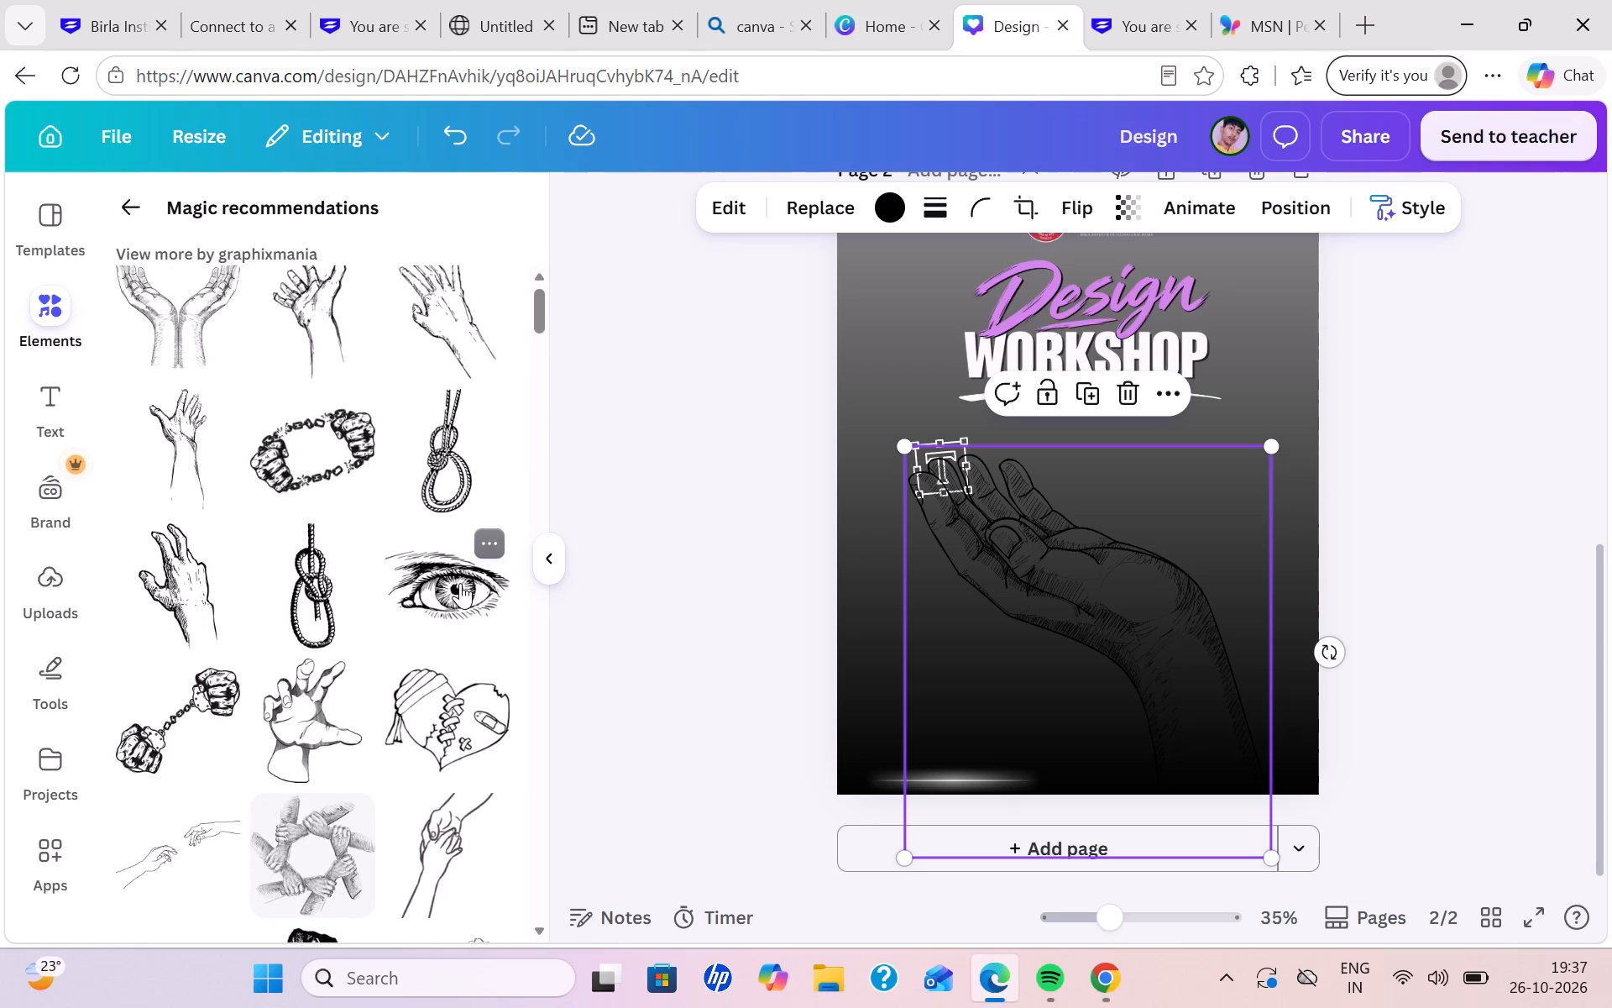
pyautogui.scroll(-4, 460, 583)
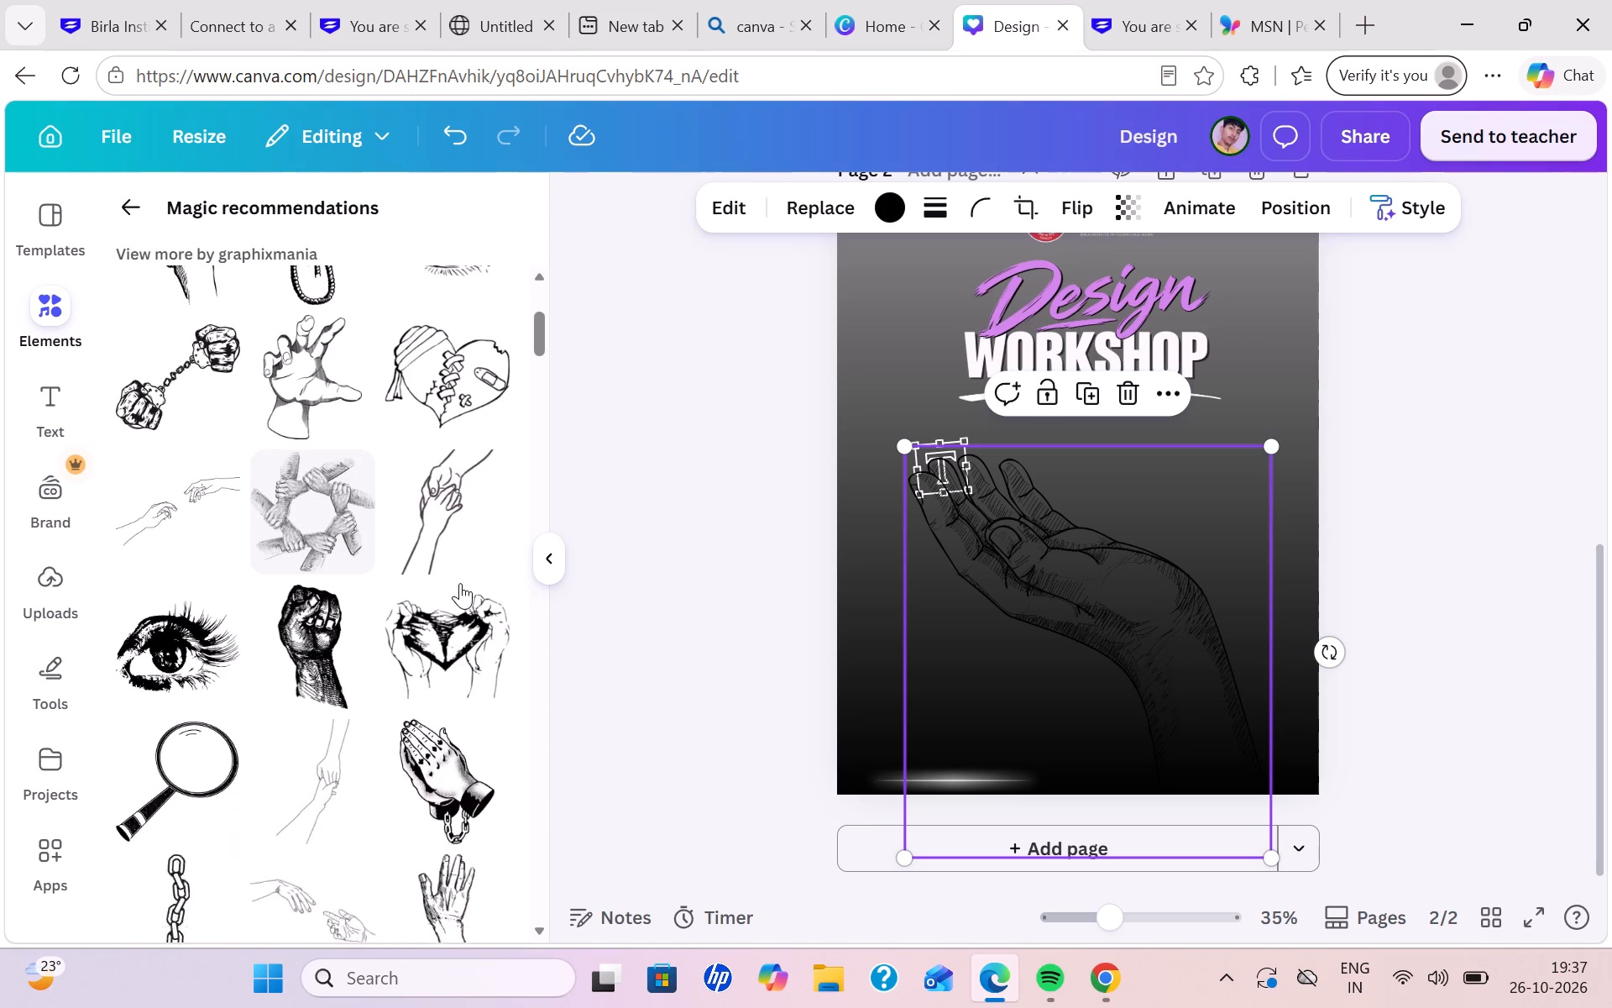
pyautogui.scroll(-3, 460, 583)
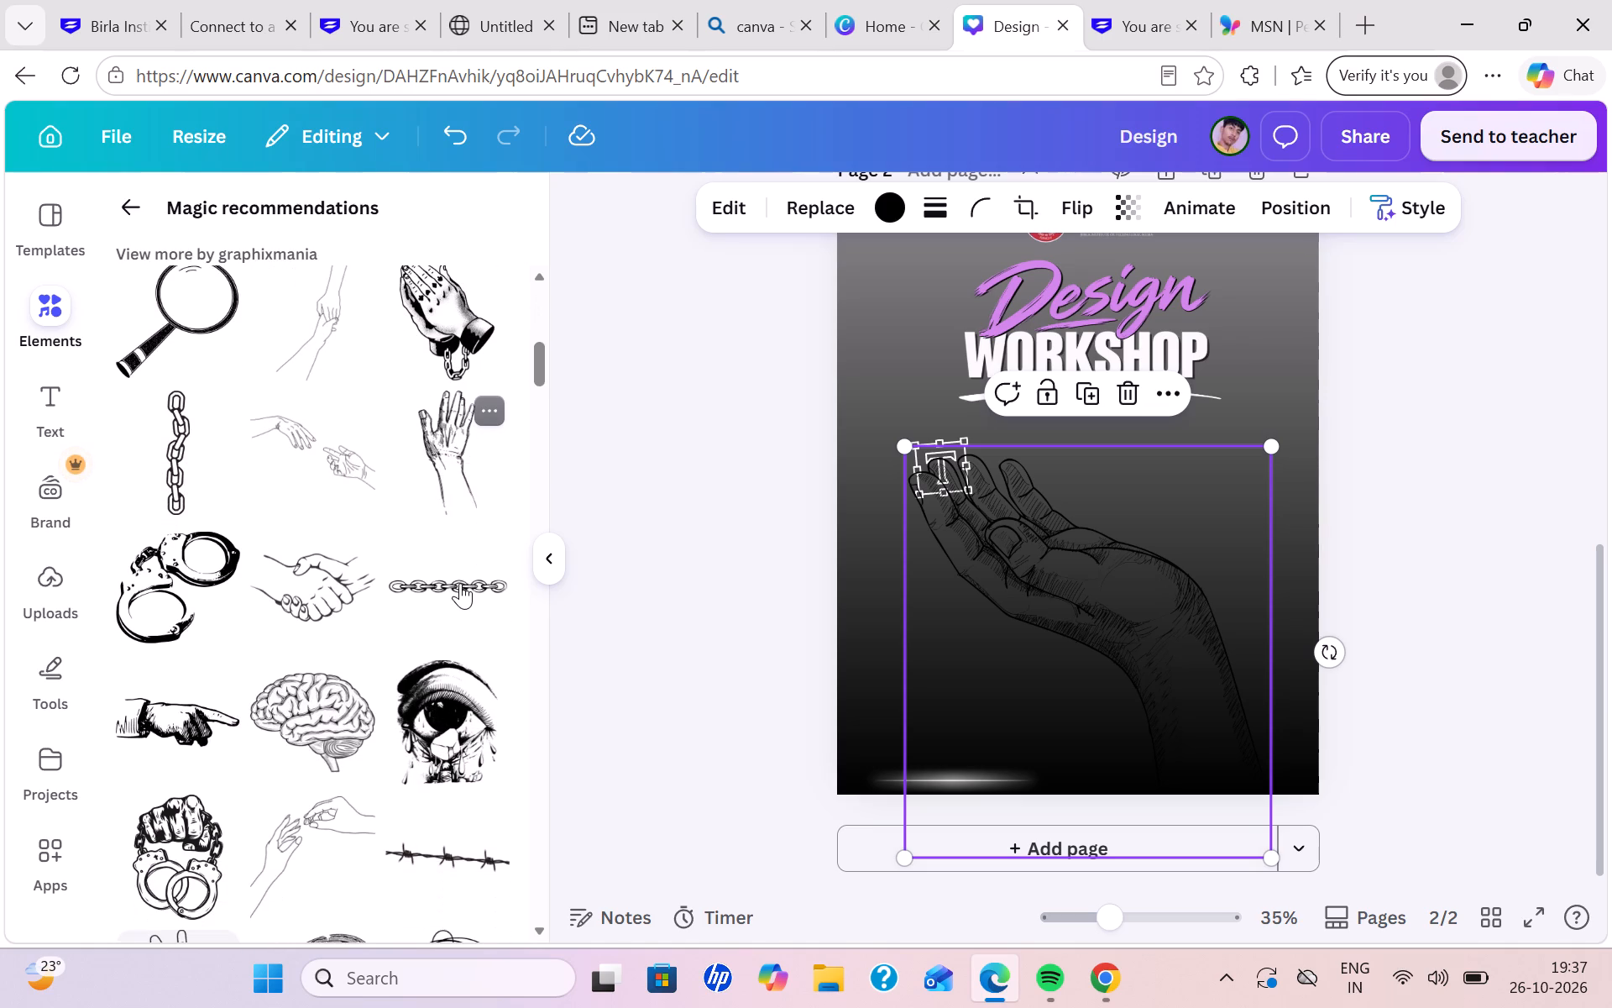
pyautogui.scroll(-2, 460, 583)
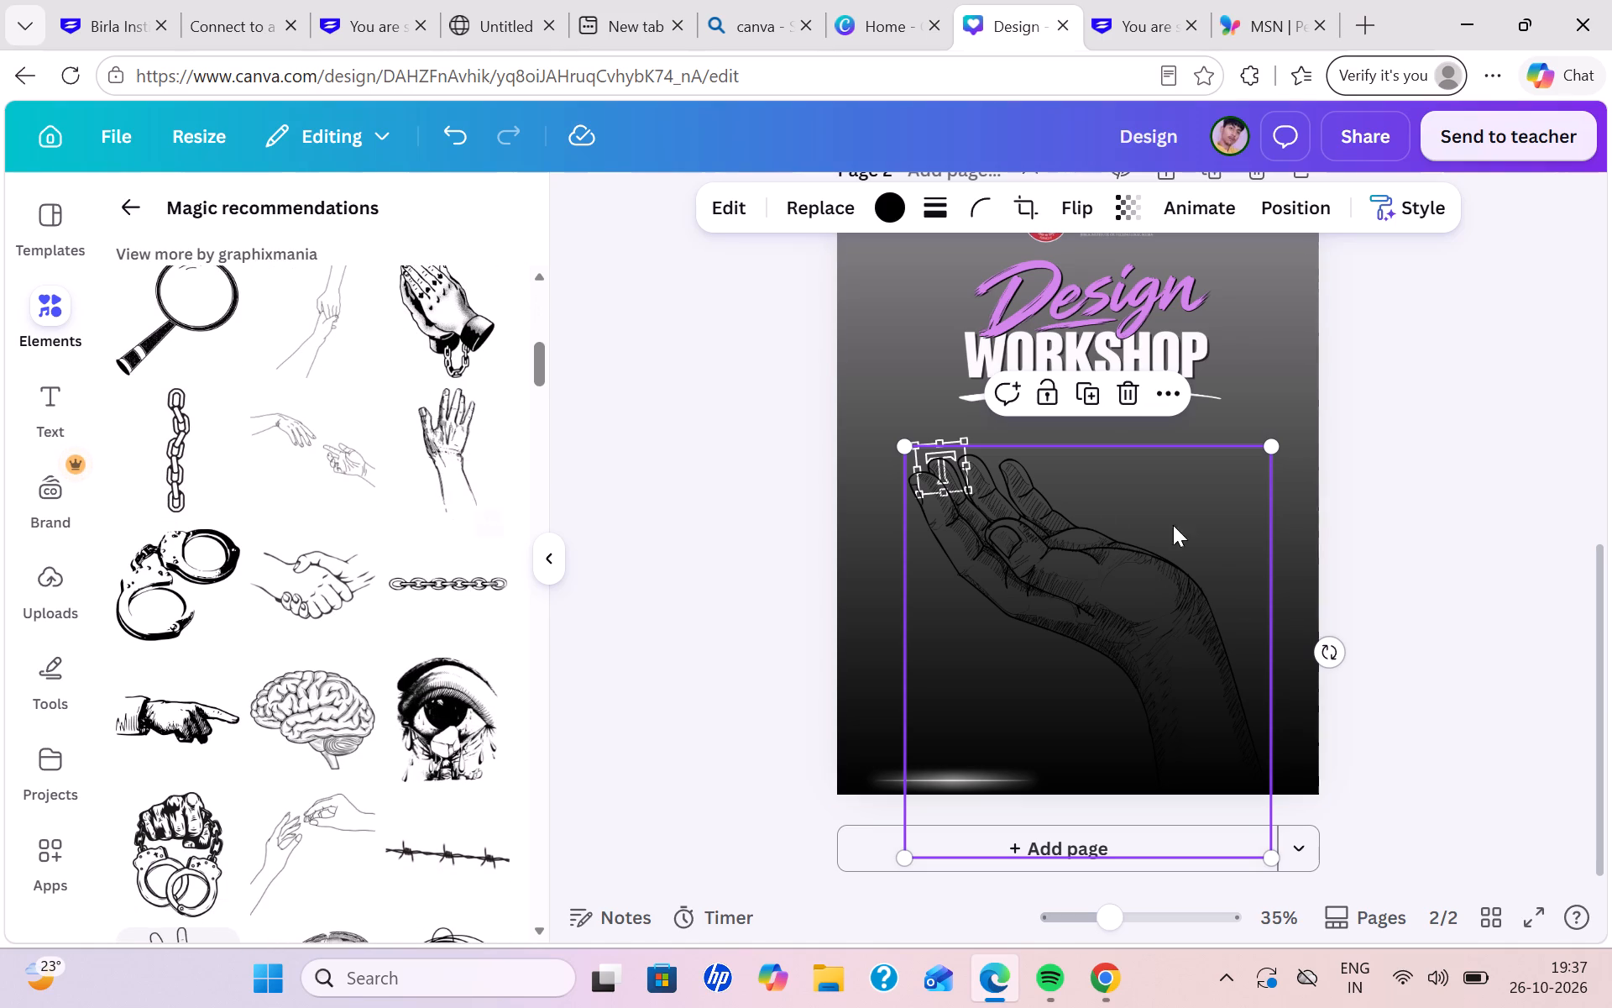
# Delete the white T text-frame graphic from page 2, after trying it above the hand's palm.
pyautogui.click(1502, 589)
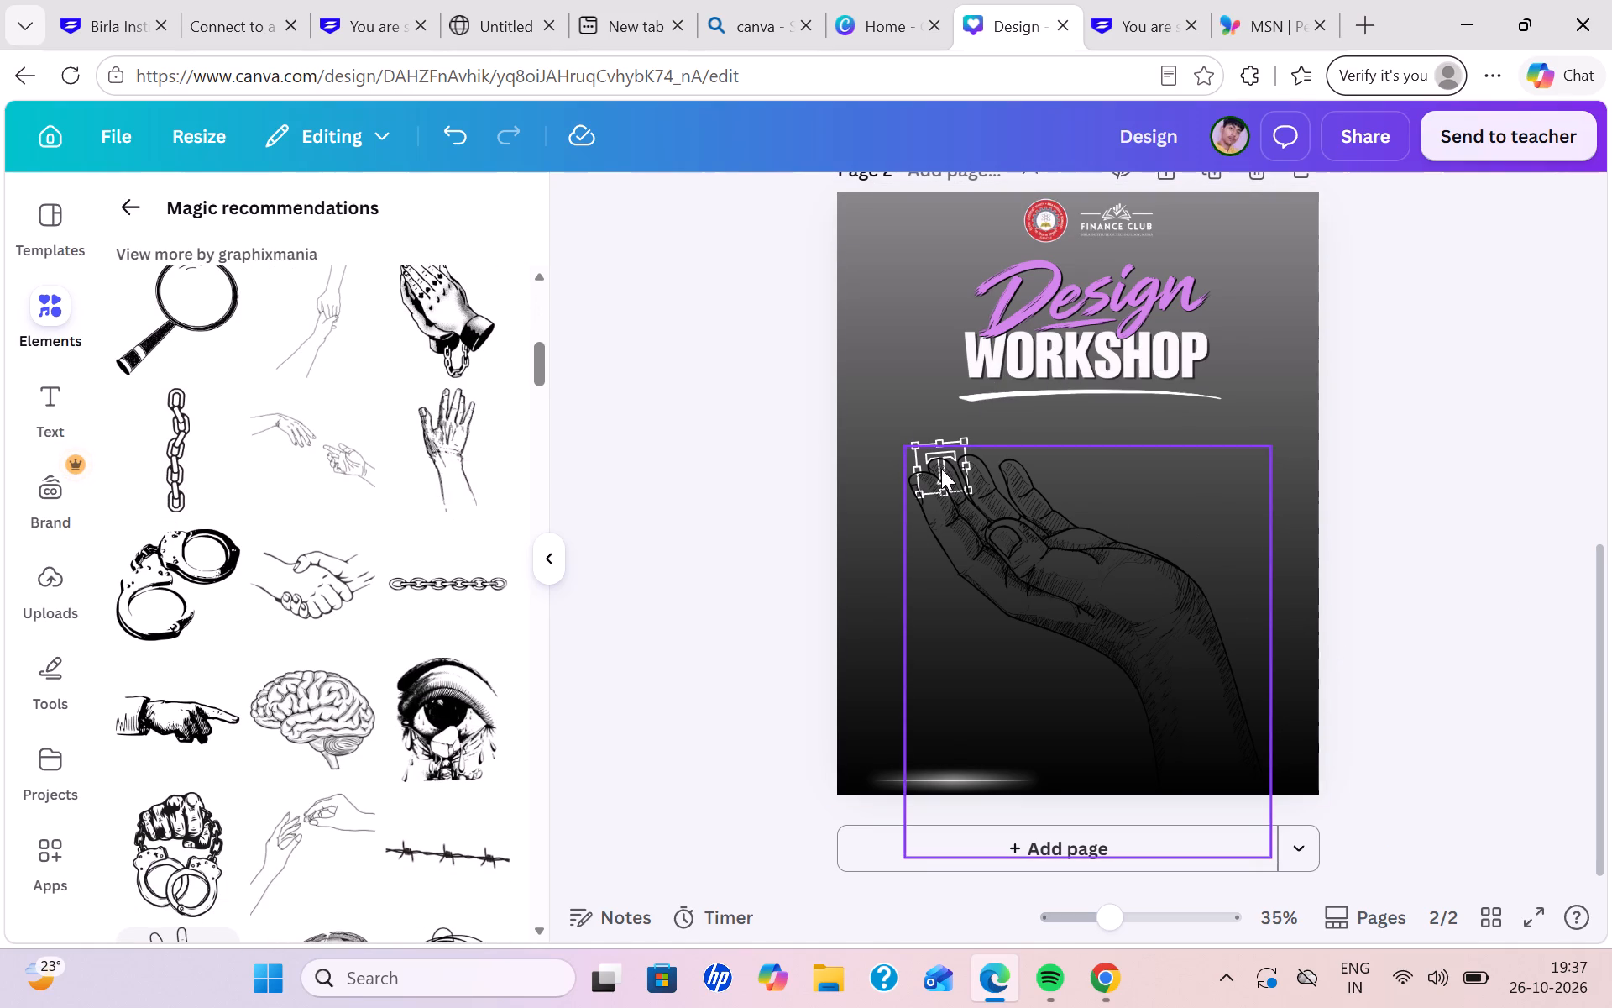
pyautogui.moveTo(938, 442); pyautogui.dragTo(1049, 442)
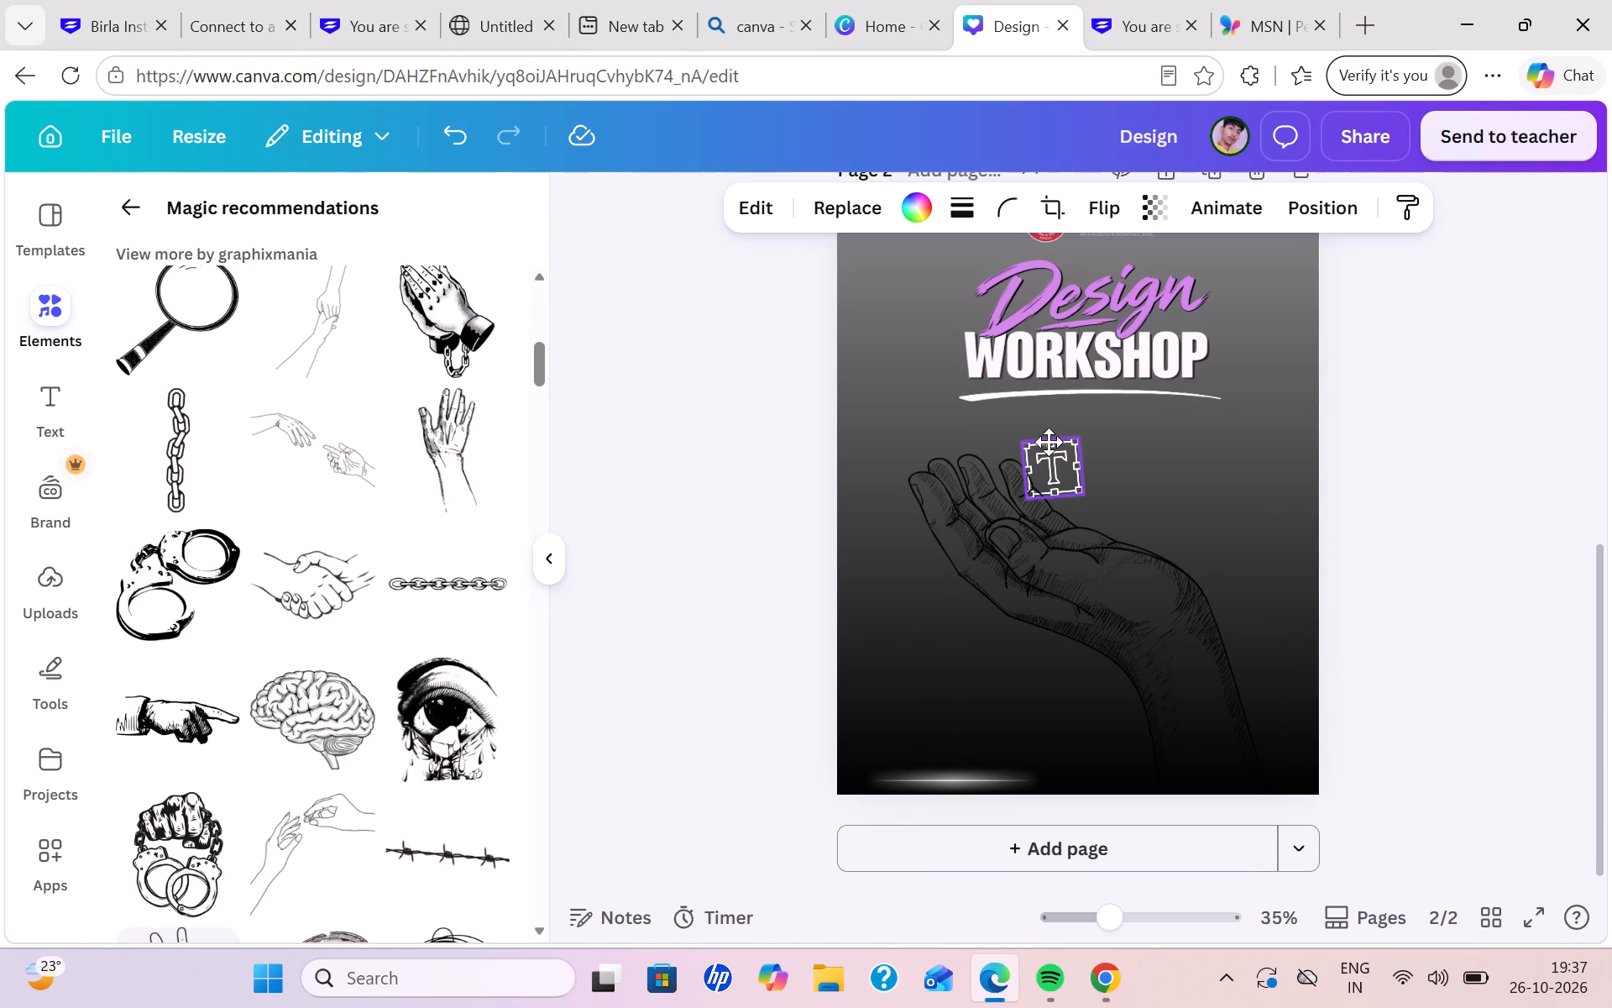
pyautogui.moveTo(1049, 442); pyautogui.dragTo(1090, 485)
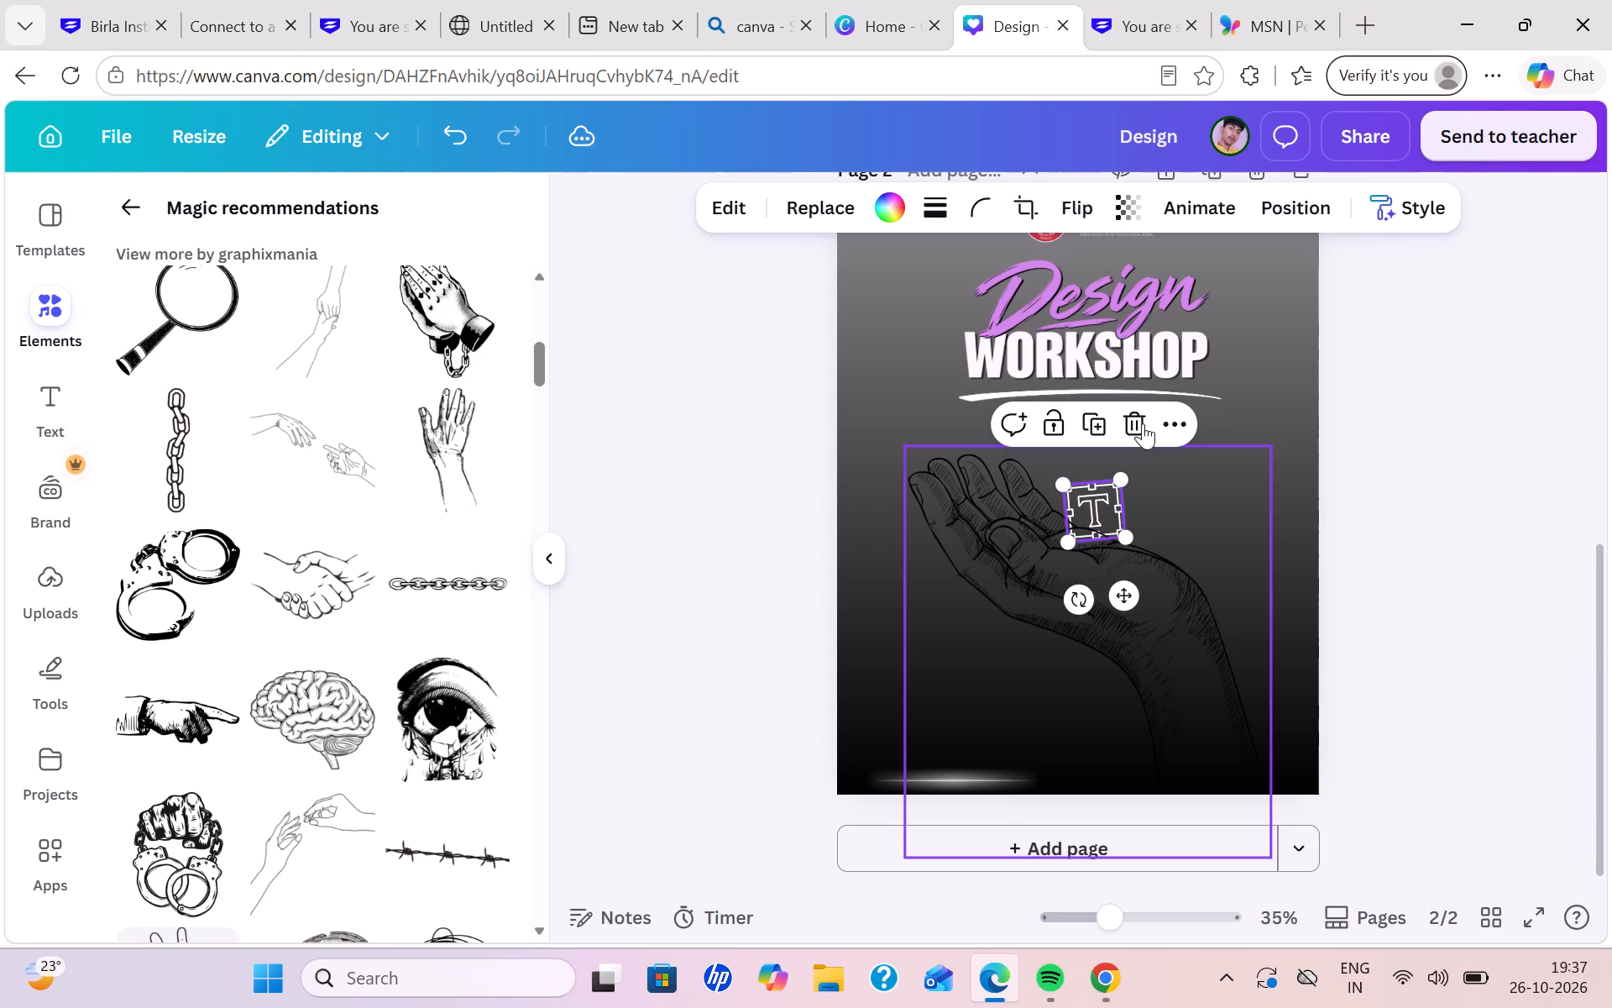
pyautogui.click(1141, 418)
# Shift the hand graphic slightly down, close to page 2's horizontal centre.
pyautogui.moveTo(1118, 582); pyautogui.dragTo(1107, 604)
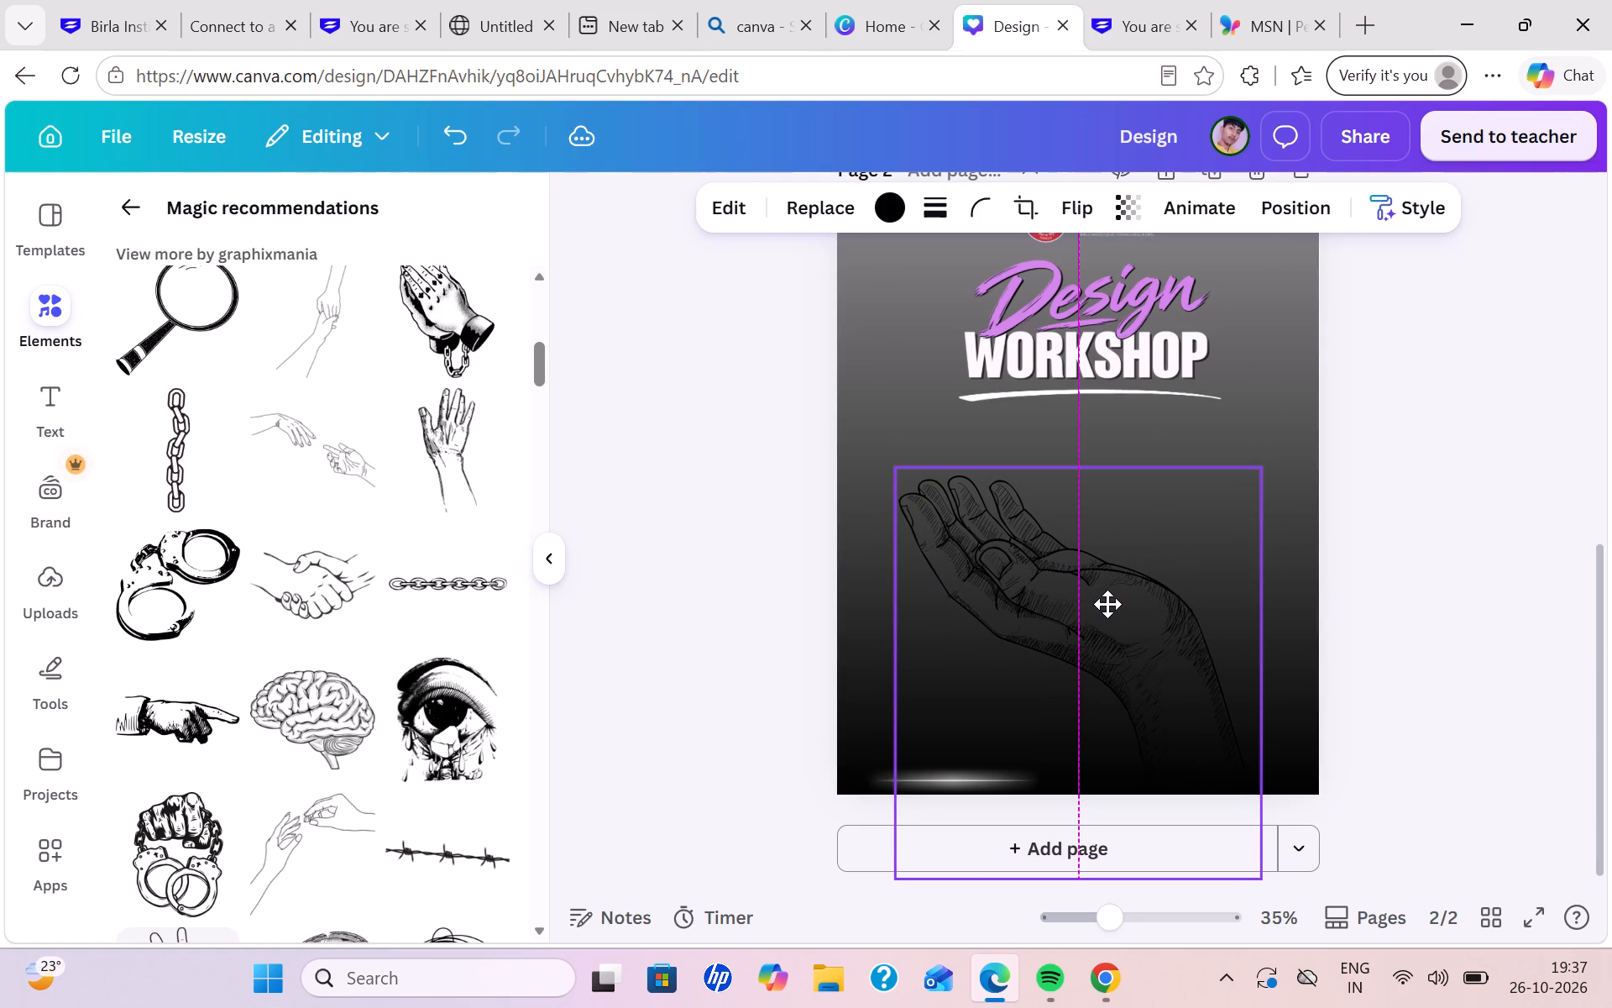
pyautogui.moveTo(1107, 604); pyautogui.dragTo(1114, 607)
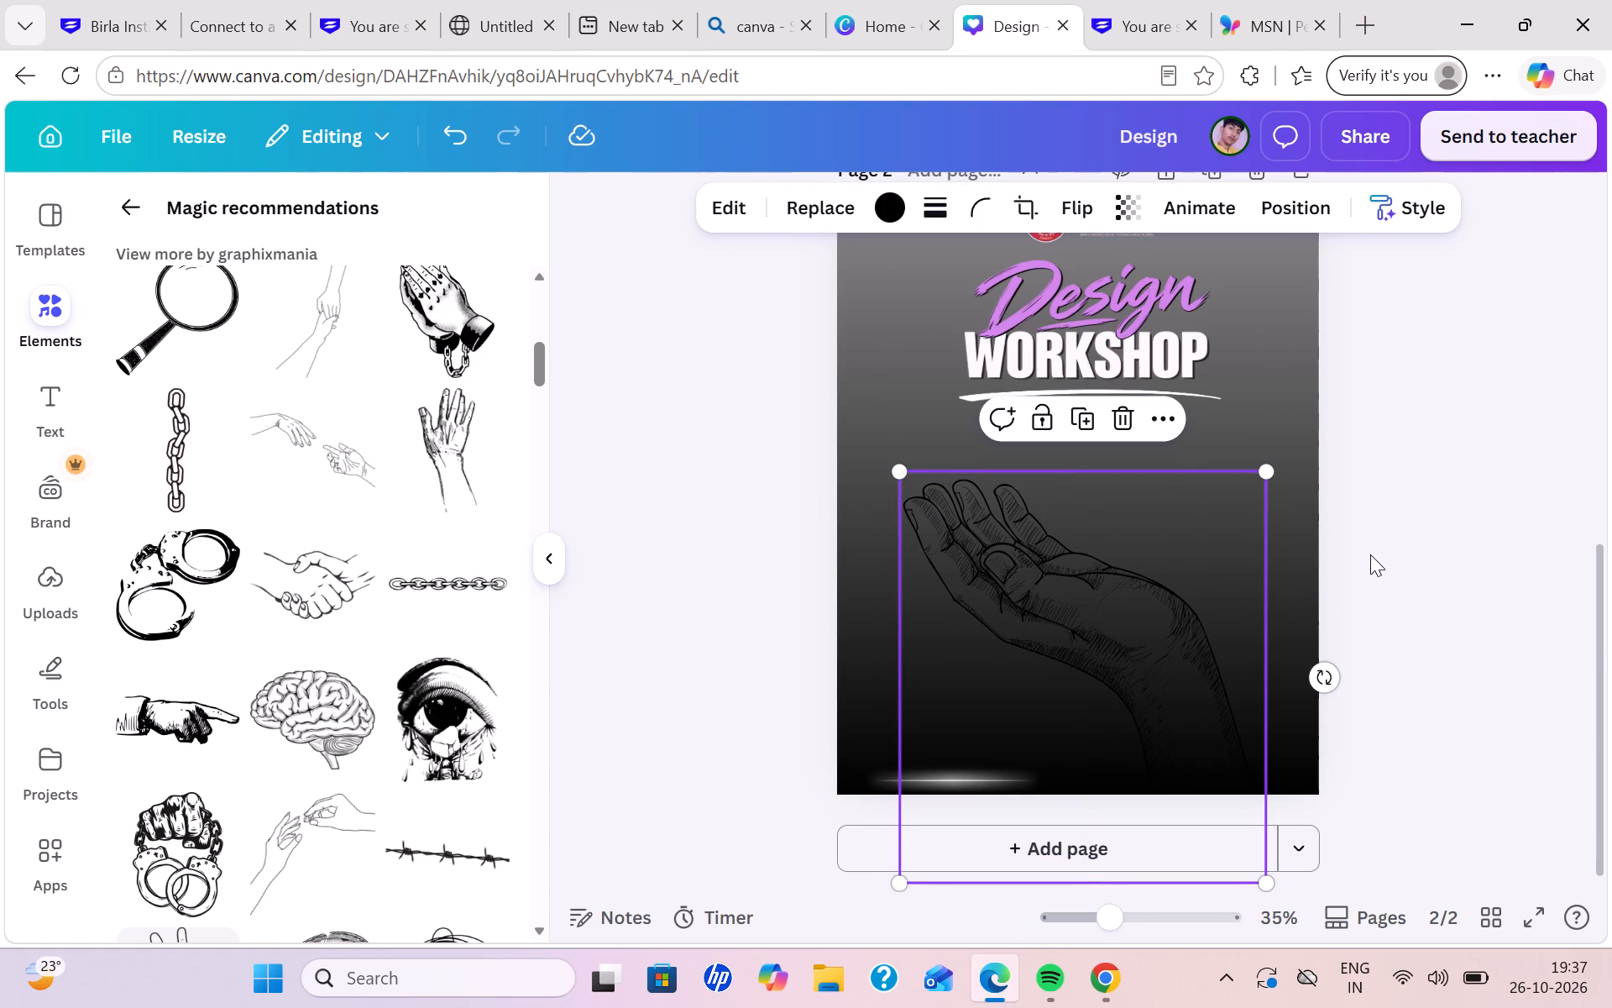
# Recolour the hand graphic to the title's magenta #cb6ce6, after trying the lime green photo colour.
pyautogui.click(890, 215)
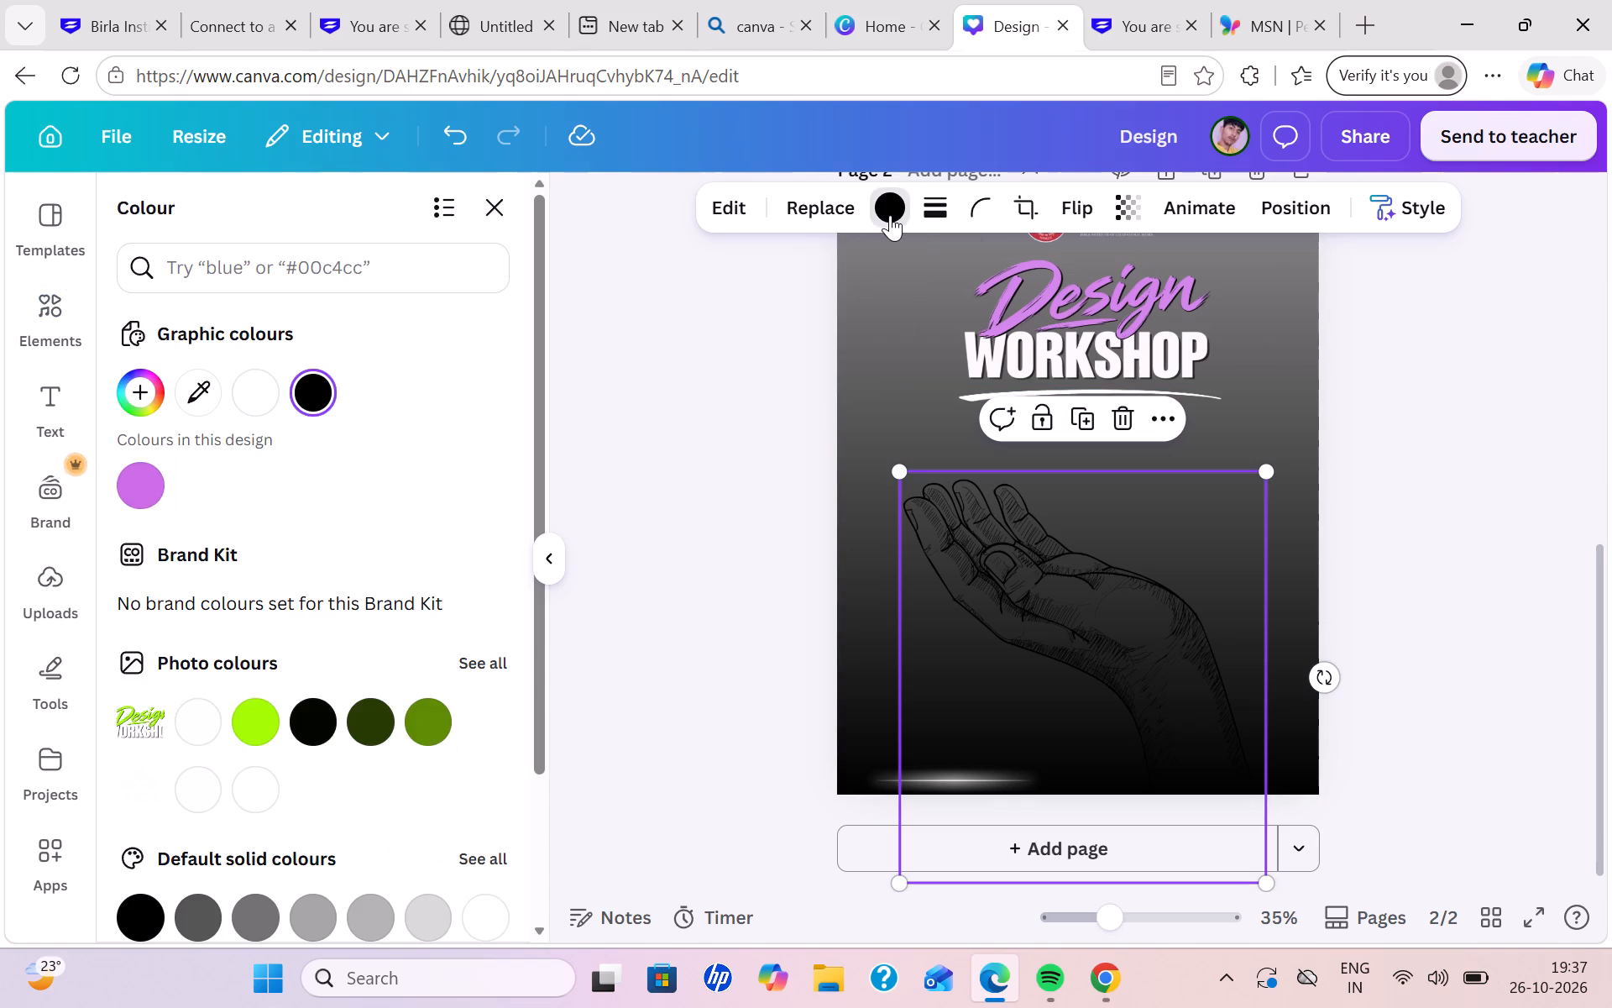
pyautogui.click(239, 717)
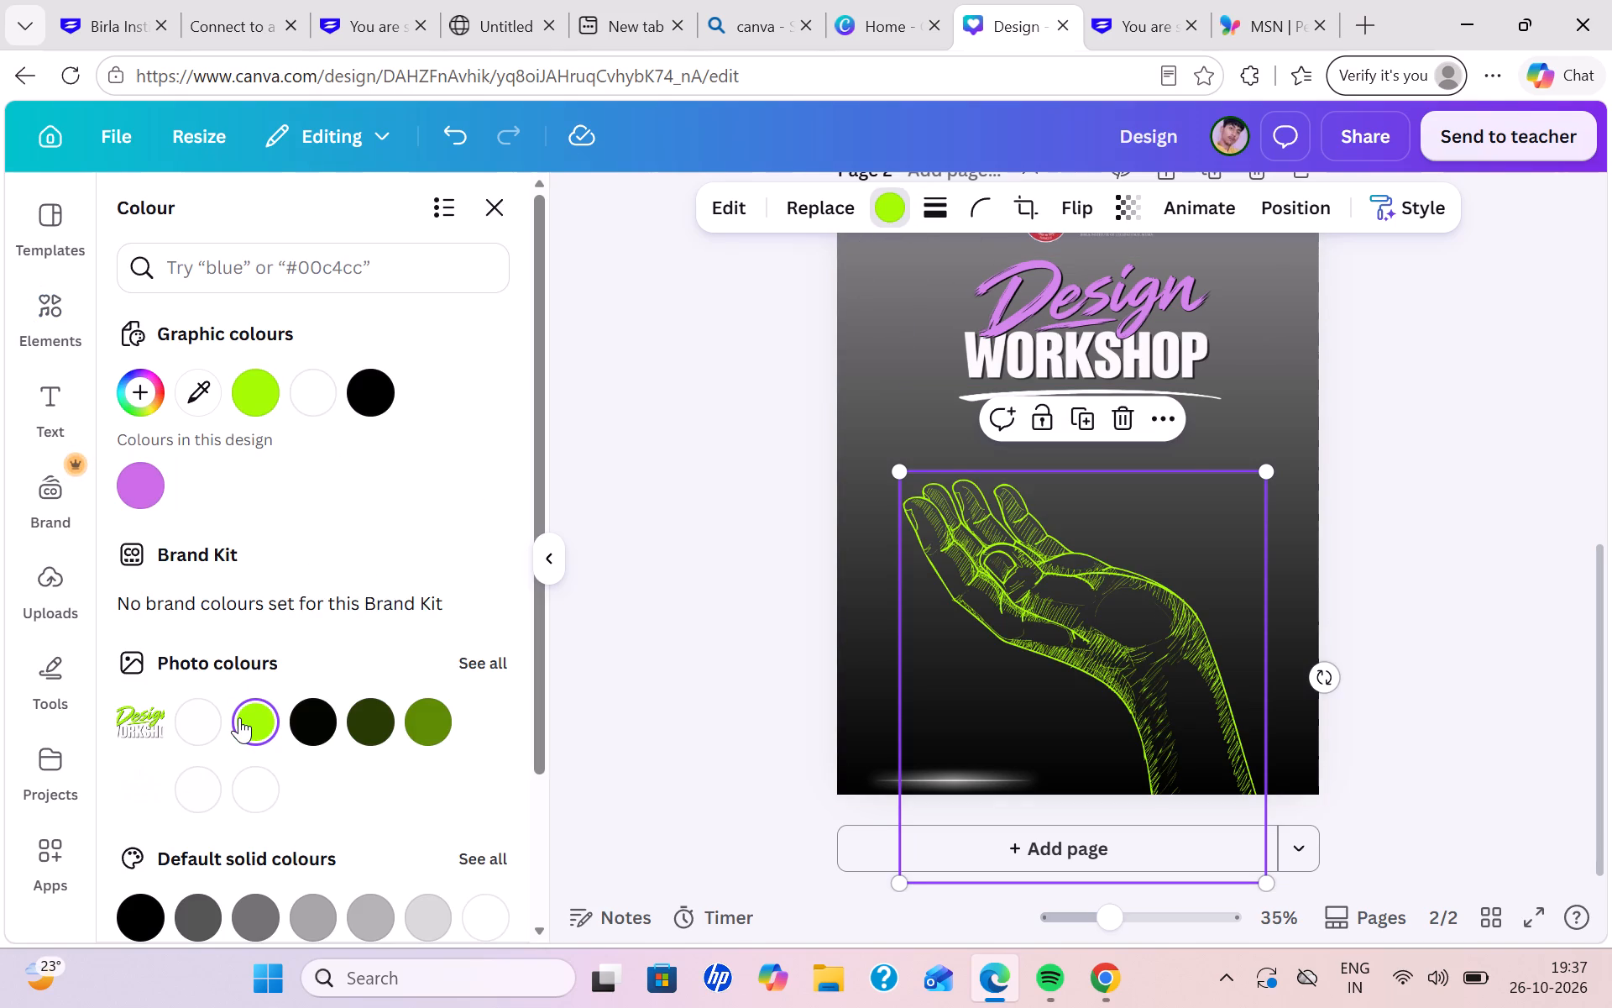
pyautogui.scroll(-2, 296, 760)
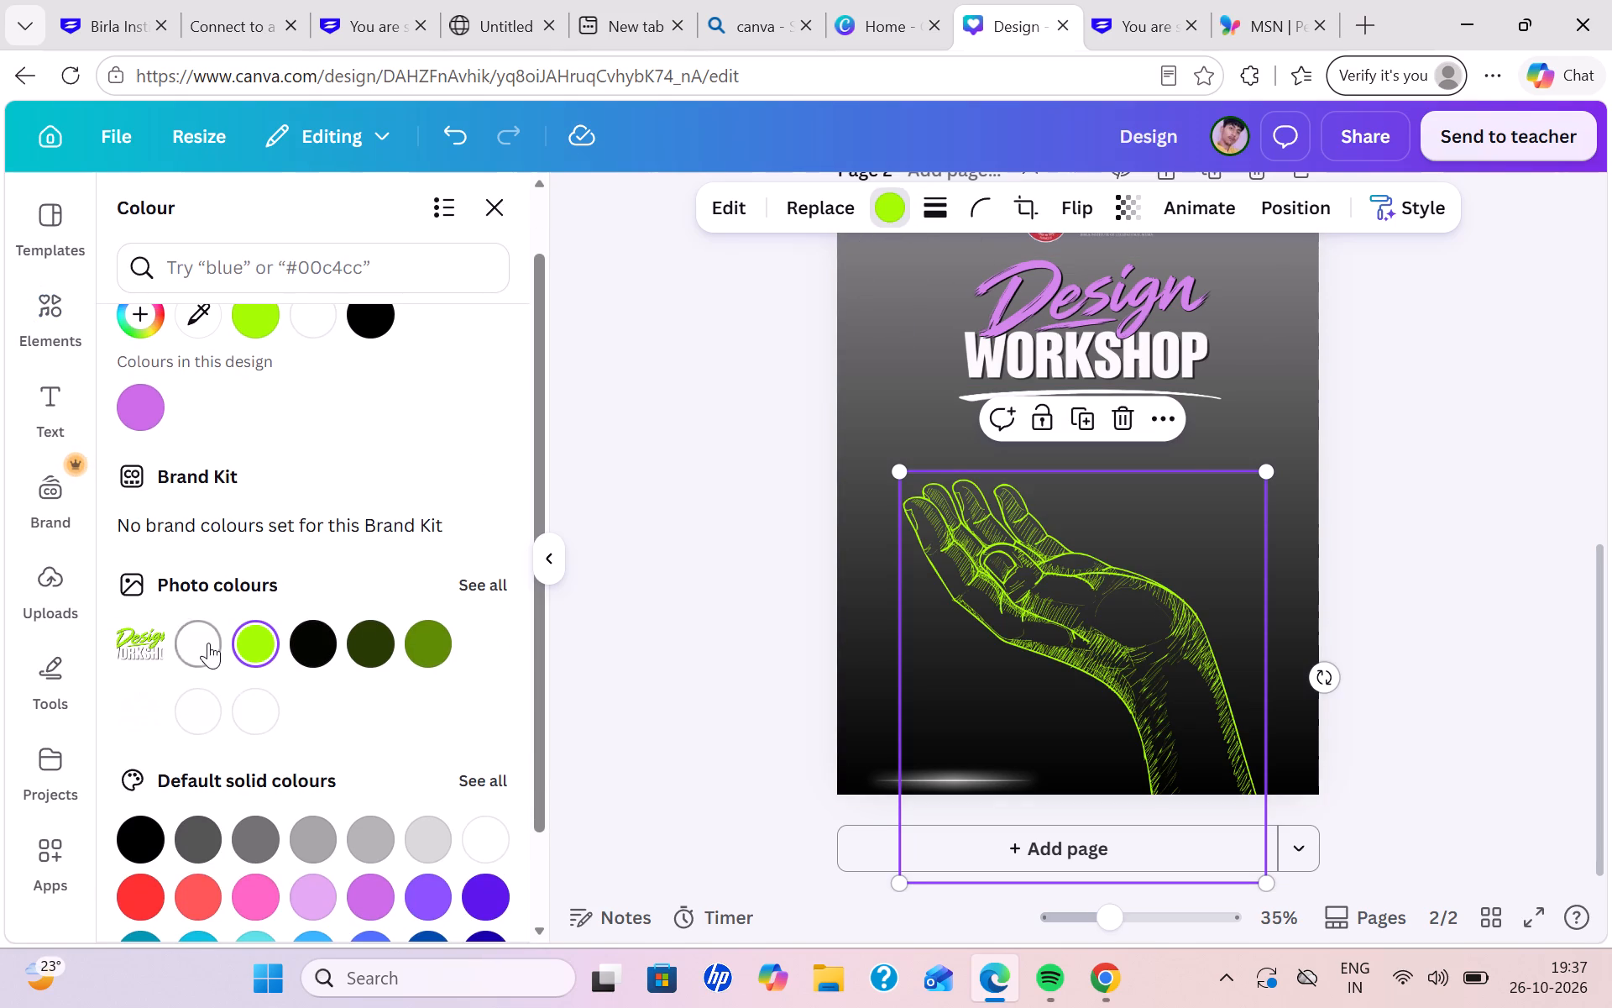
pyautogui.scroll(-1, 299, 843)
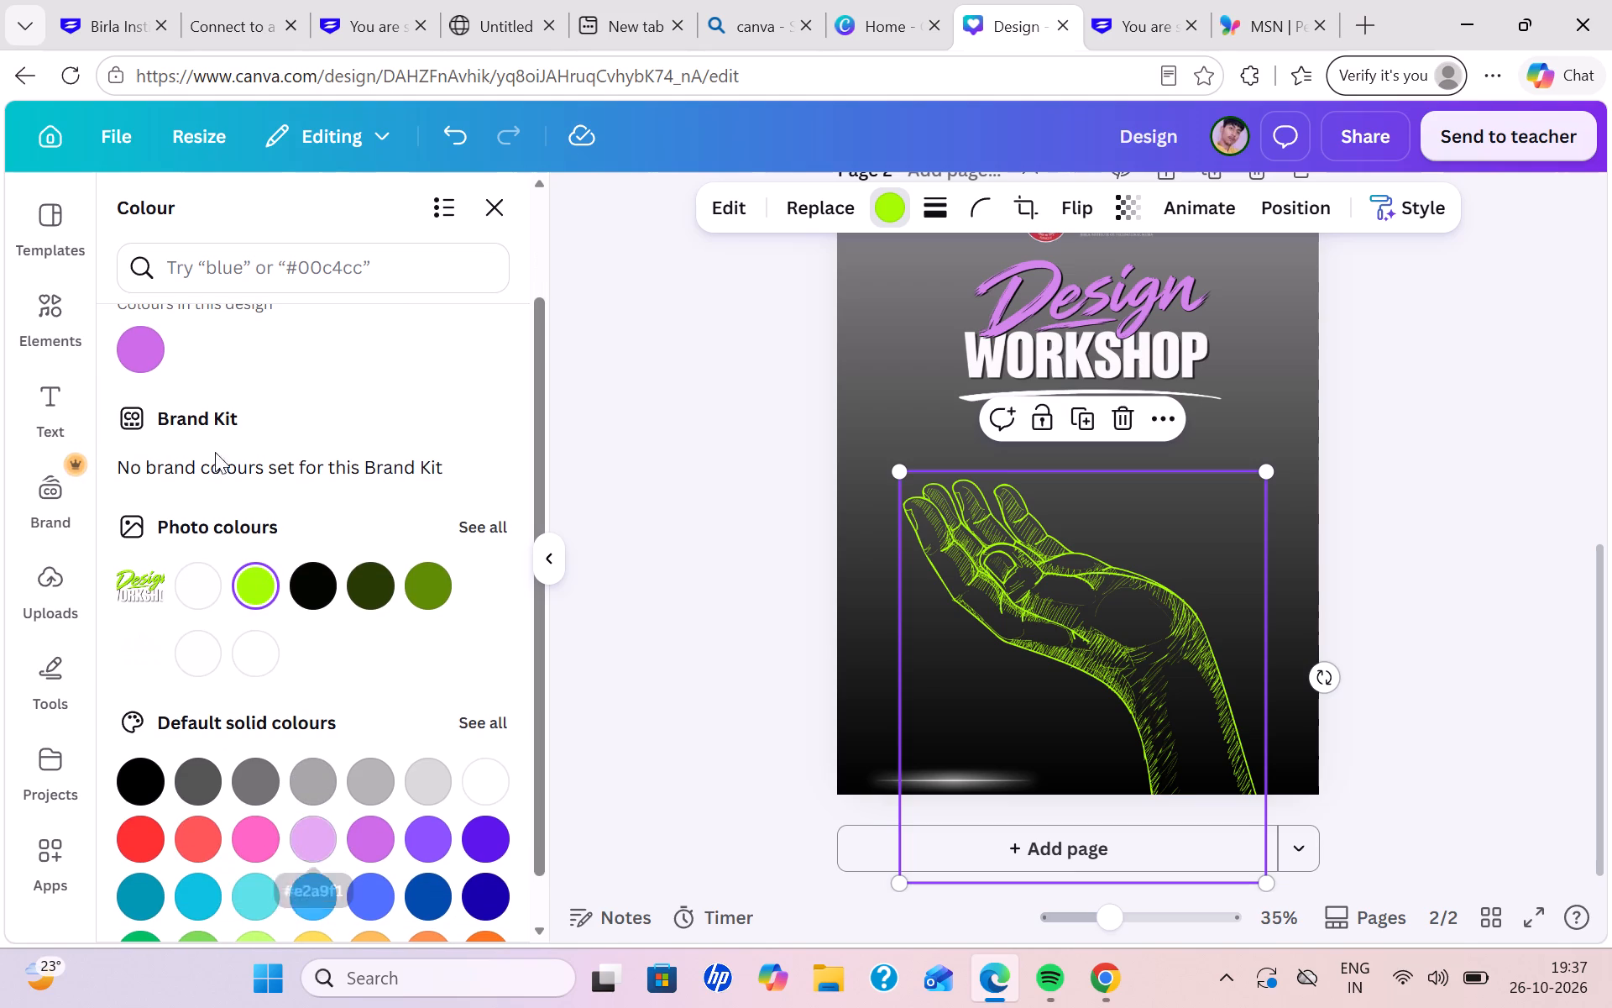
pyautogui.click(142, 361)
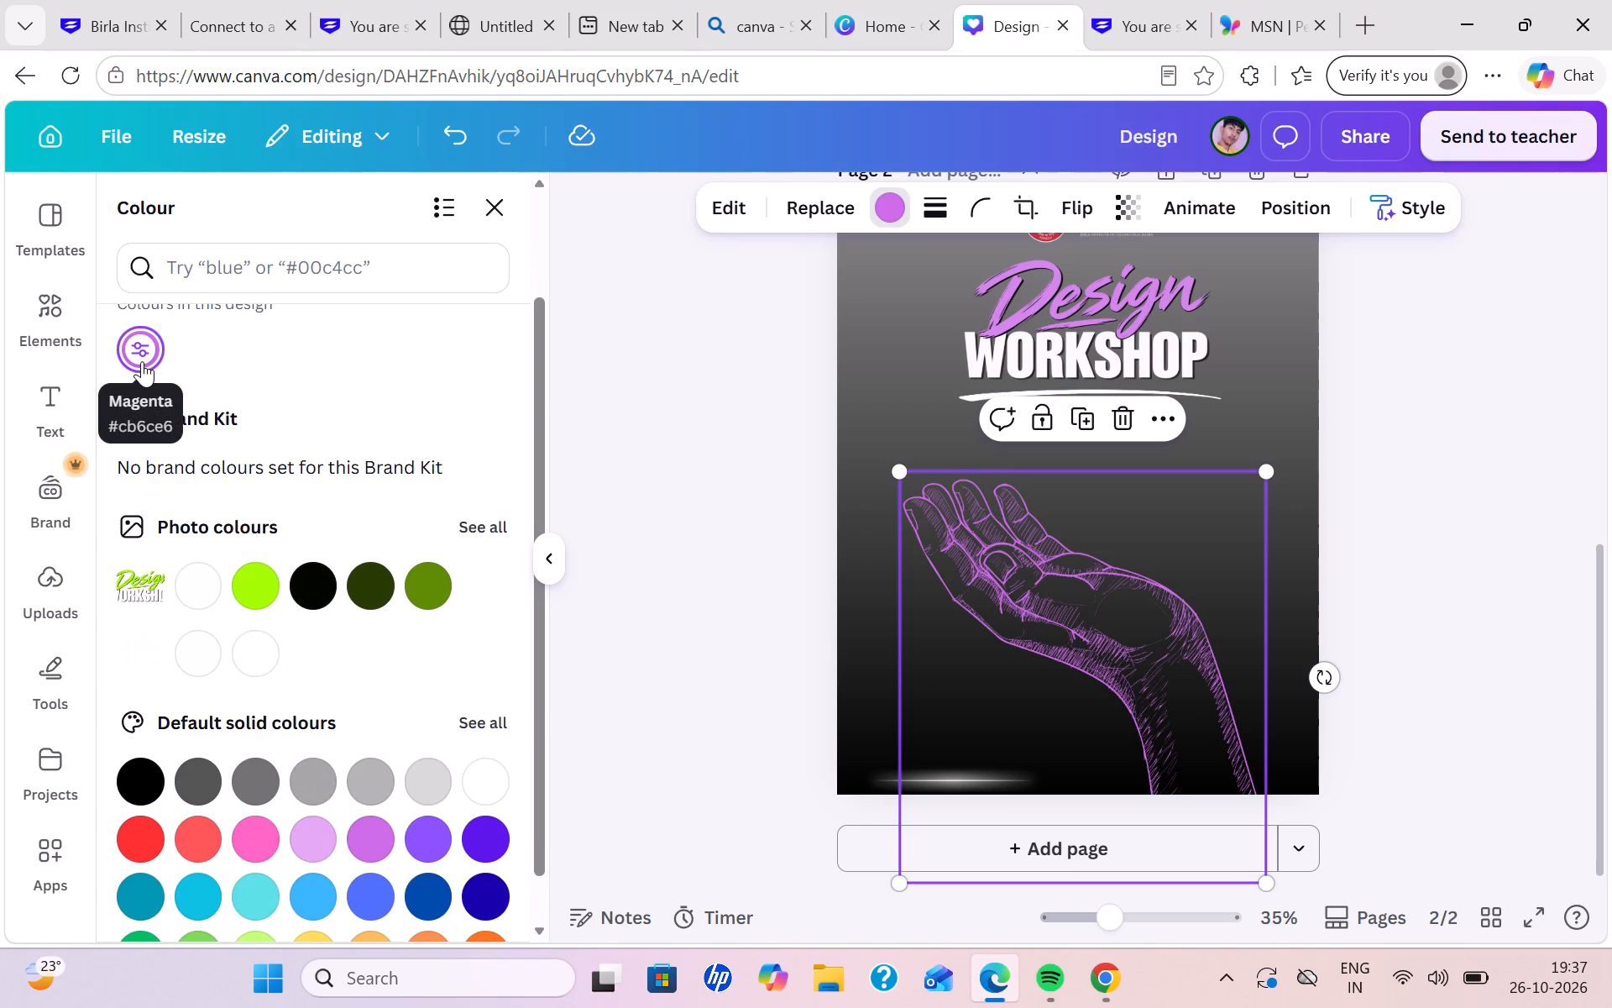
pyautogui.doubleClick(1459, 385)
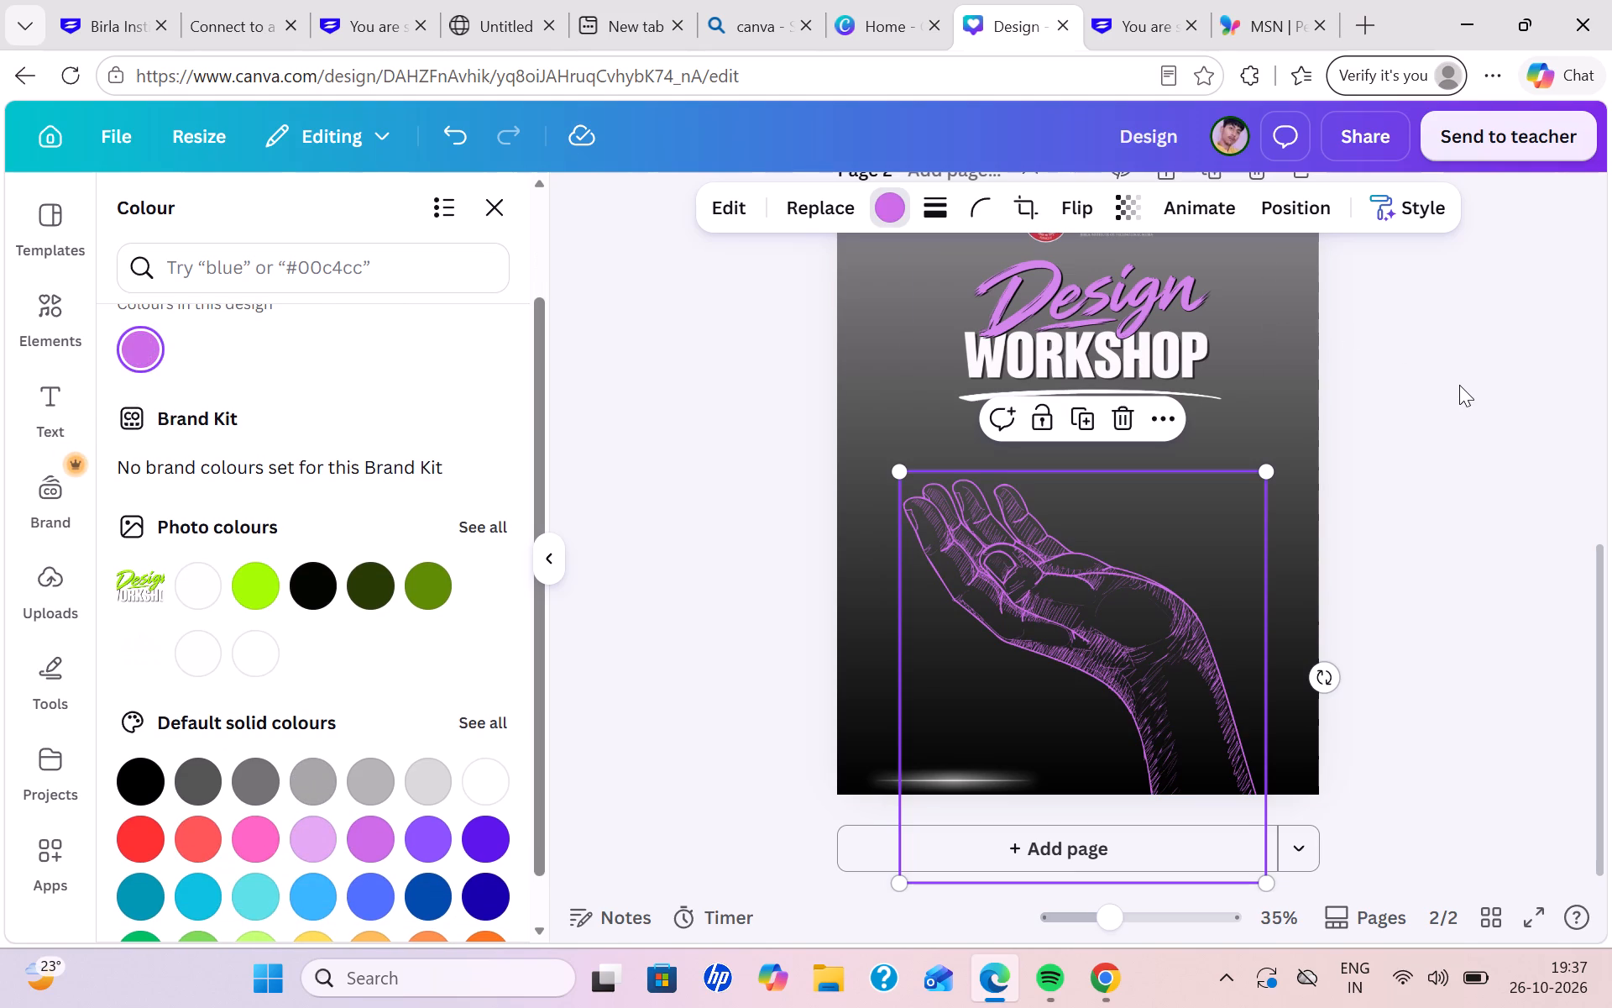
# Move the hand graphic lower and slightly right, so its wrist runs off page 2's bottom edge.
pyautogui.moveTo(1145, 596); pyautogui.dragTo(1171, 655)
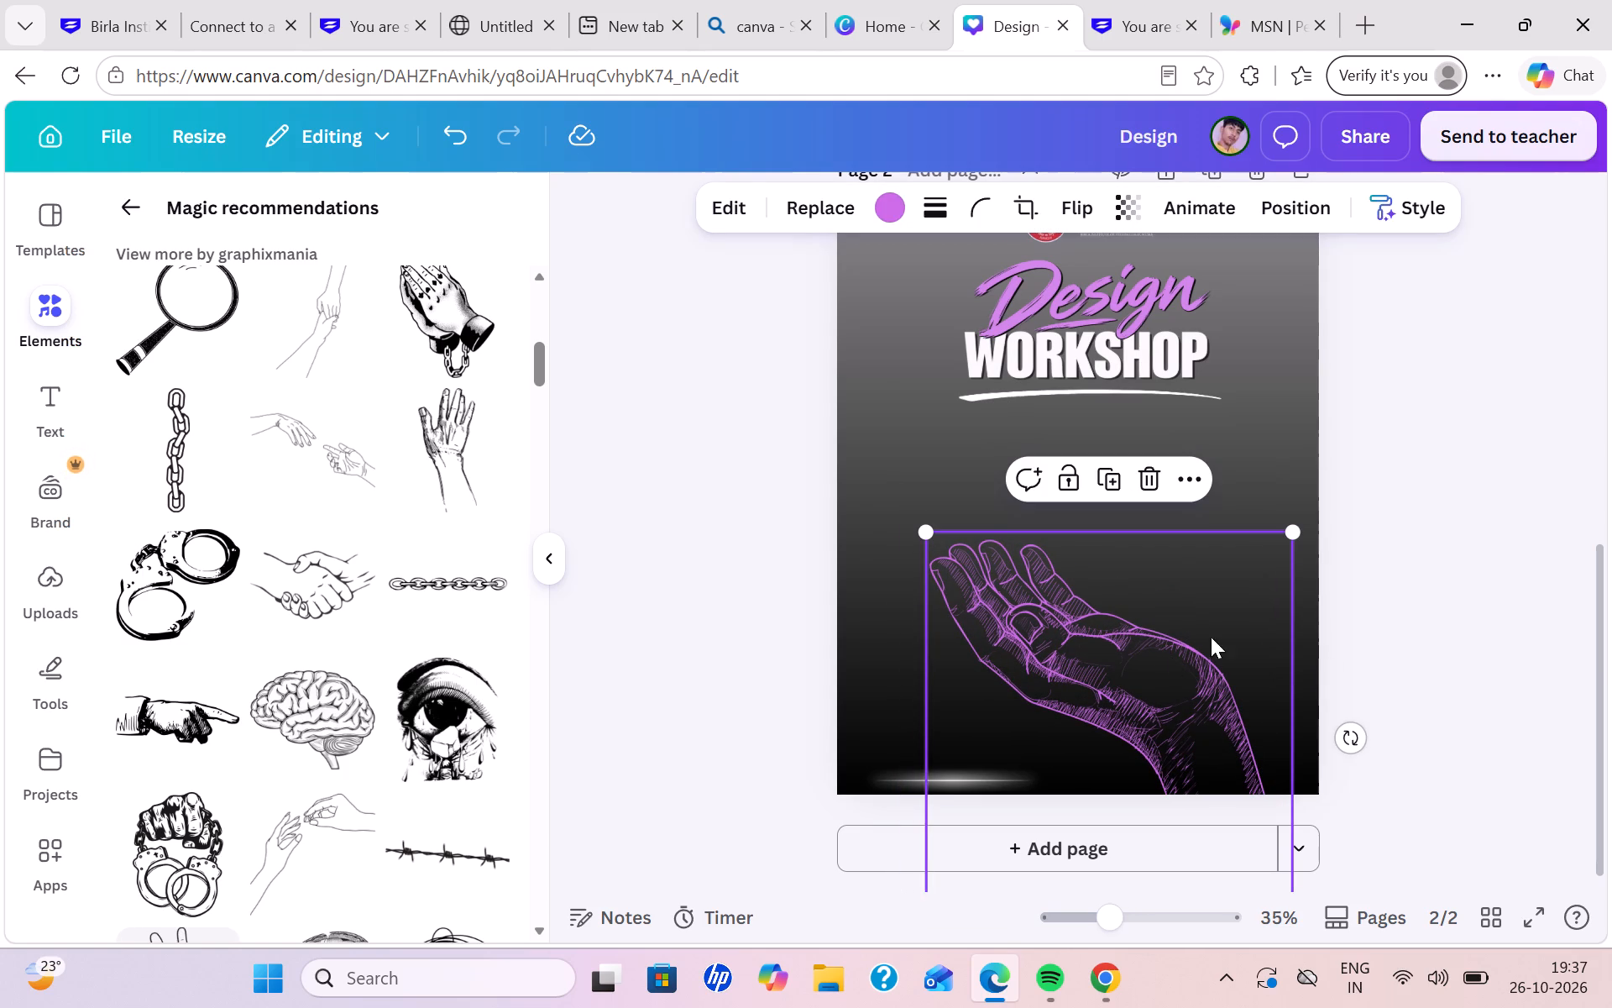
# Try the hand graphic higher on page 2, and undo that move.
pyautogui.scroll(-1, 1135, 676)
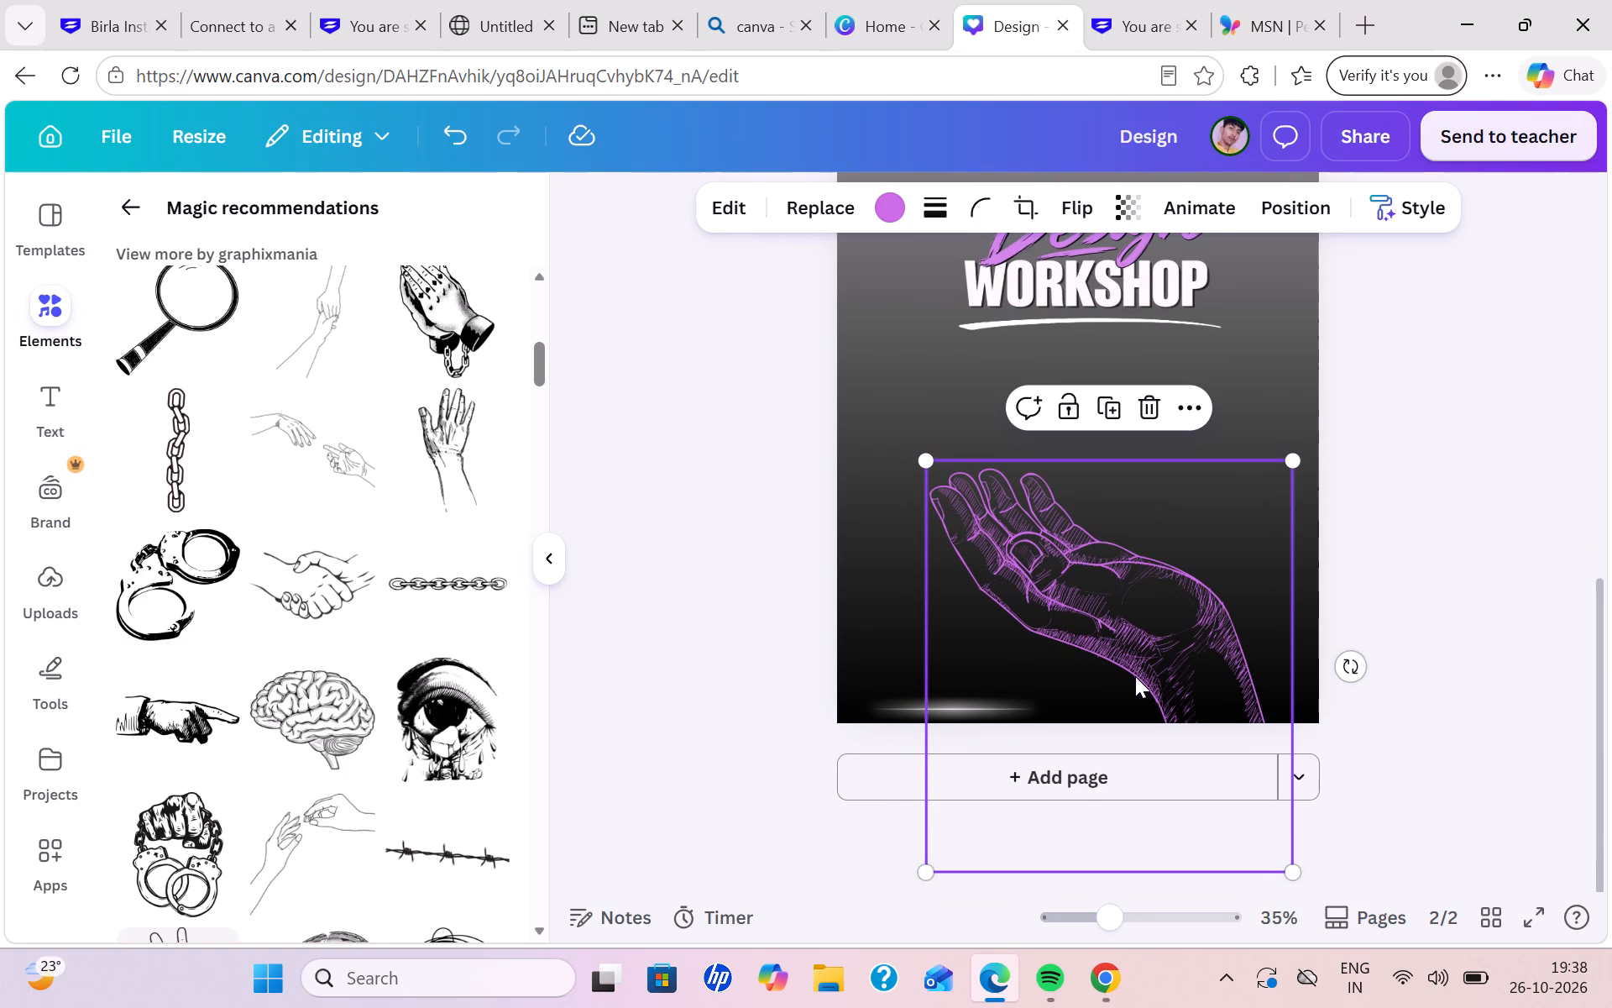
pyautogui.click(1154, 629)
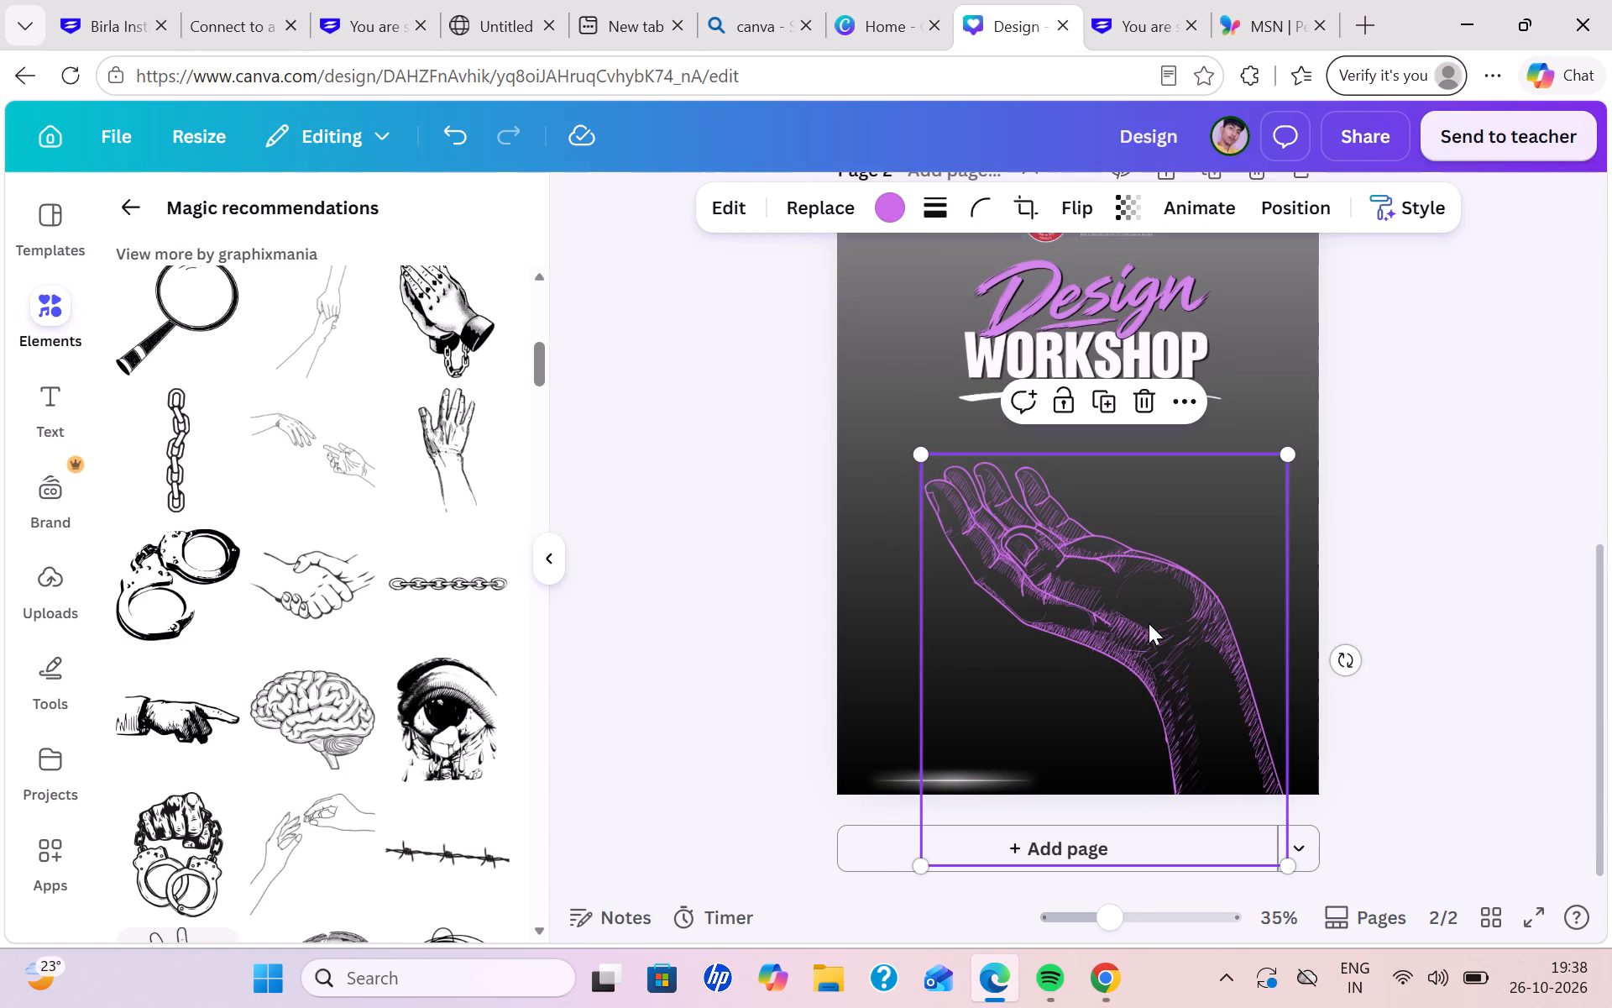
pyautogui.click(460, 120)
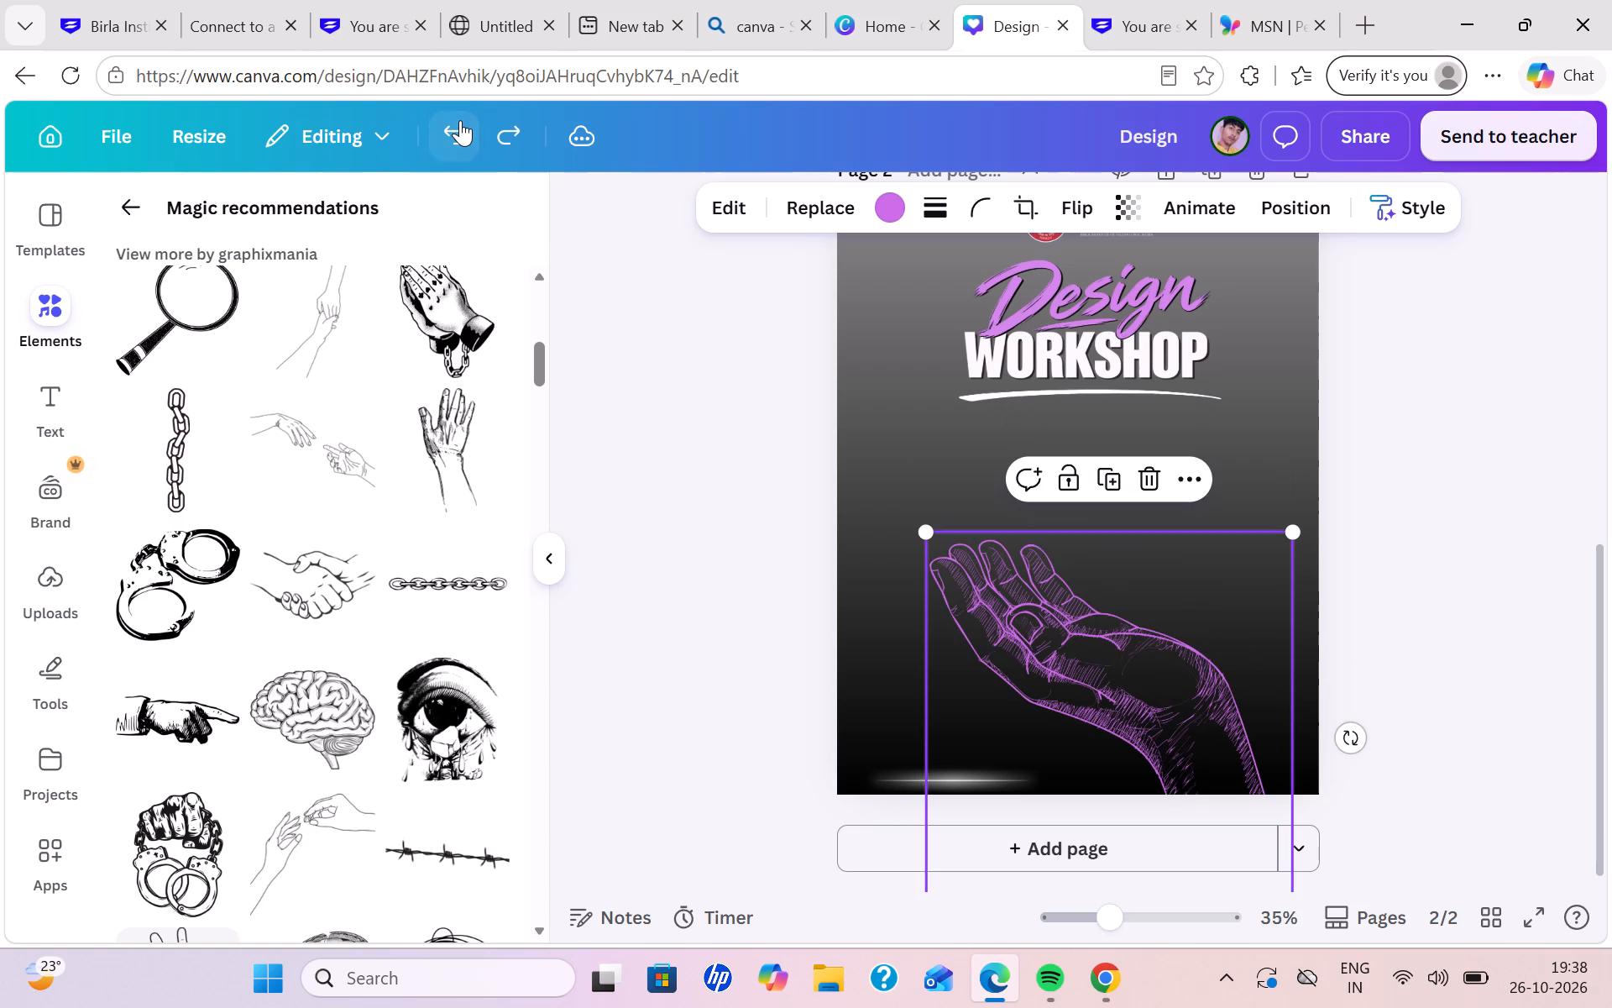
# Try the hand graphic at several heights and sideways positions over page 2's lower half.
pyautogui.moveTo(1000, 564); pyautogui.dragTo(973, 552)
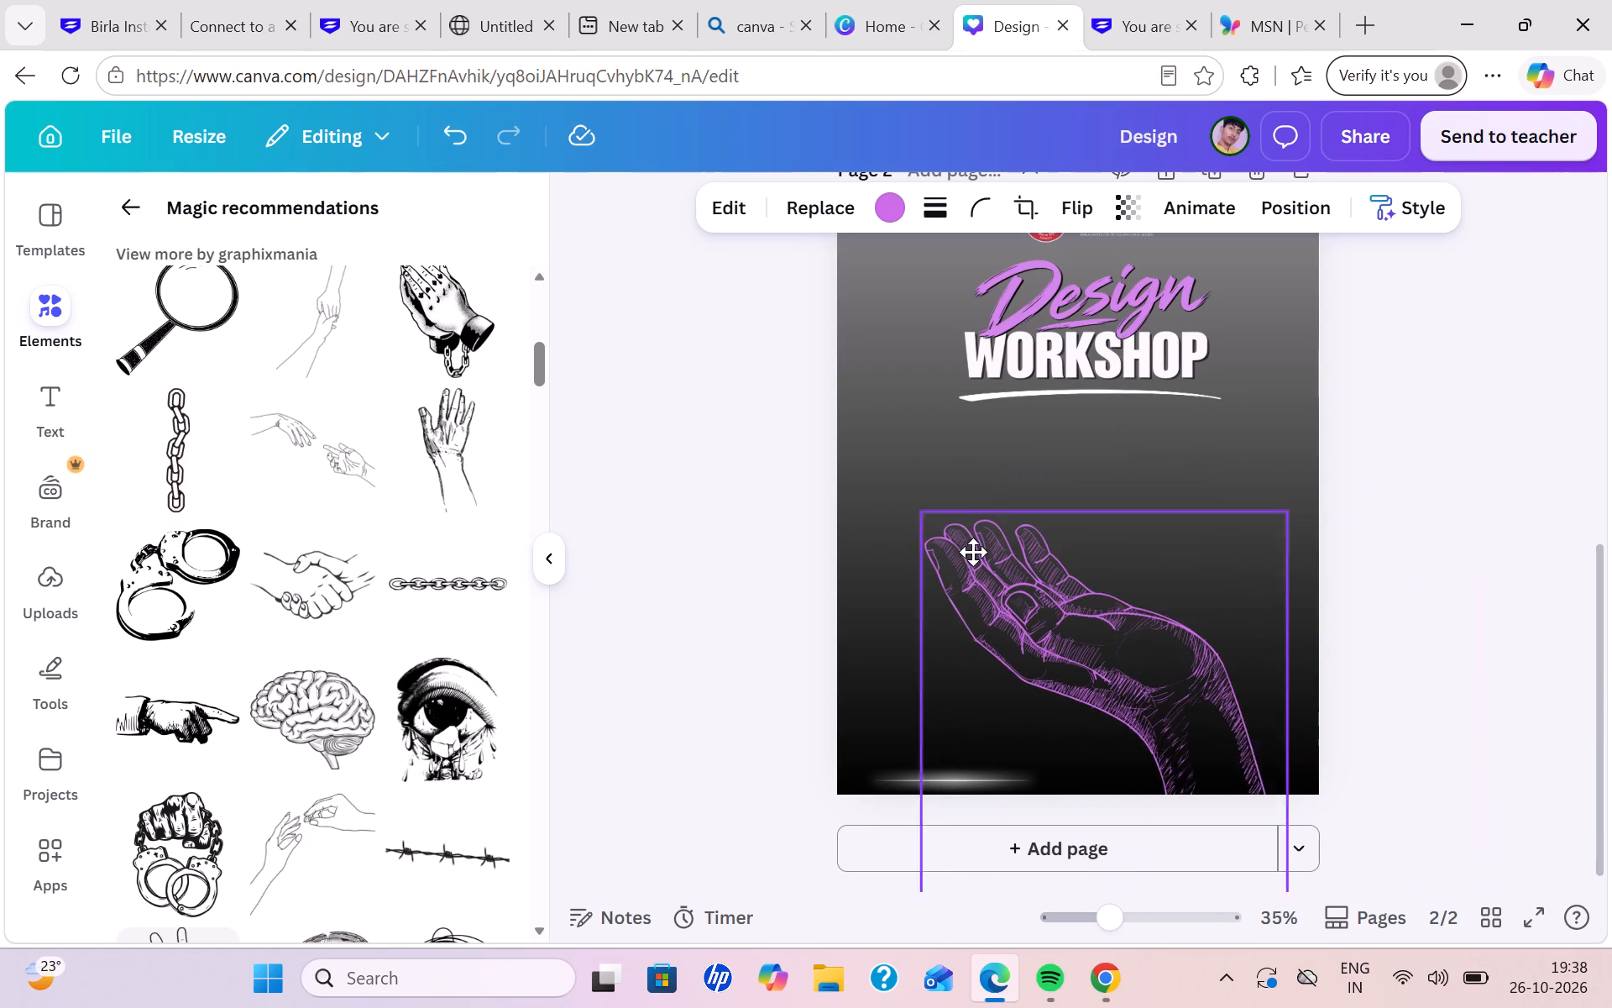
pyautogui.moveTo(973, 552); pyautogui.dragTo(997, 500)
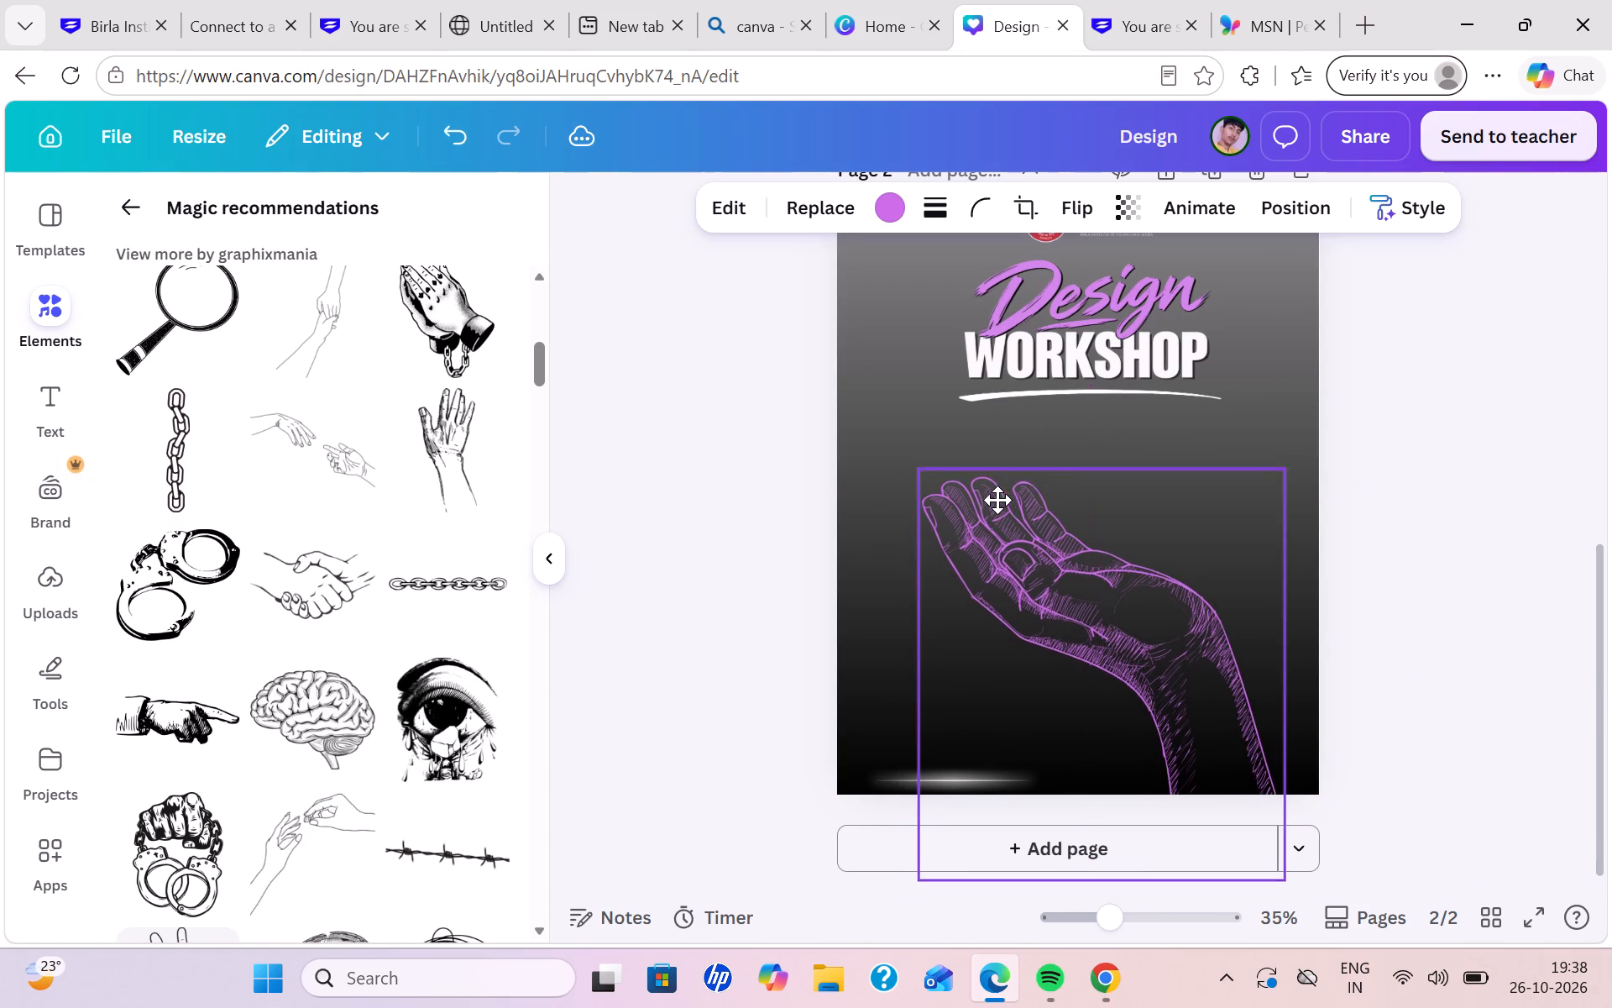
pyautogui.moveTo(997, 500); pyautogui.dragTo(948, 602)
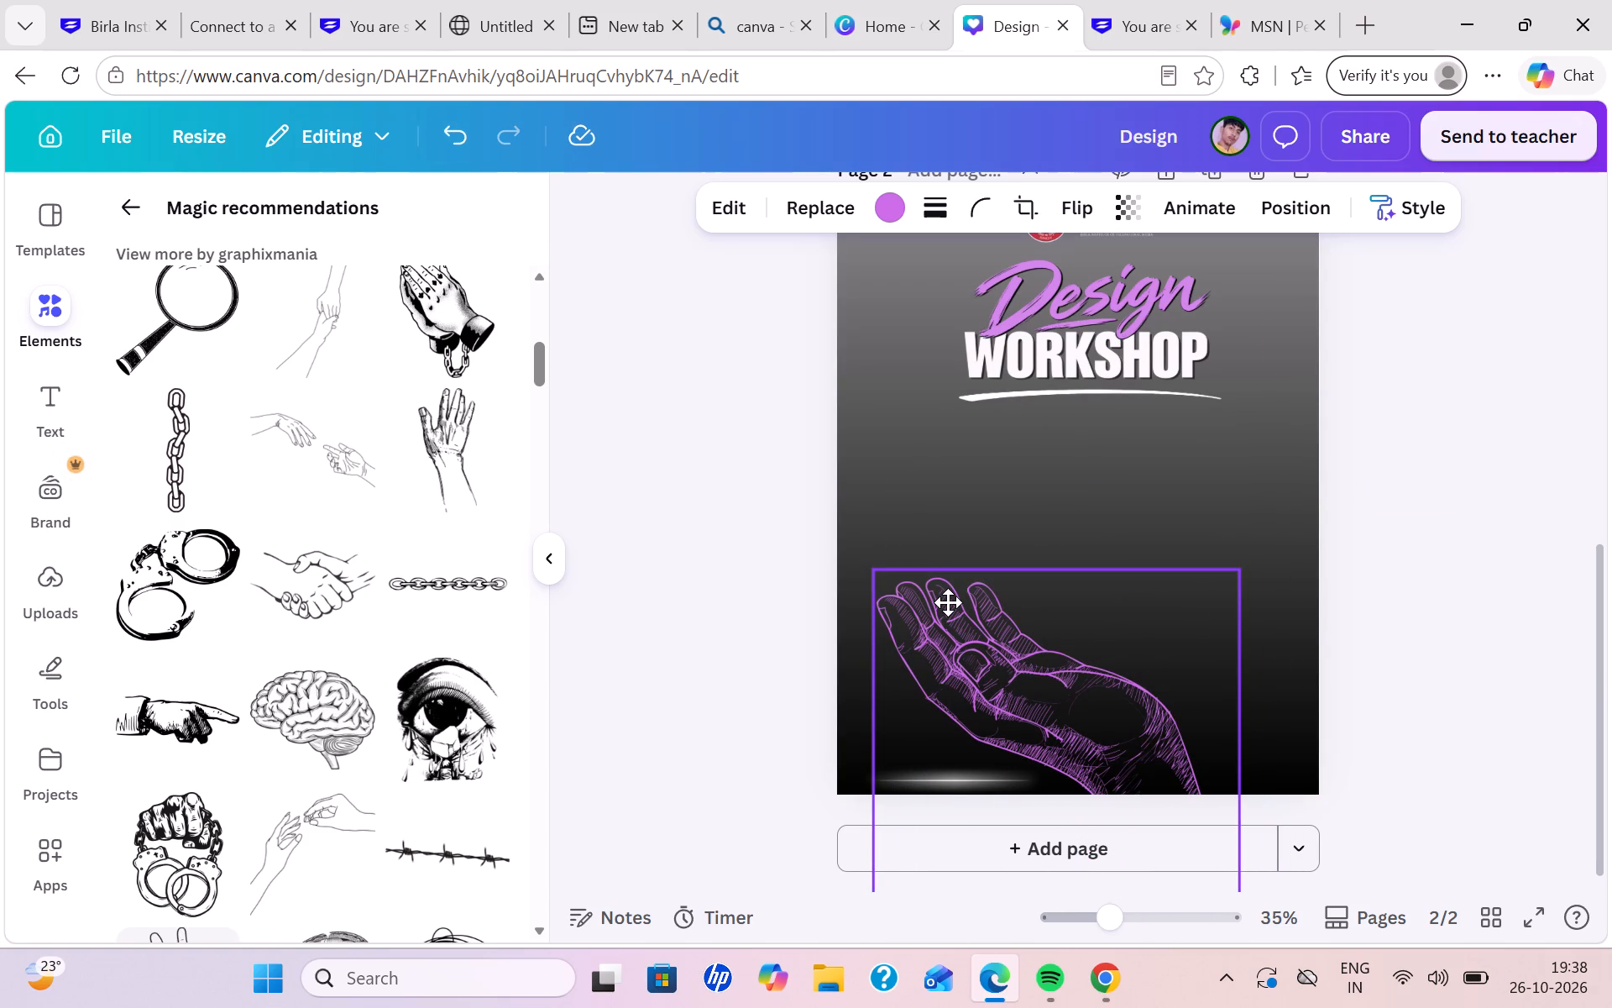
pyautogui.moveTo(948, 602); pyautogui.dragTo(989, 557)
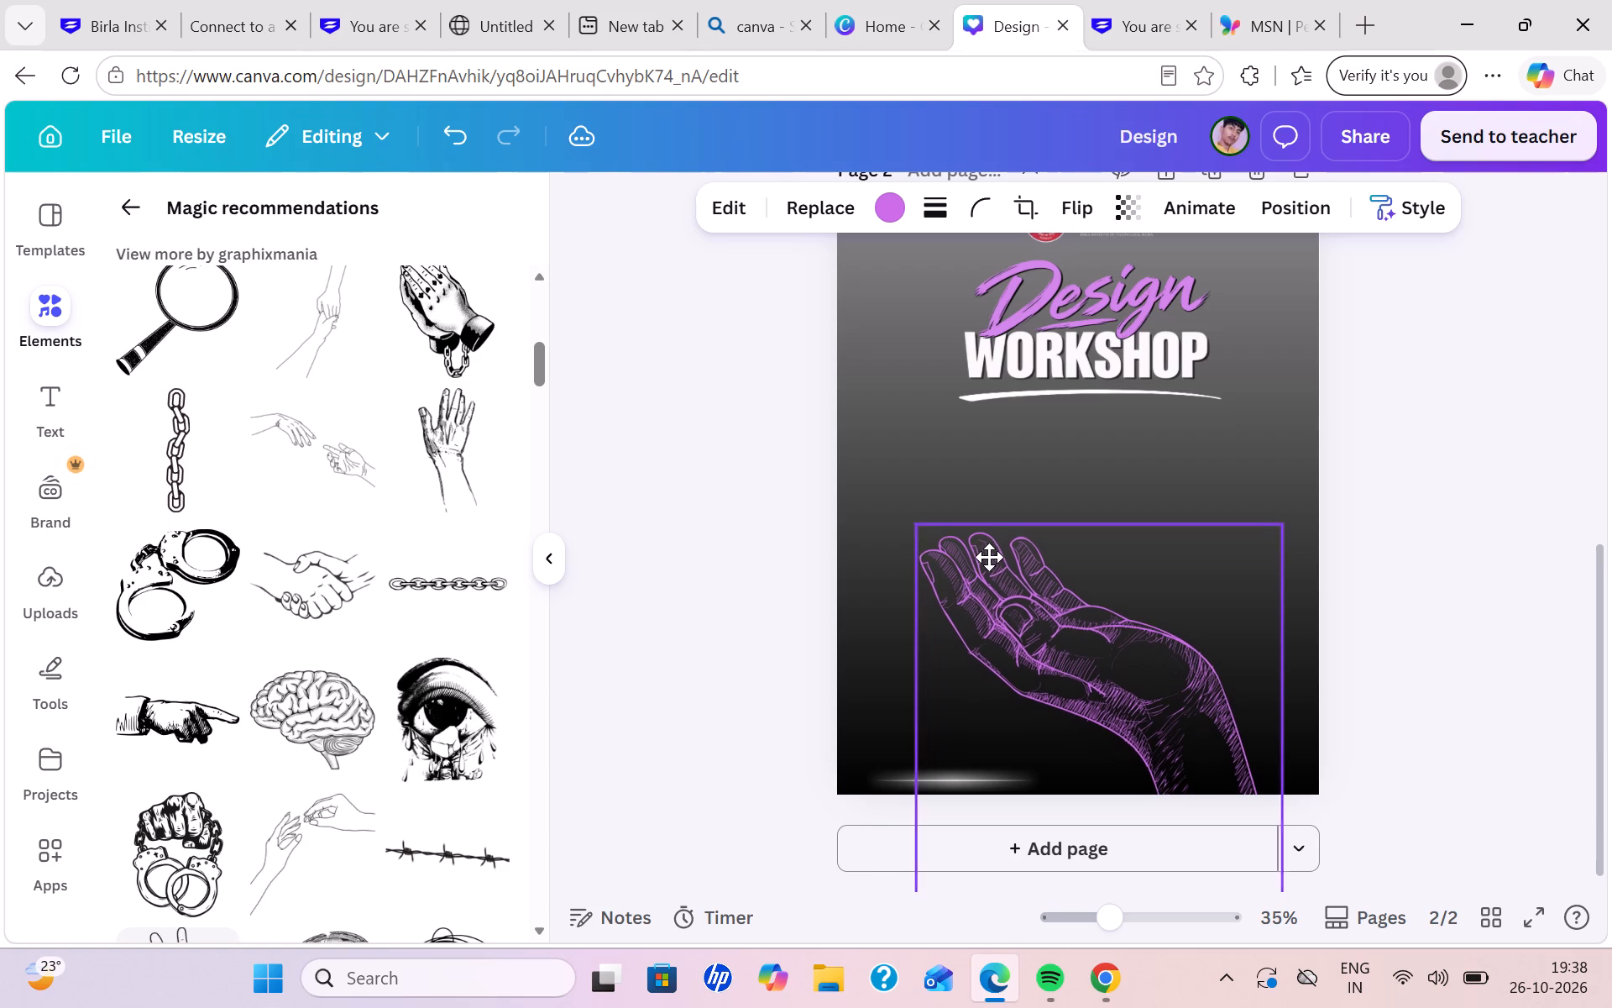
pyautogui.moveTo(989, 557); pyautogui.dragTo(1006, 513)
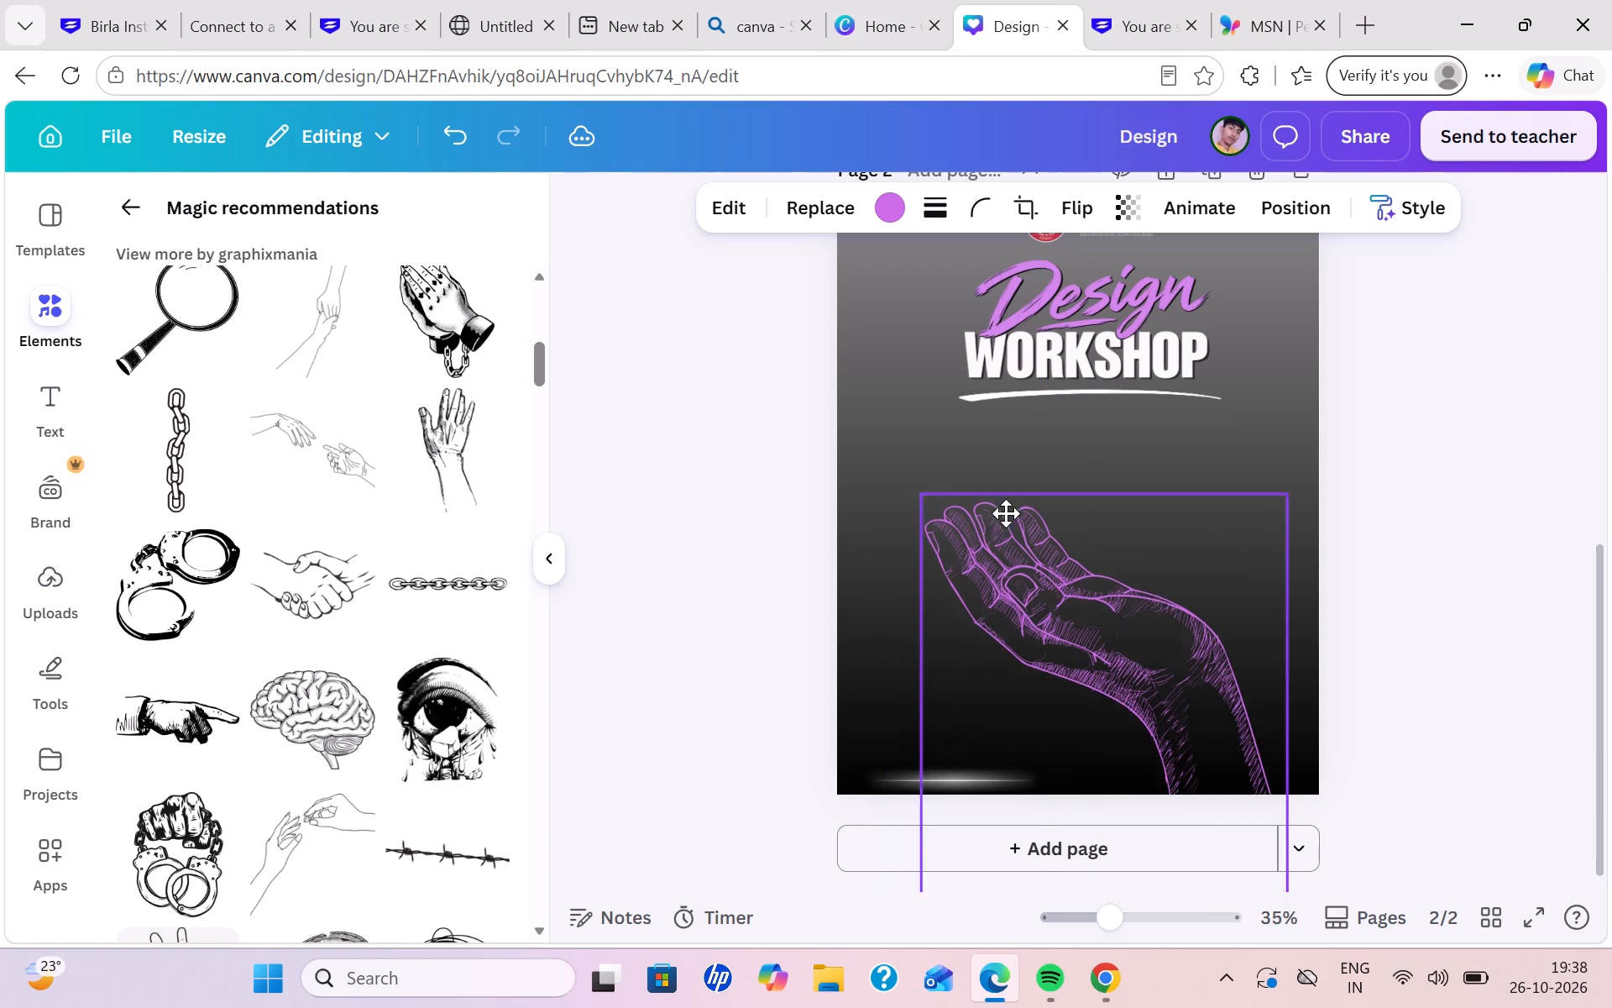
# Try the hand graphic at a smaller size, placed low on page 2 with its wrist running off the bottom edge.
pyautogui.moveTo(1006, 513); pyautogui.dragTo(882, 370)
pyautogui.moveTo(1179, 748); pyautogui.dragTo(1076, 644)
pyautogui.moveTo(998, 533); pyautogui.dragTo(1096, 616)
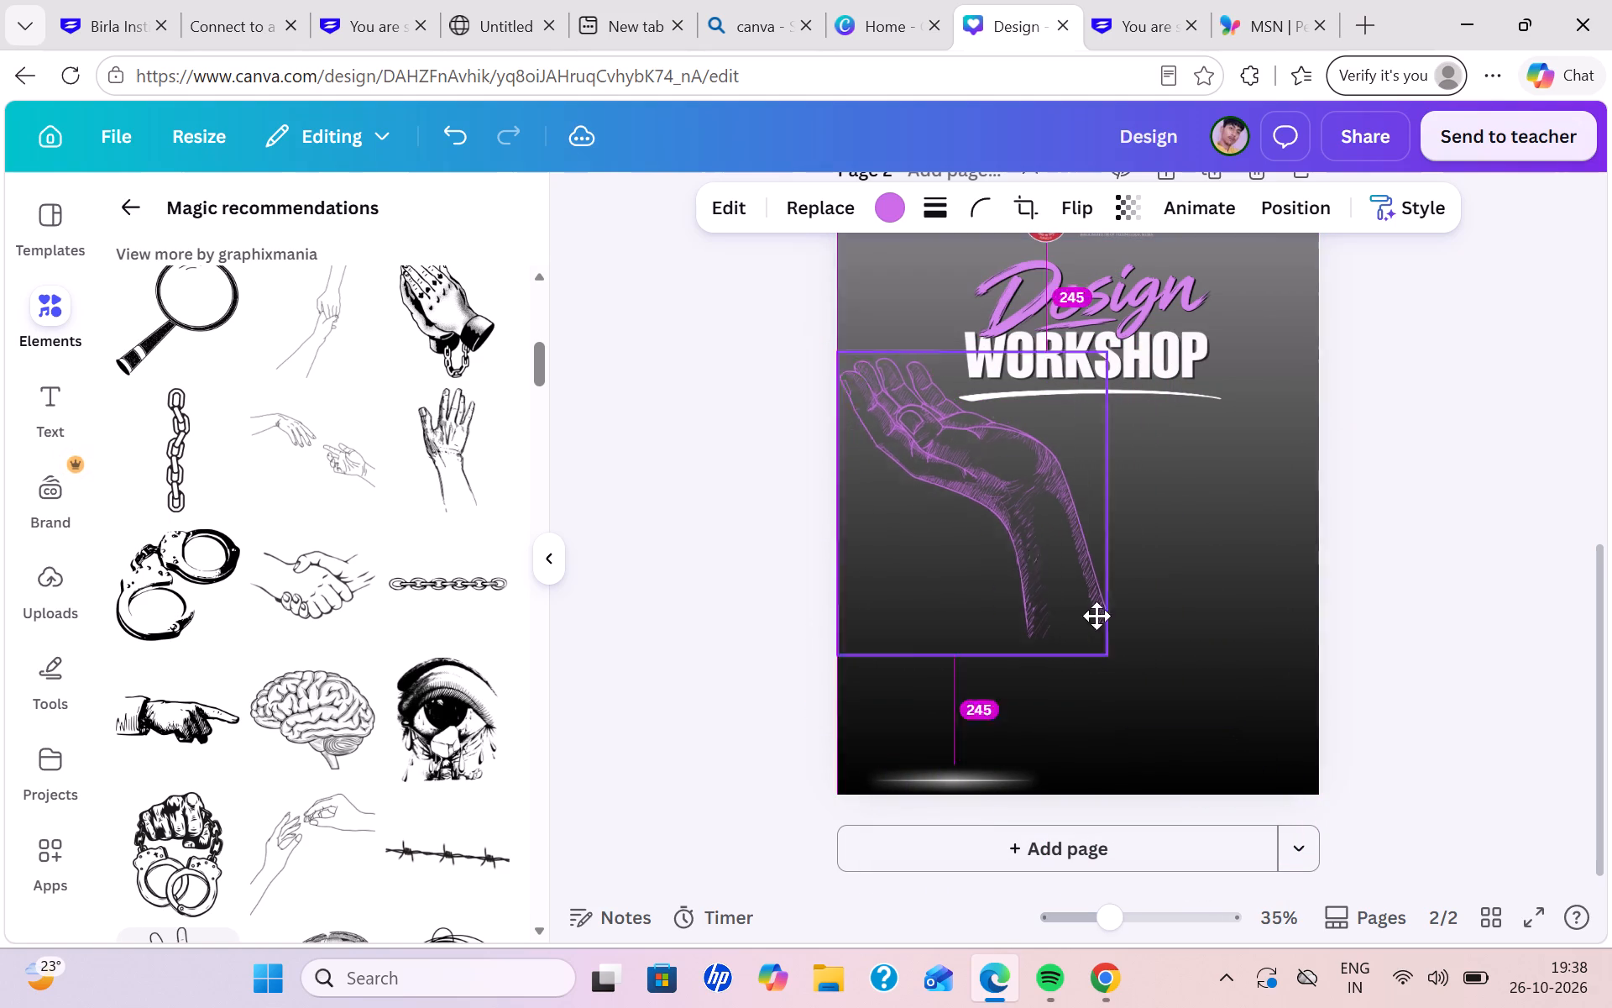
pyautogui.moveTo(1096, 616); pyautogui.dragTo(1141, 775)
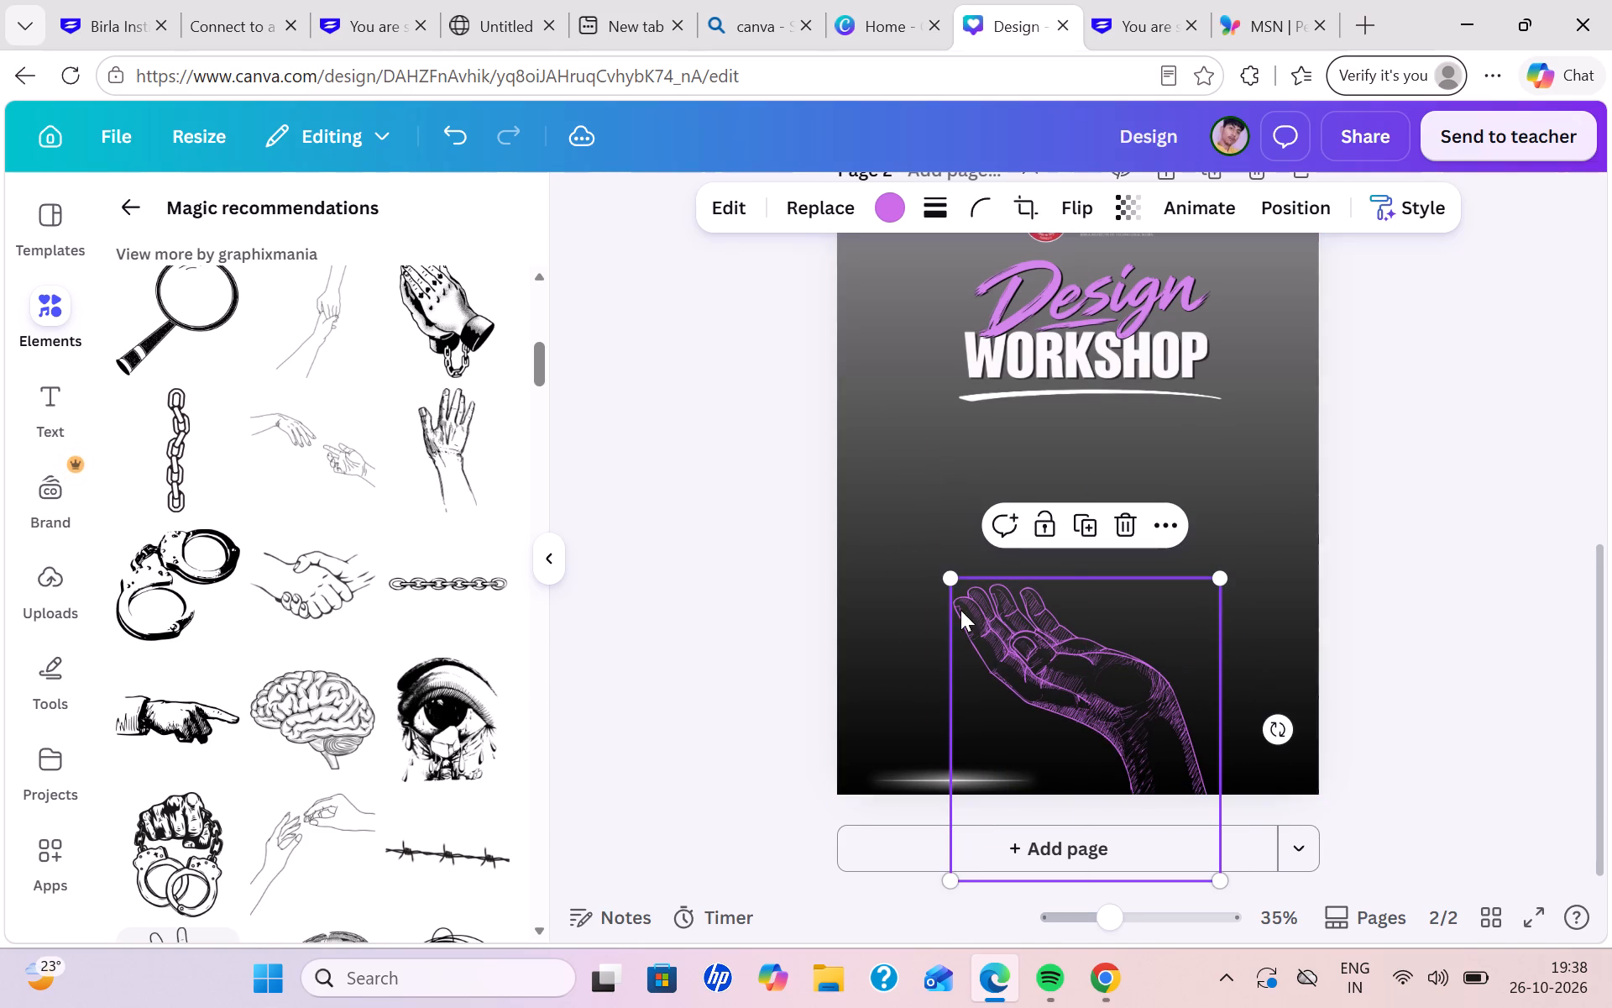
# Enlarge the hand graphic to most of page 2's width and place it below the title underline, slightly right of centre.
pyautogui.moveTo(955, 570); pyautogui.dragTo(825, 470)
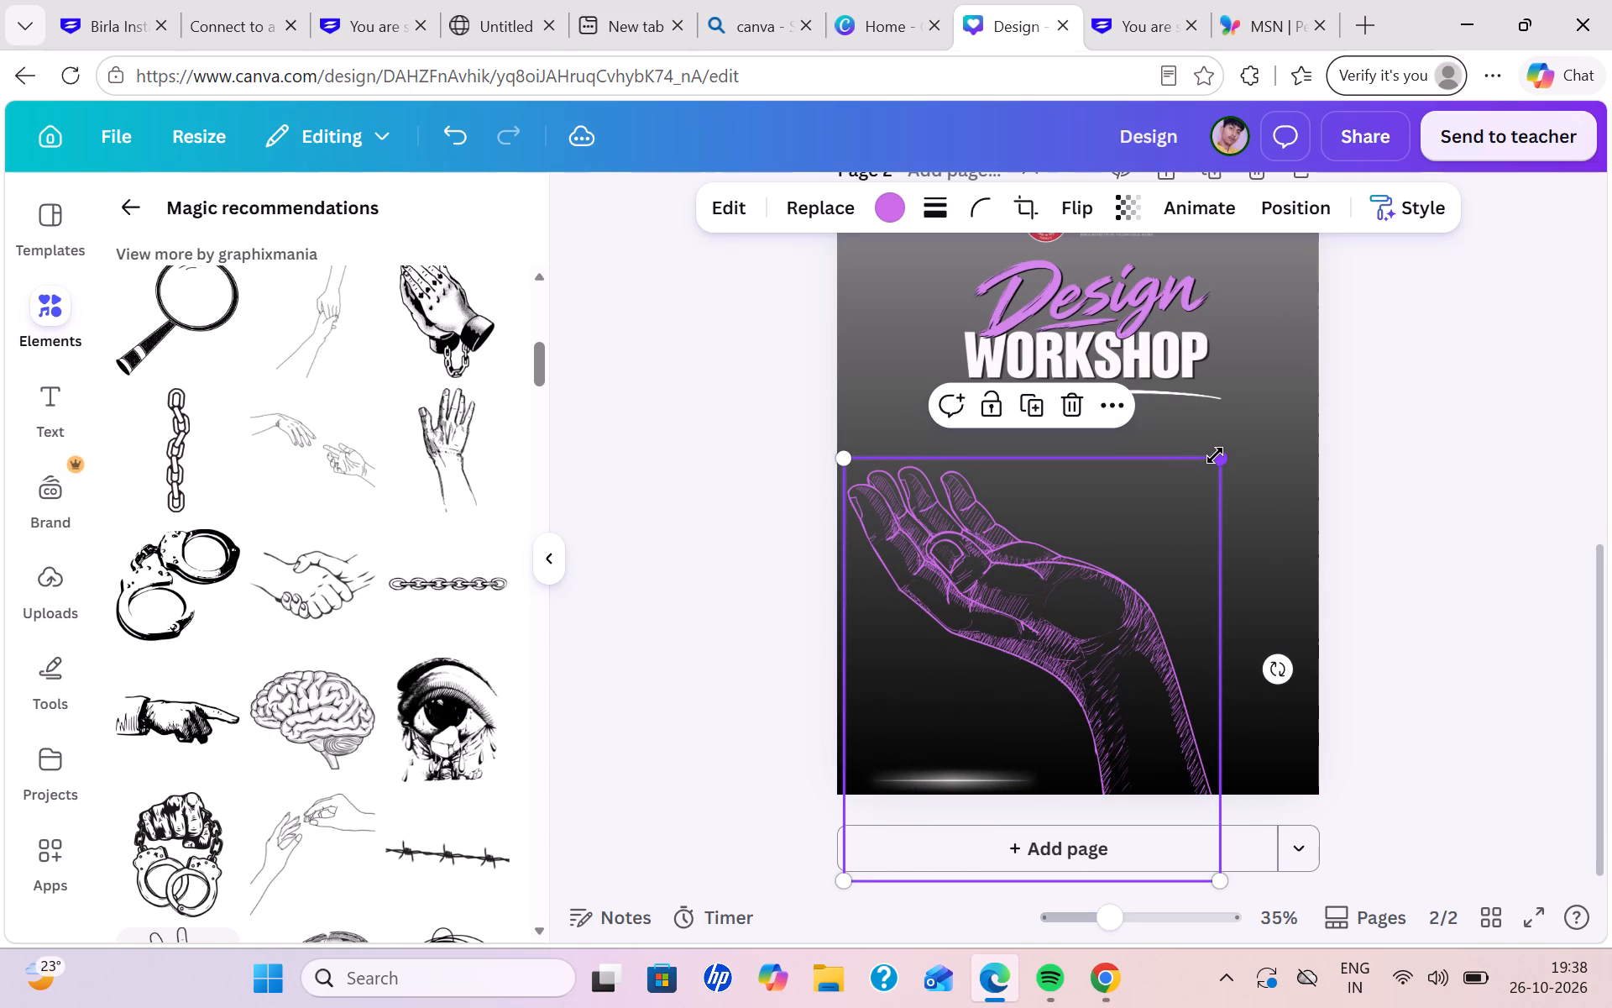
pyautogui.moveTo(1215, 455); pyautogui.dragTo(1274, 444)
pyautogui.moveTo(1117, 564); pyautogui.dragTo(1175, 609)
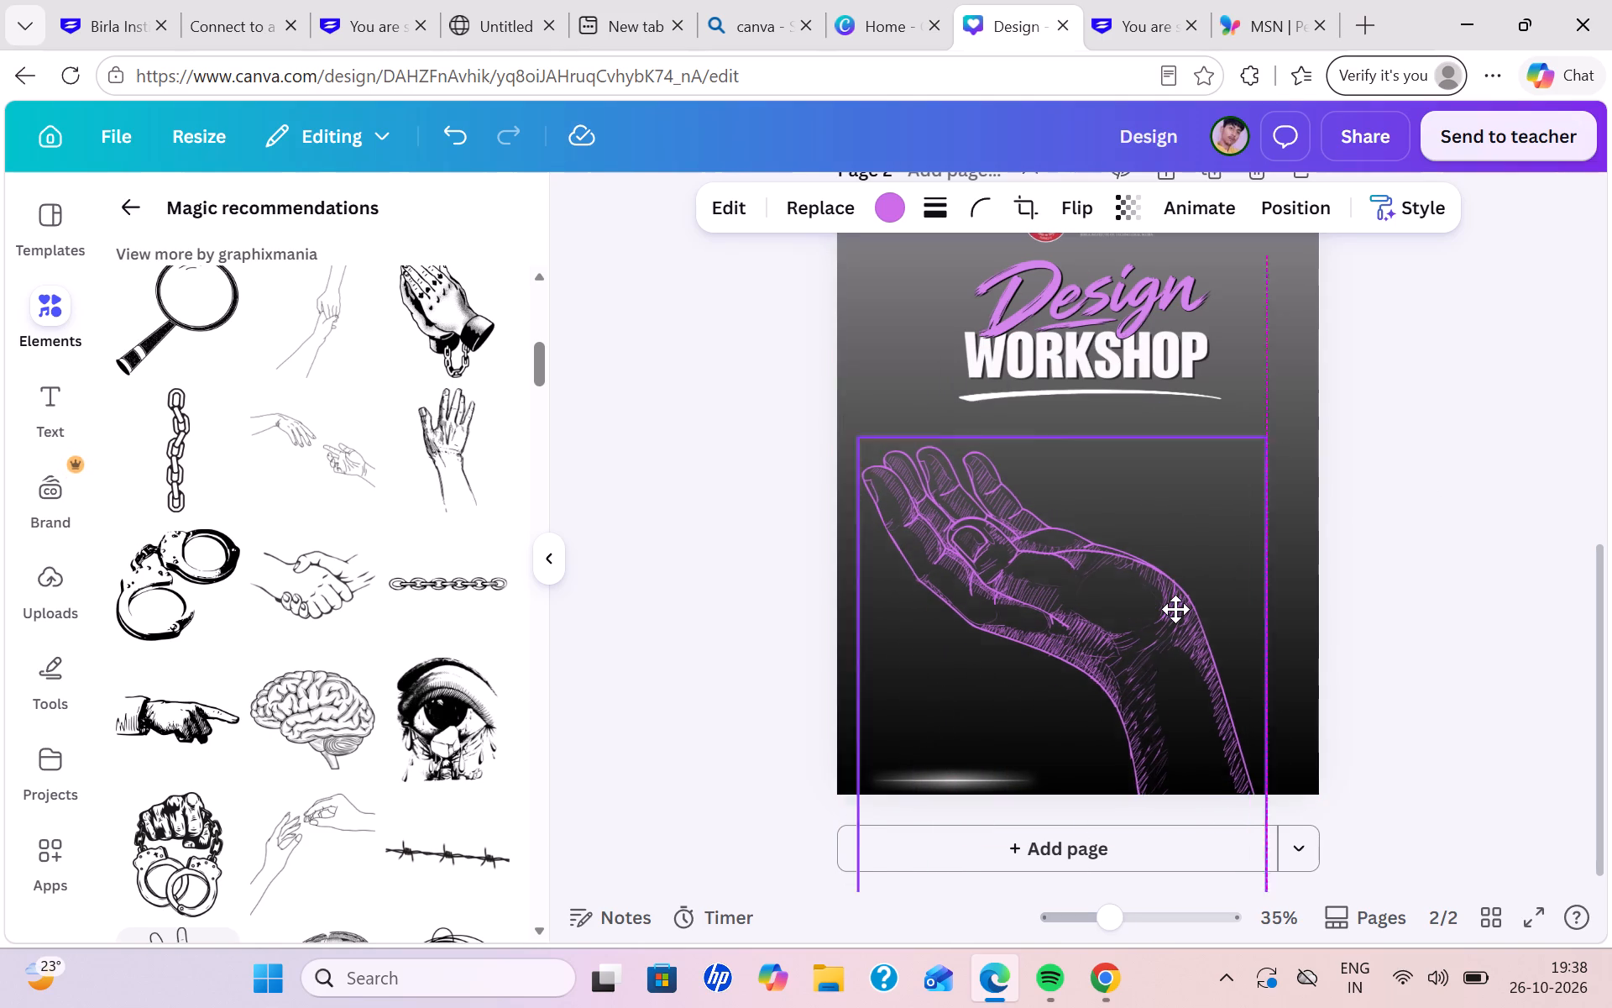
pyautogui.moveTo(1175, 609); pyautogui.dragTo(1160, 603)
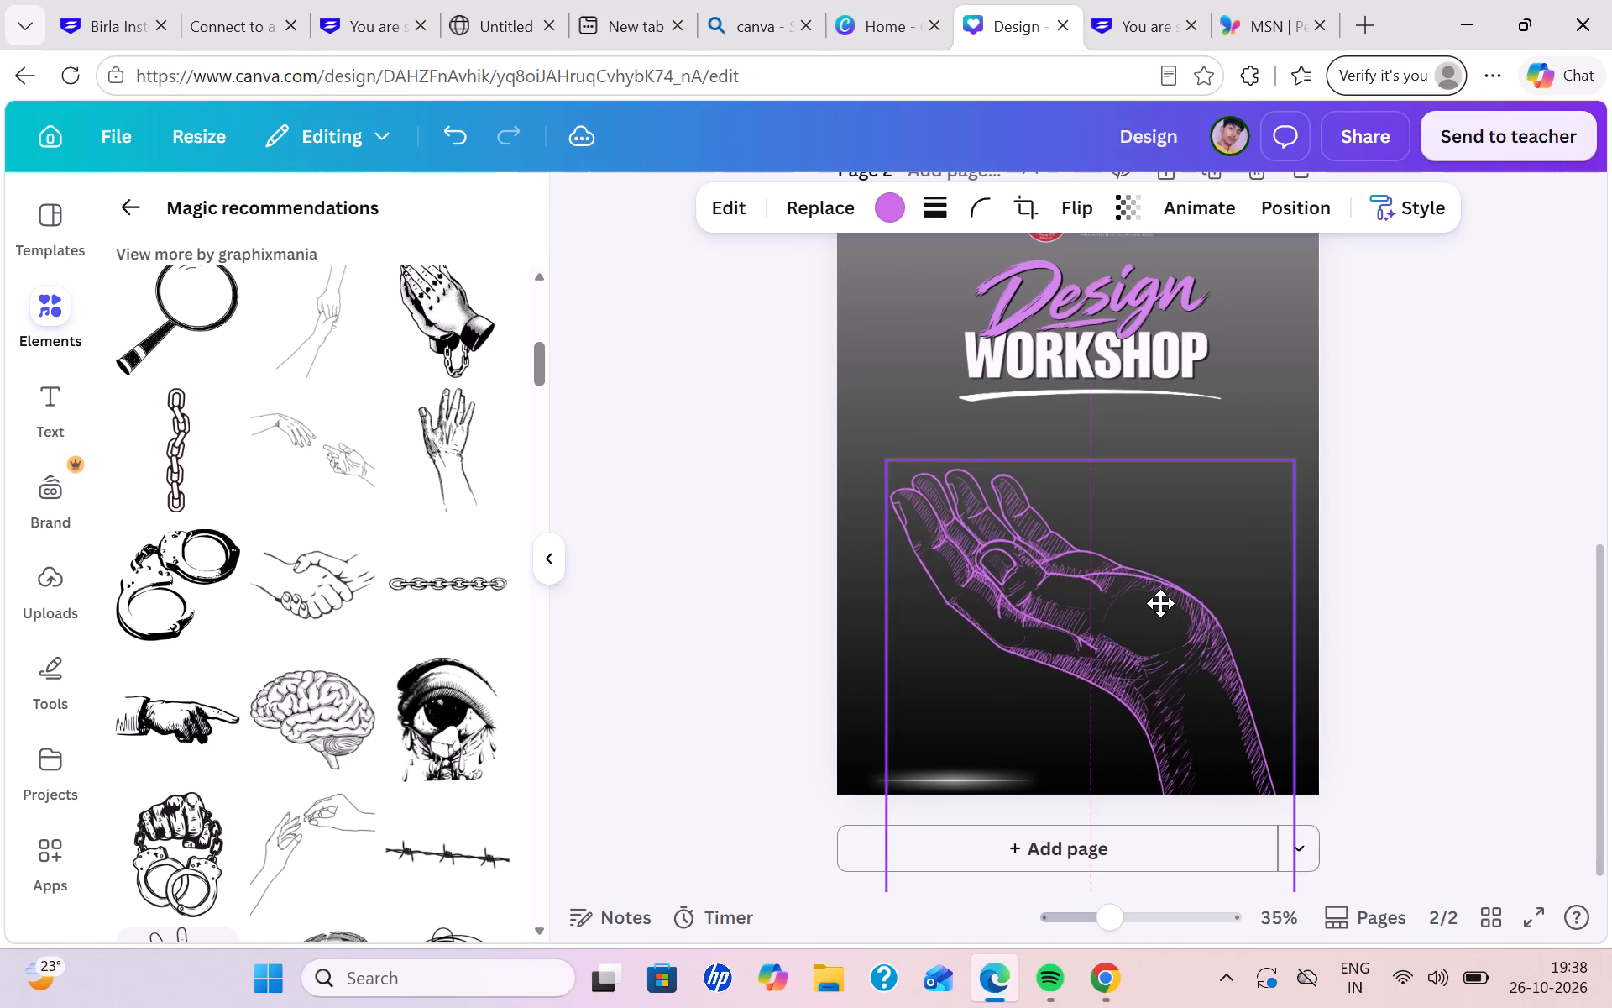
pyautogui.moveTo(1160, 603); pyautogui.dragTo(1159, 604)
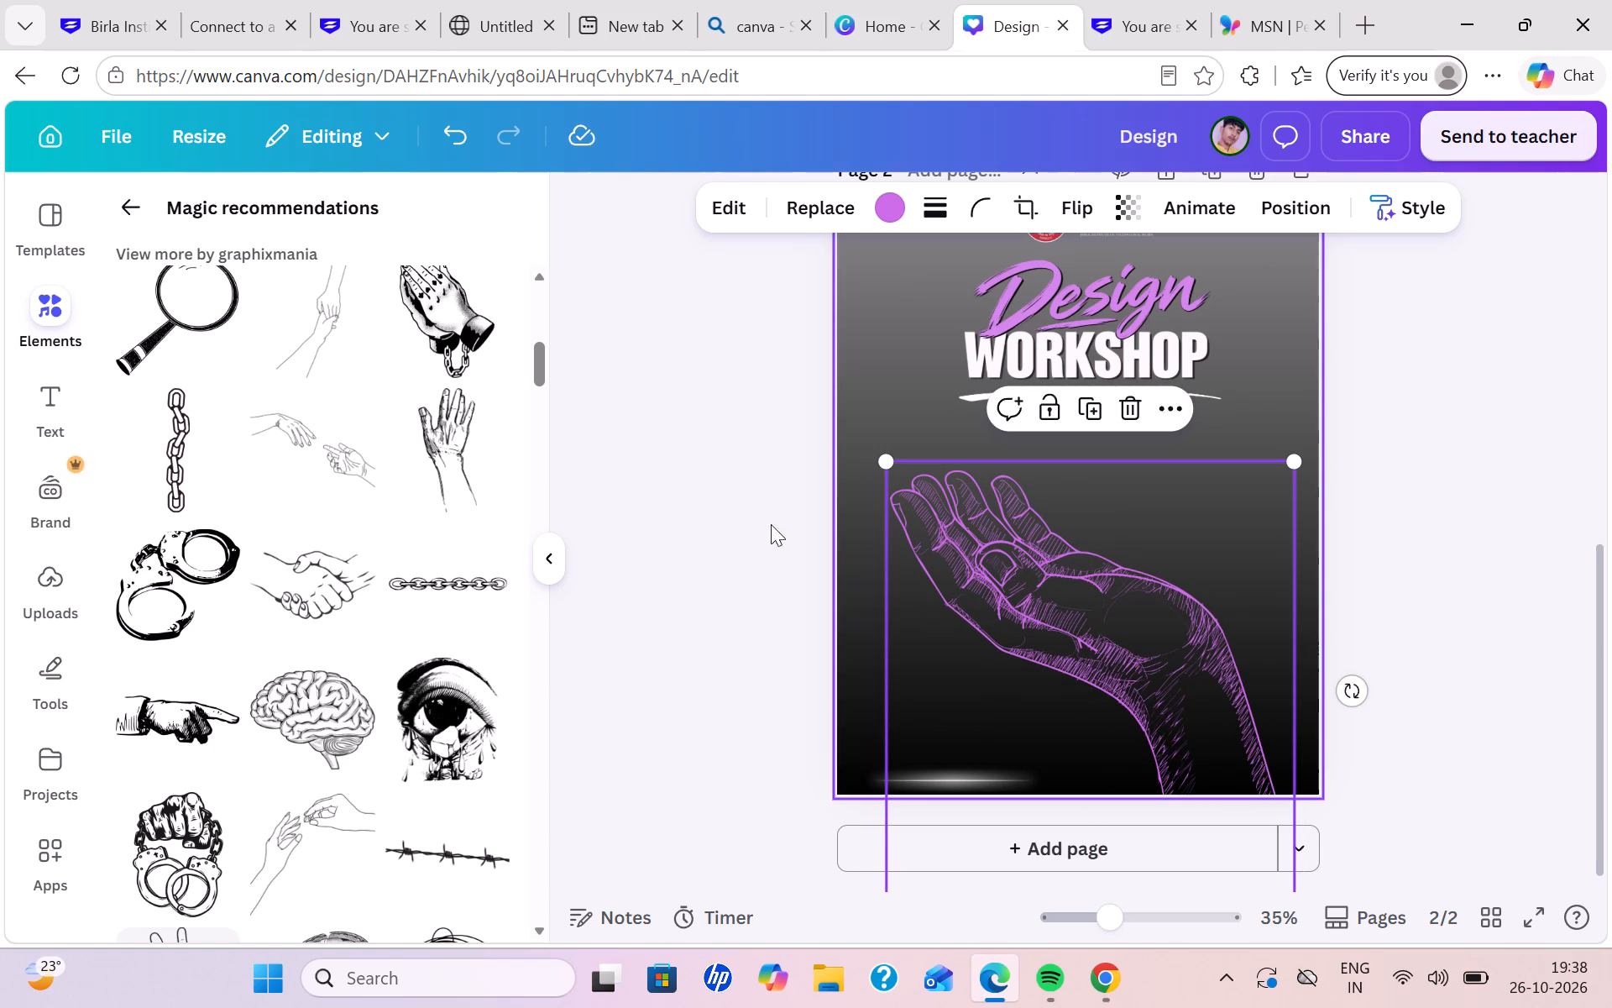
pyautogui.click(698, 507)
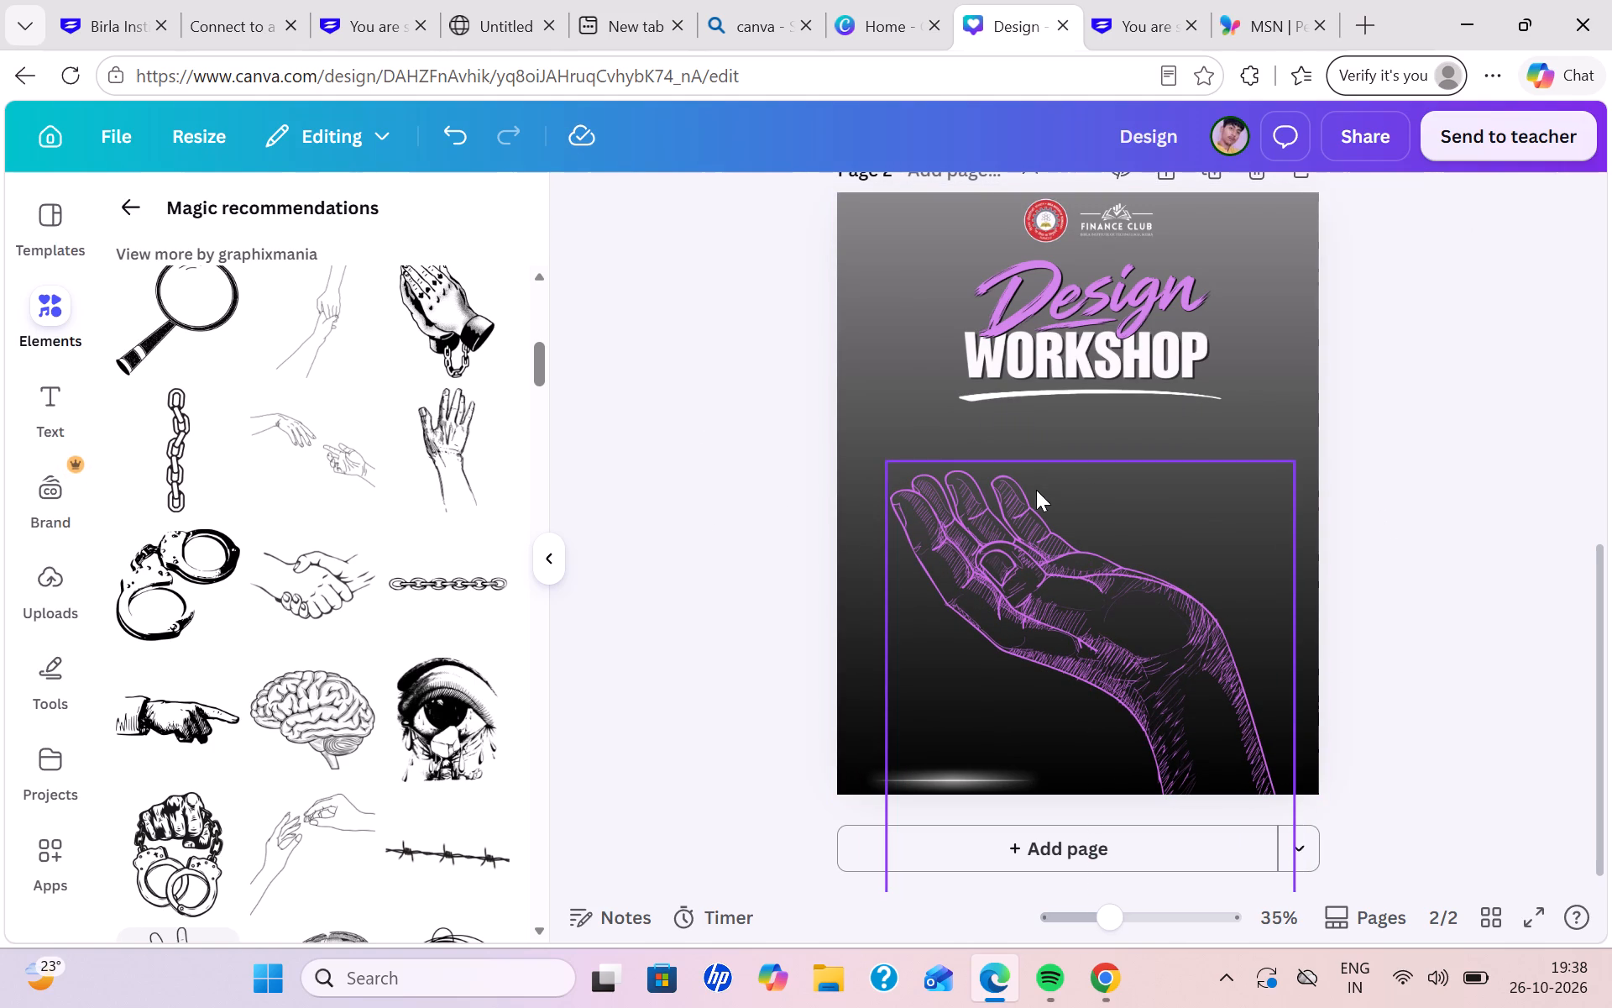
# Add the uploaded Ai icon with the transparent background to page 2, enlarge it slightly and place it just above the hand's palm.
pyautogui.click(937, 344)
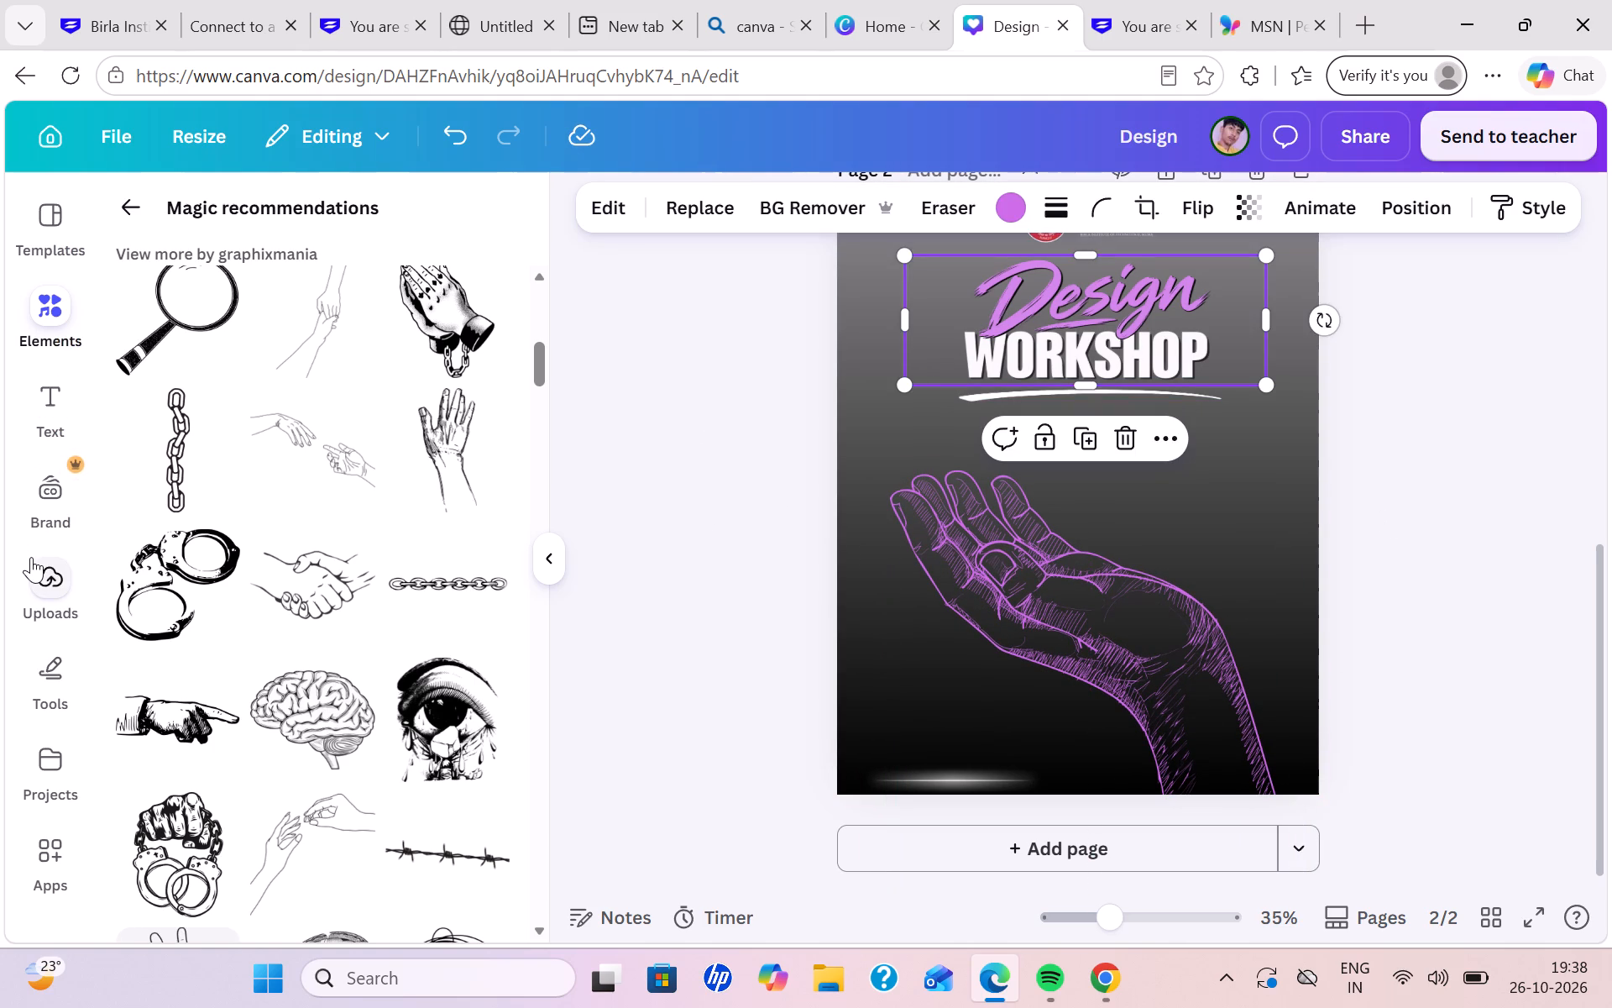
pyautogui.click(31, 557)
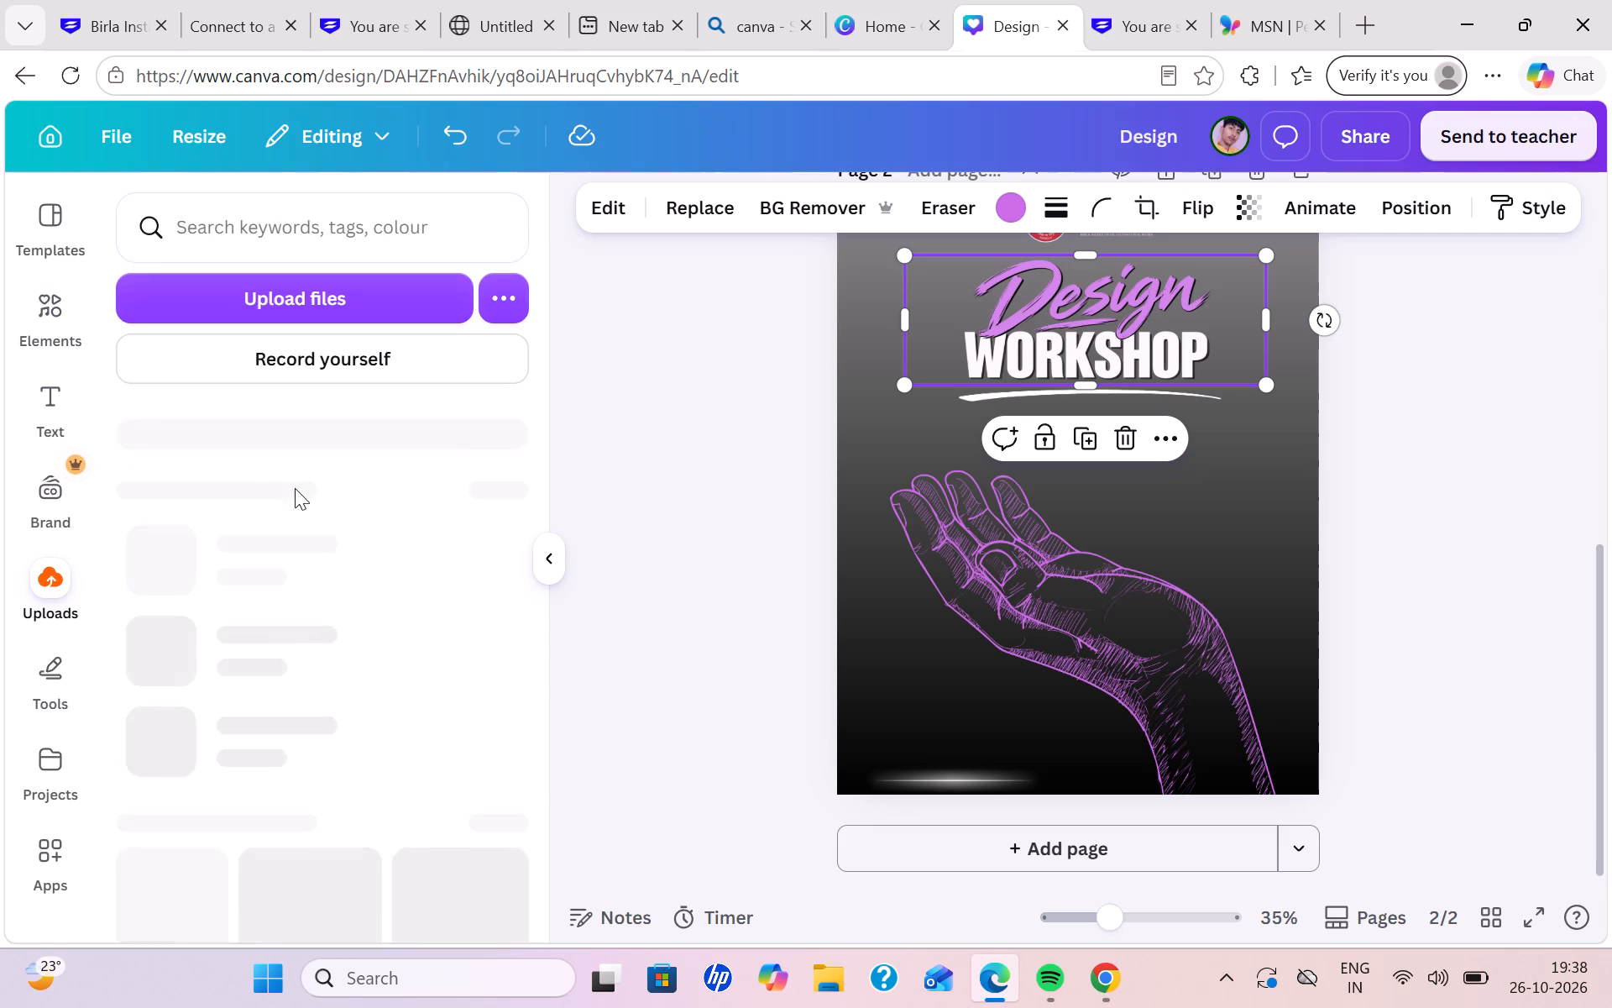
pyautogui.scroll(-1, 297, 623)
pyautogui.click(54, 339)
pyautogui.click(62, 609)
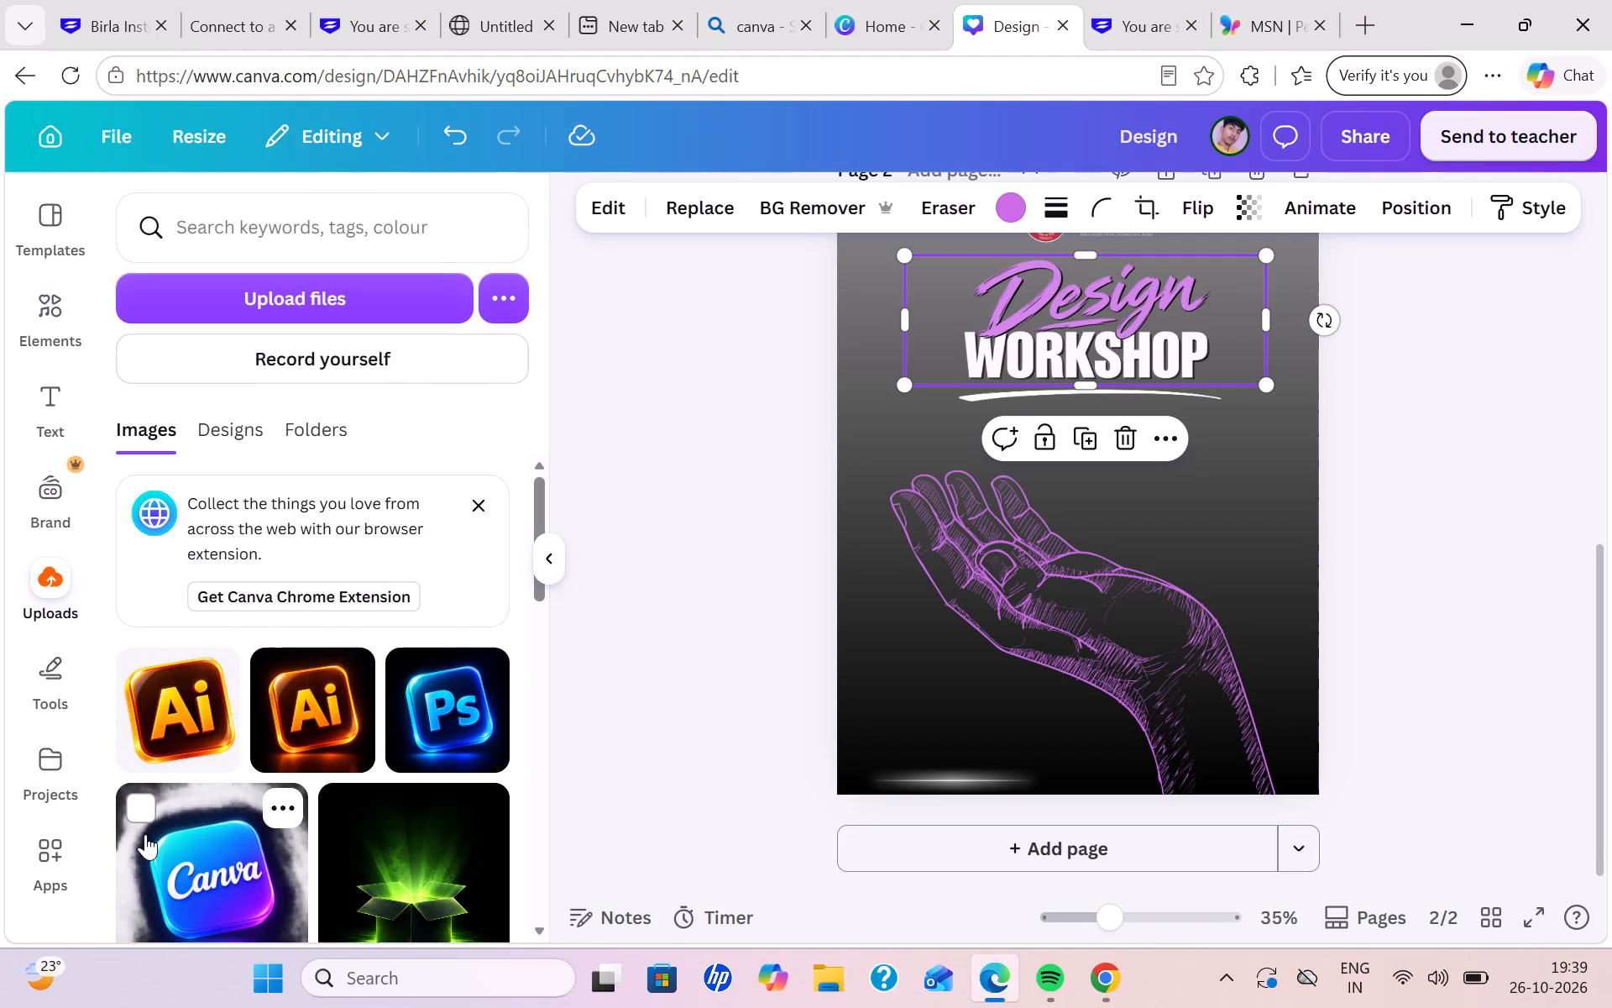
pyautogui.click(209, 729)
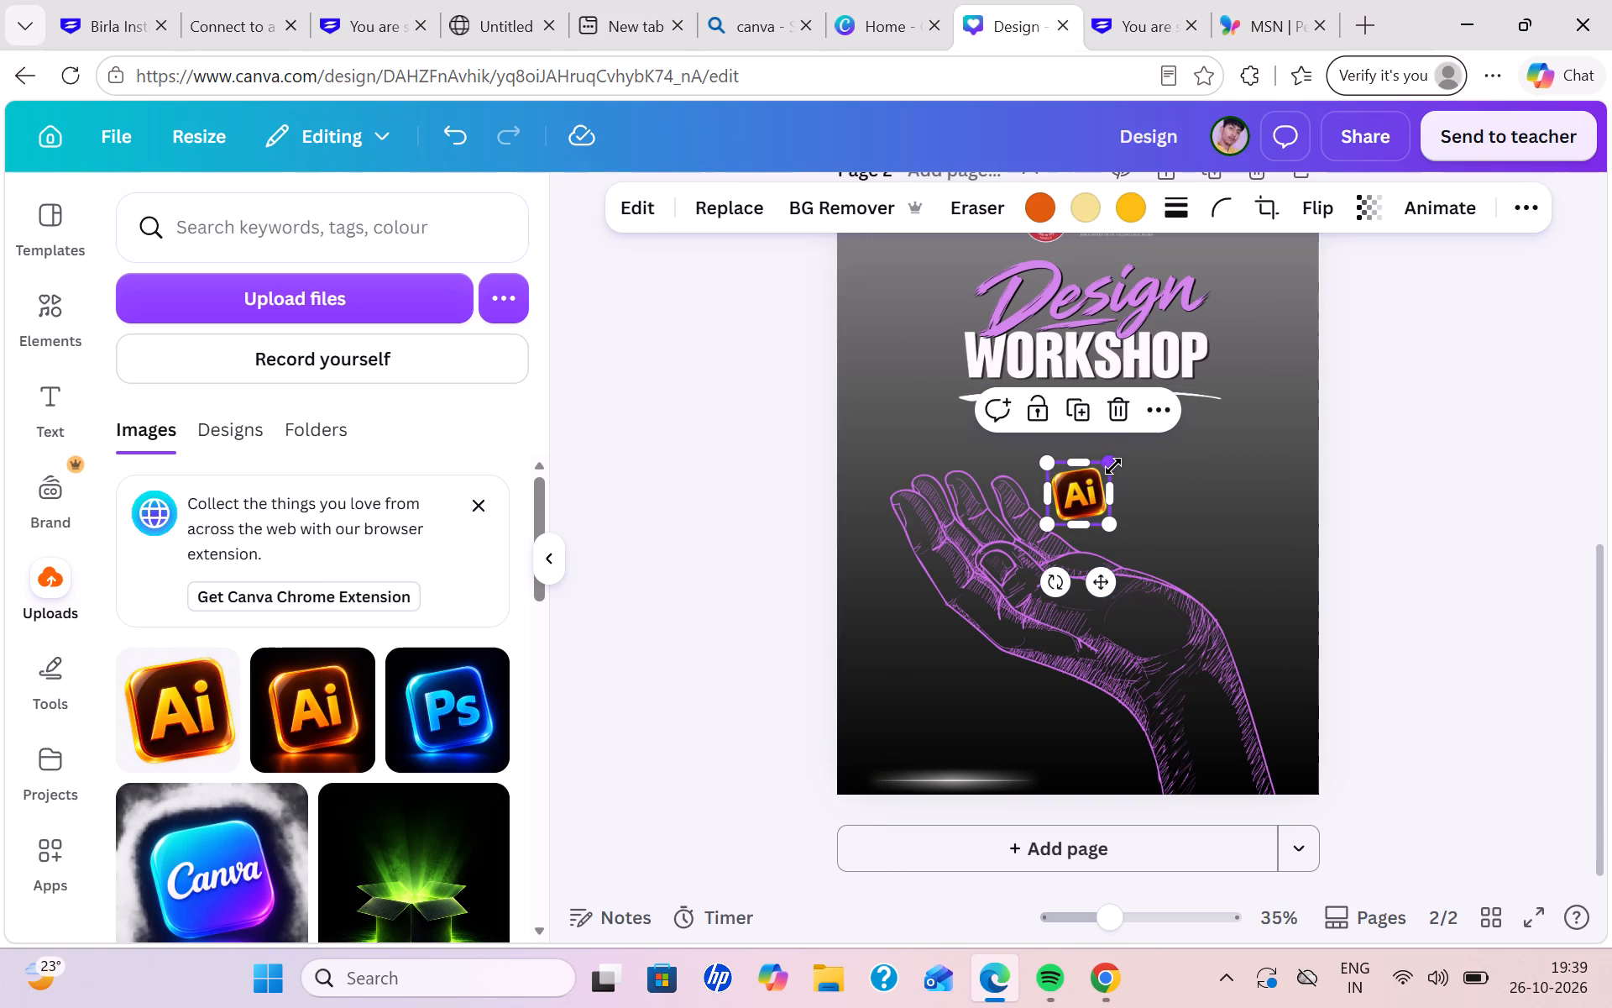
pyautogui.moveTo(1113, 466); pyautogui.dragTo(1142, 444)
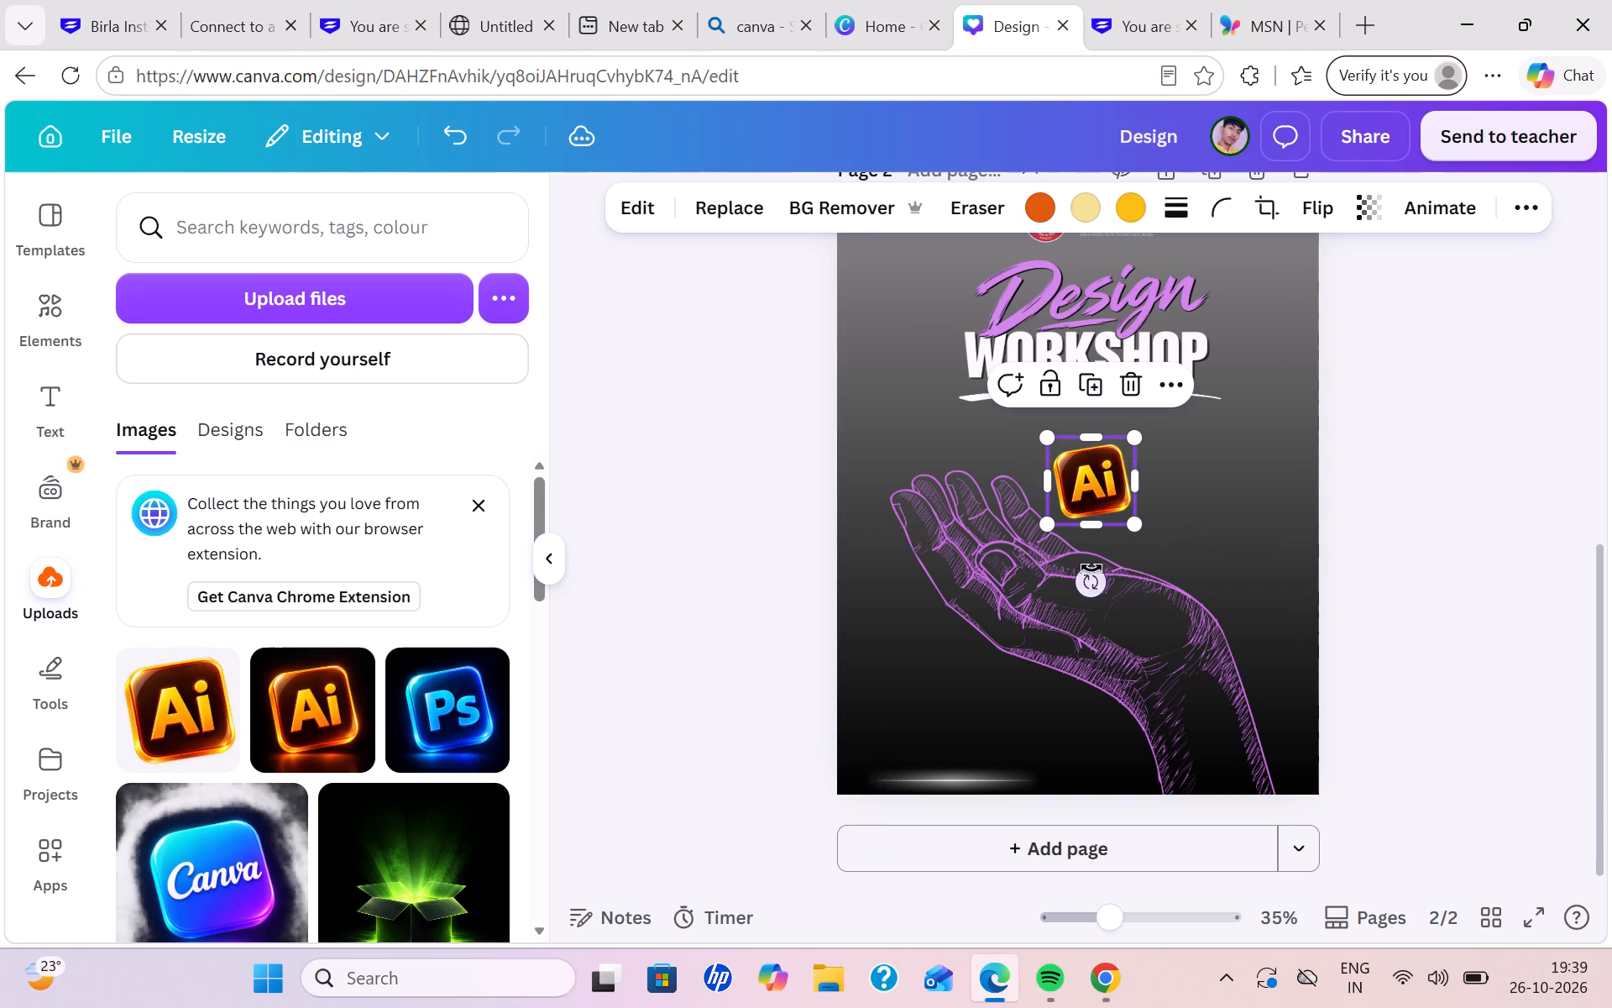
pyautogui.click(1398, 490)
pyautogui.moveTo(1120, 476); pyautogui.dragTo(1063, 513)
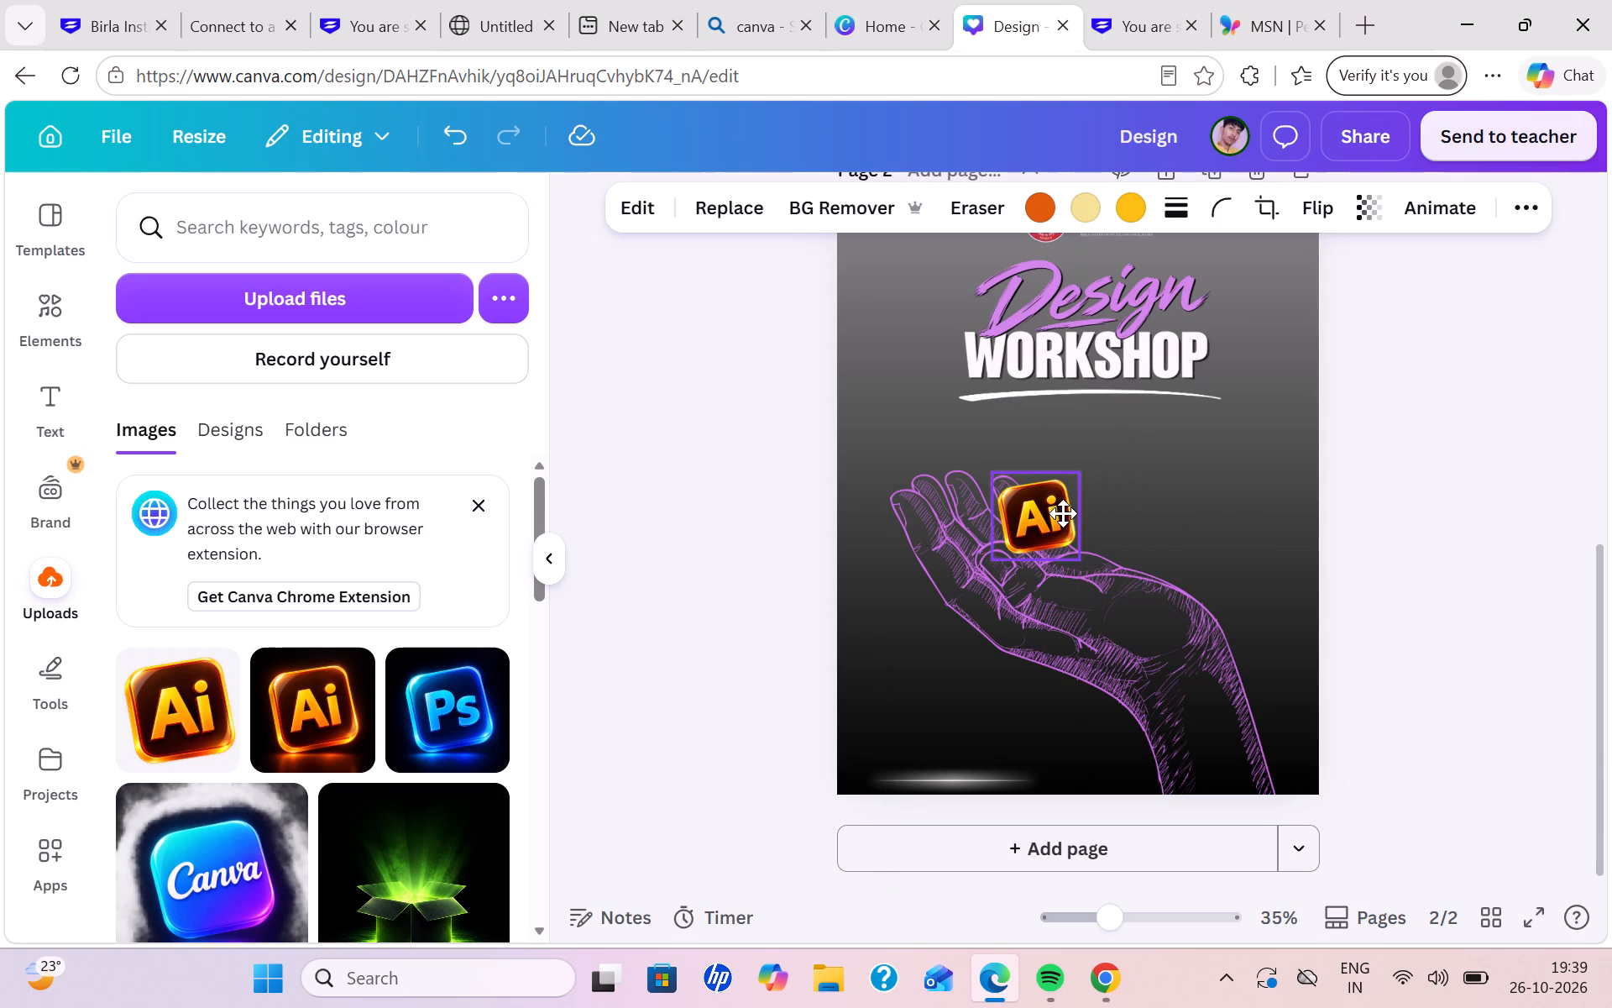
pyautogui.moveTo(1063, 513); pyautogui.dragTo(1086, 494)
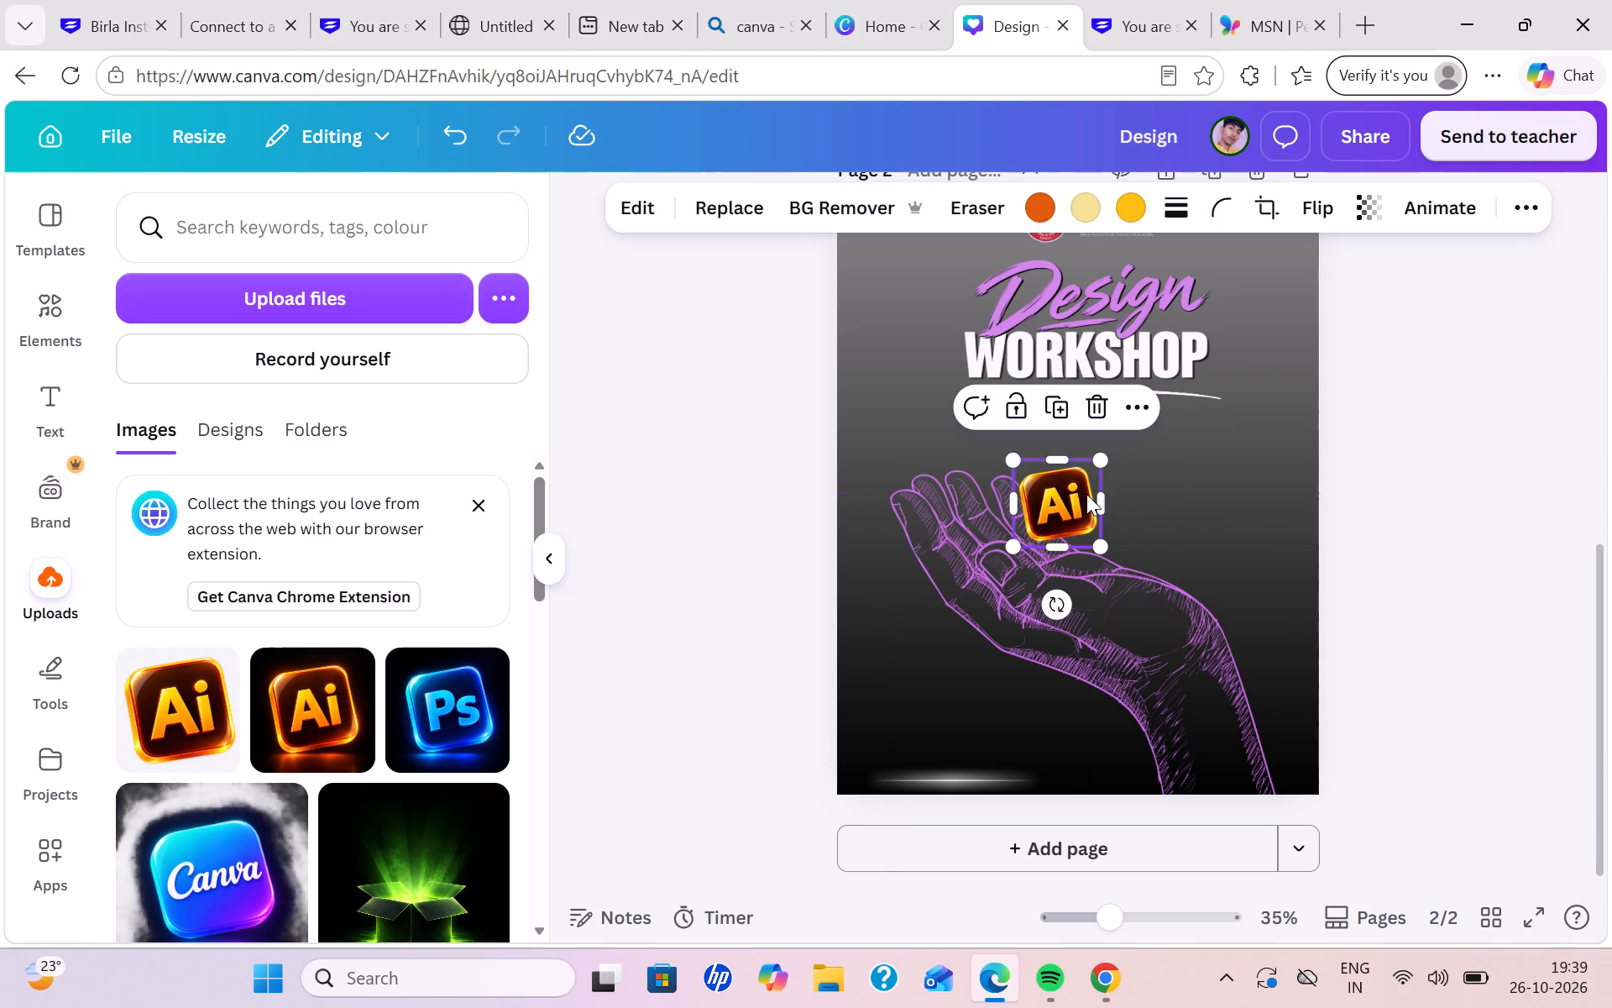
# Add the uploaded blue Ps icon to page 2 and remove its background.
pyautogui.click(479, 711)
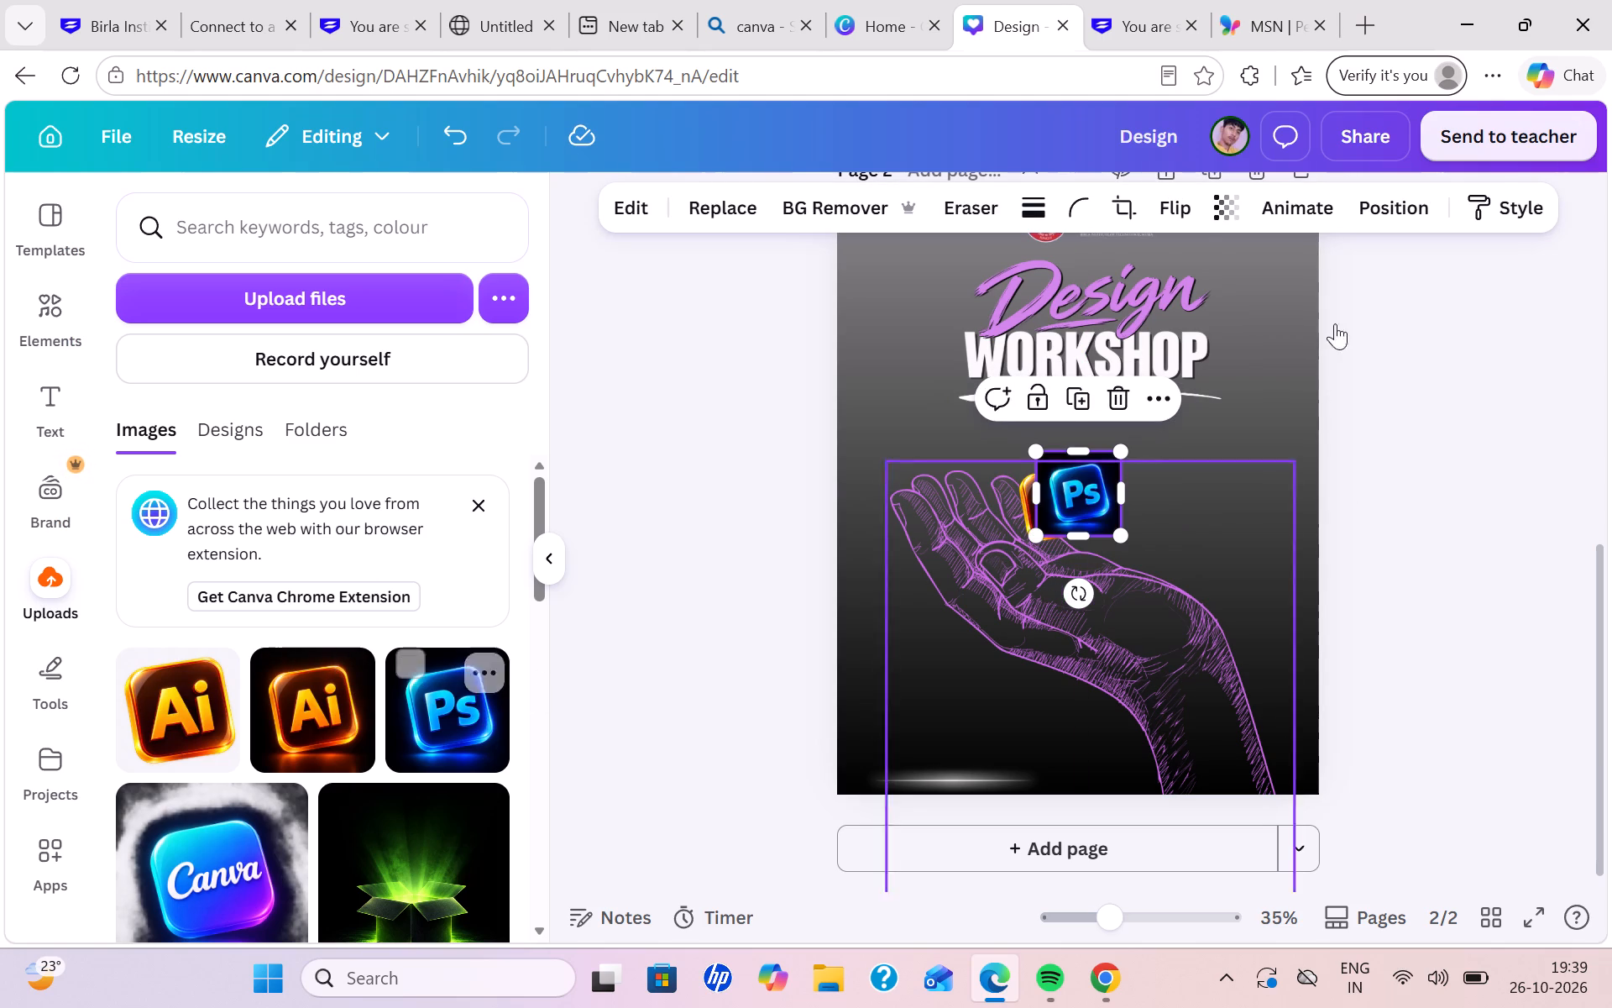
pyautogui.click(849, 207)
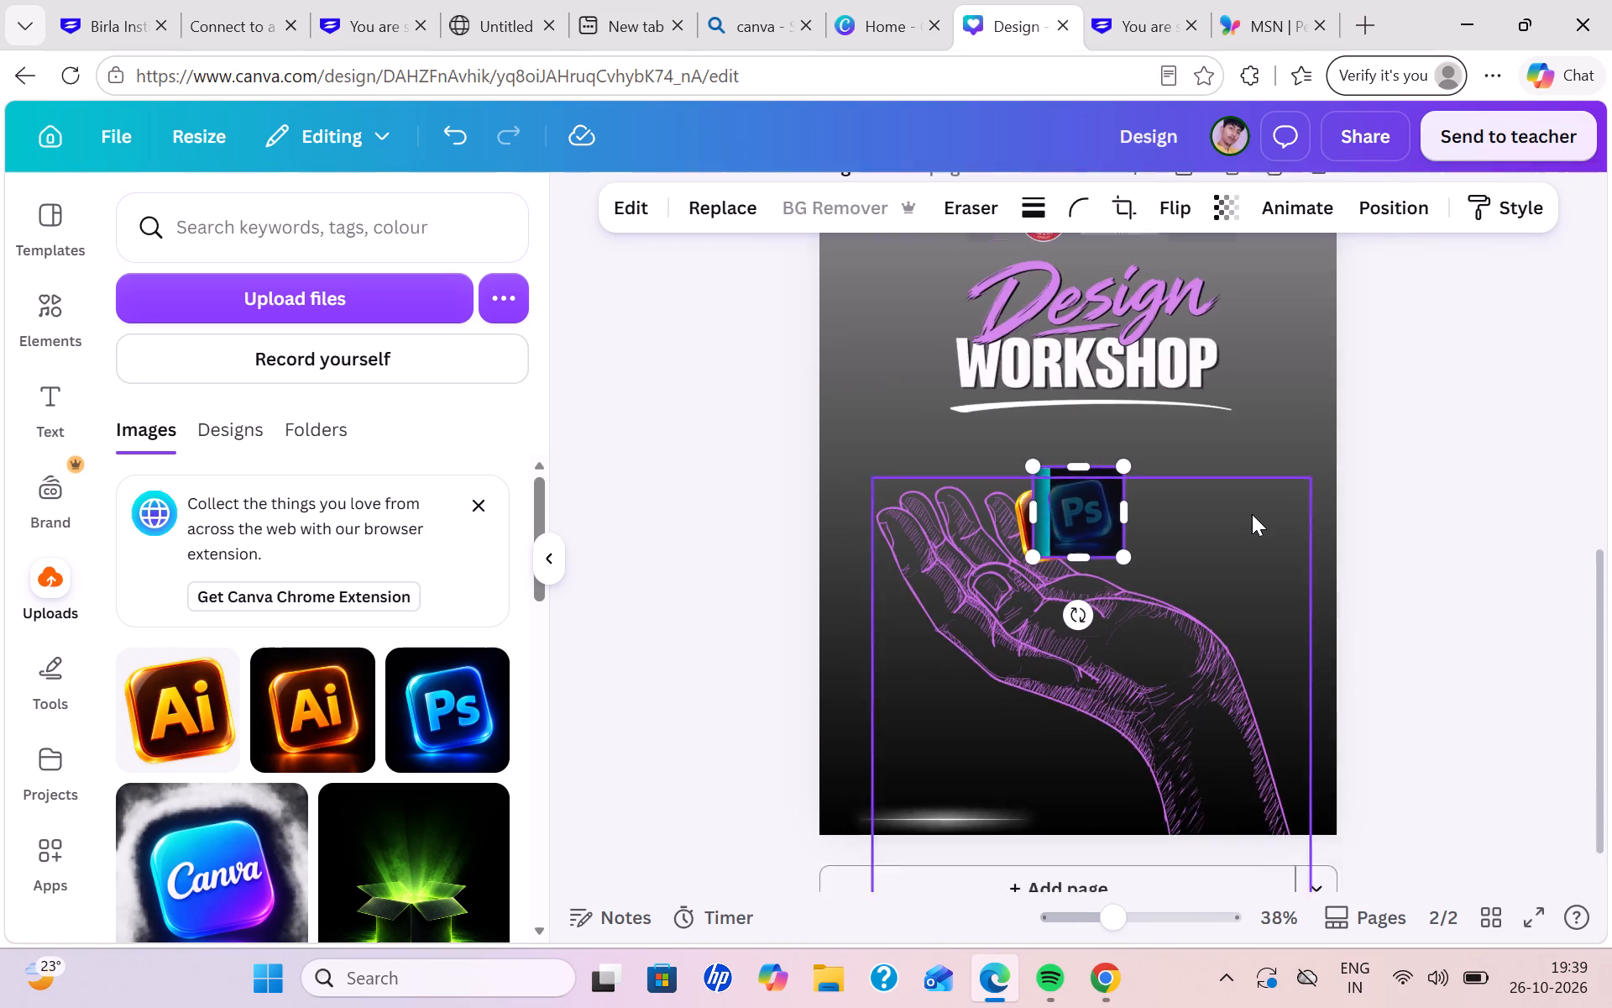
# Examine how the software icons and other graphics are arranged on page 1's green poster.
pyautogui.scroll(2, 1440, 415)
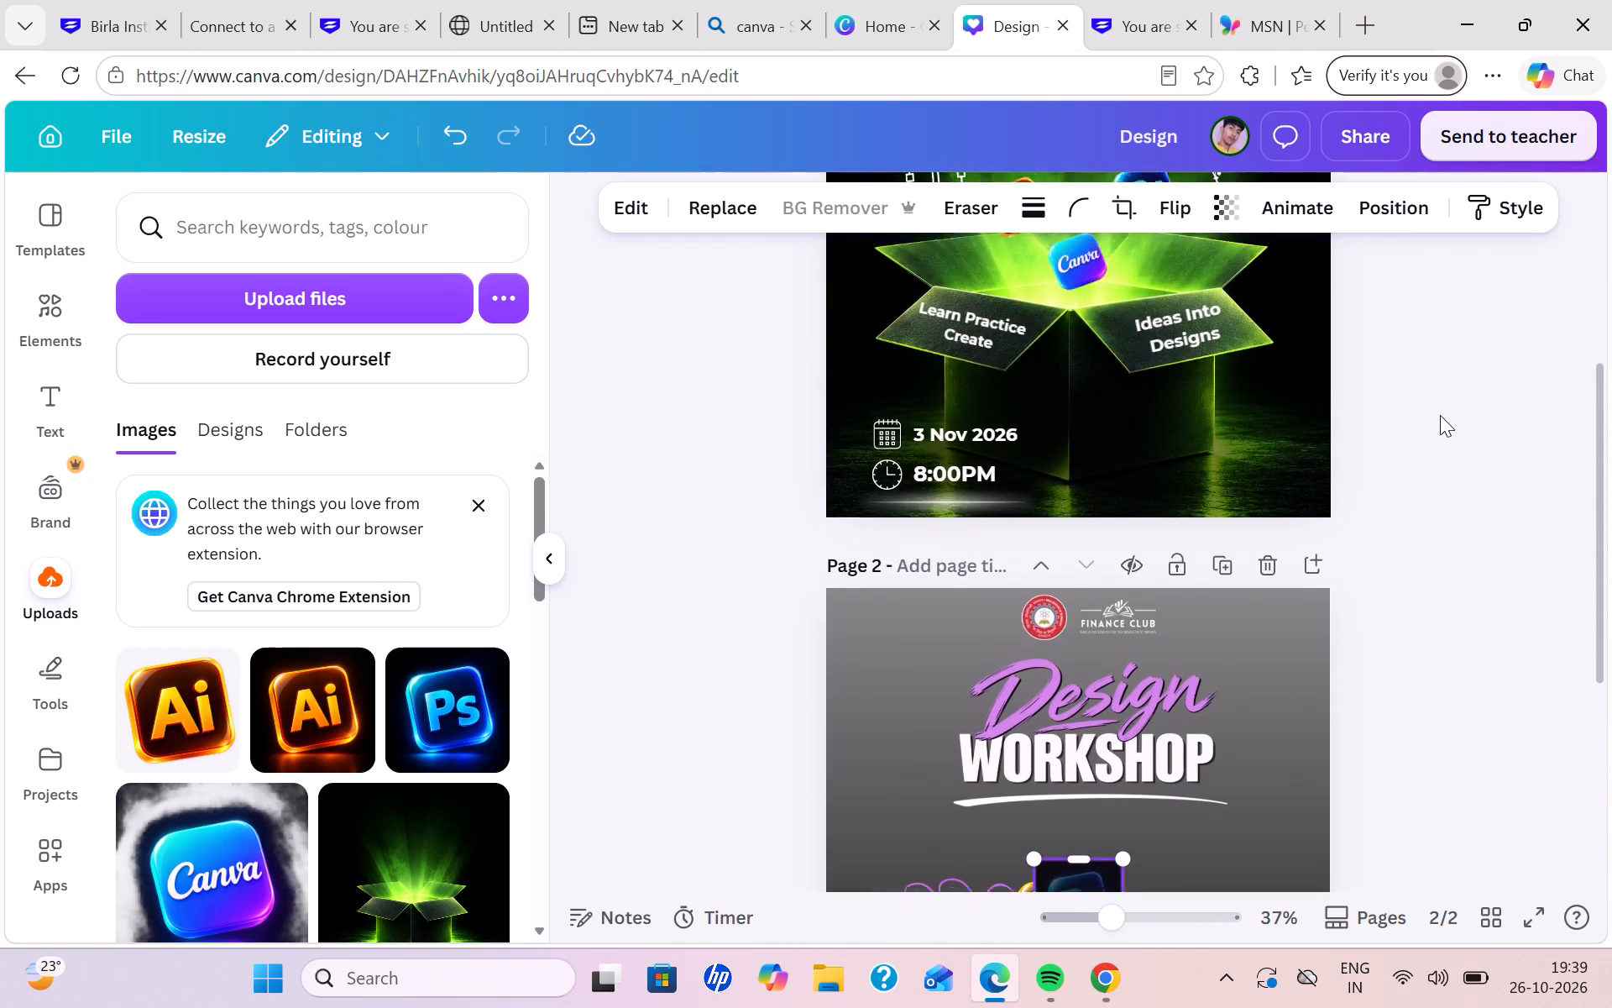
pyautogui.scroll(2, 1440, 415)
pyautogui.scroll(-1, 1440, 415)
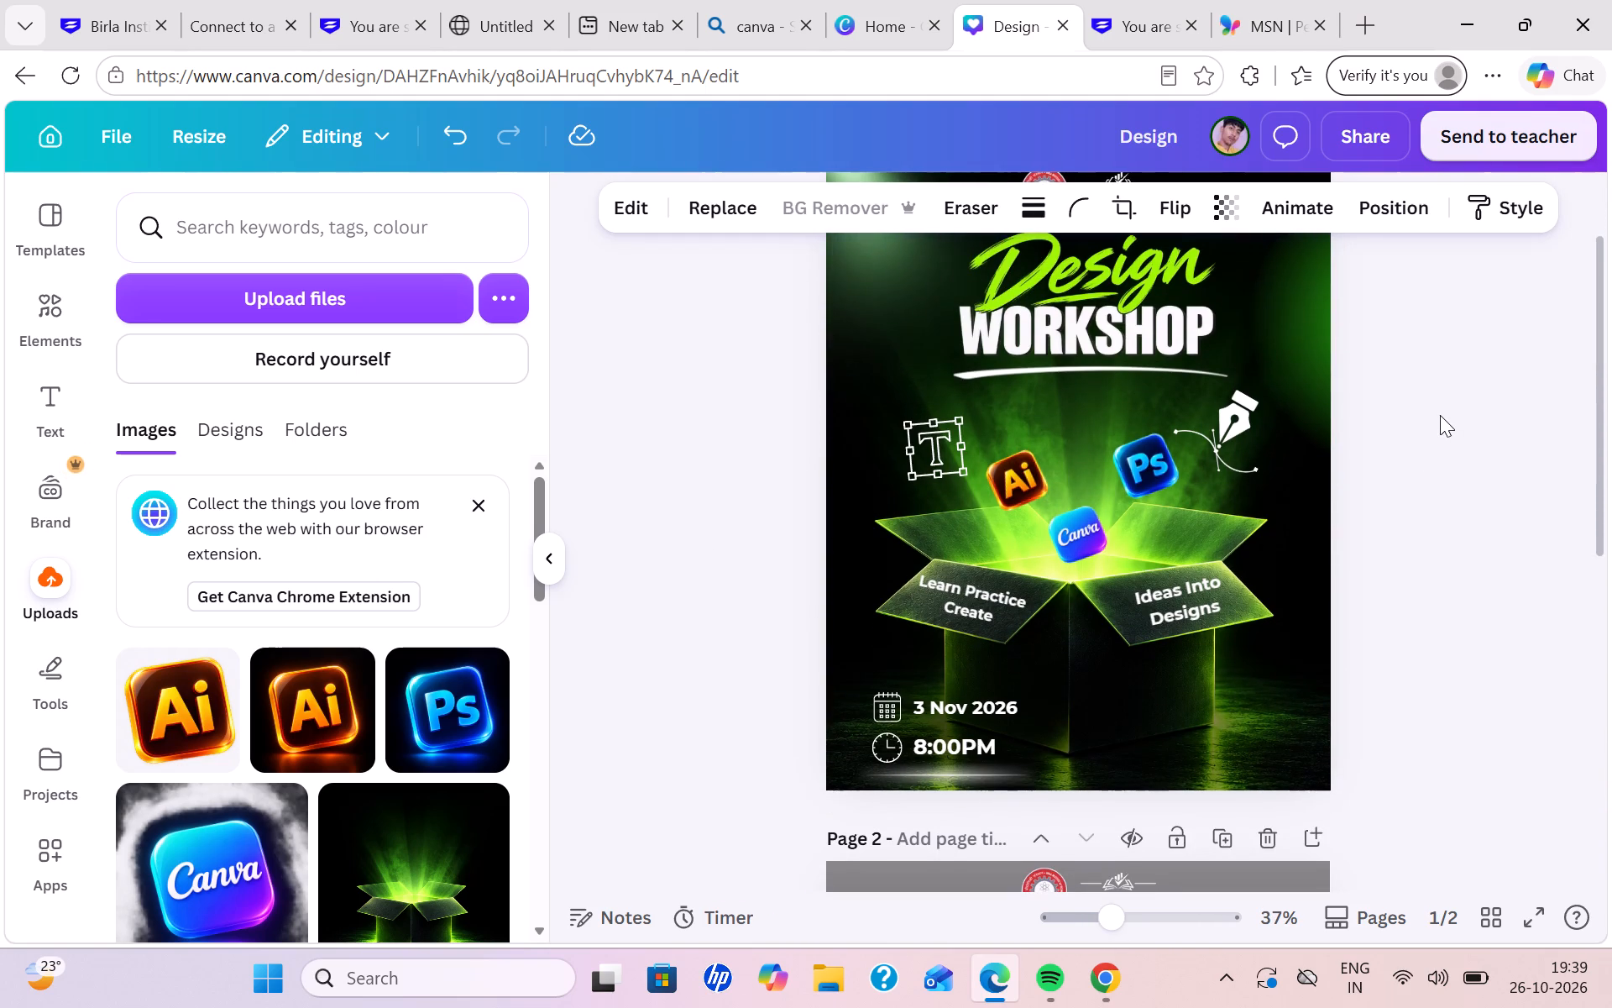
pyautogui.scroll(2, 1440, 415)
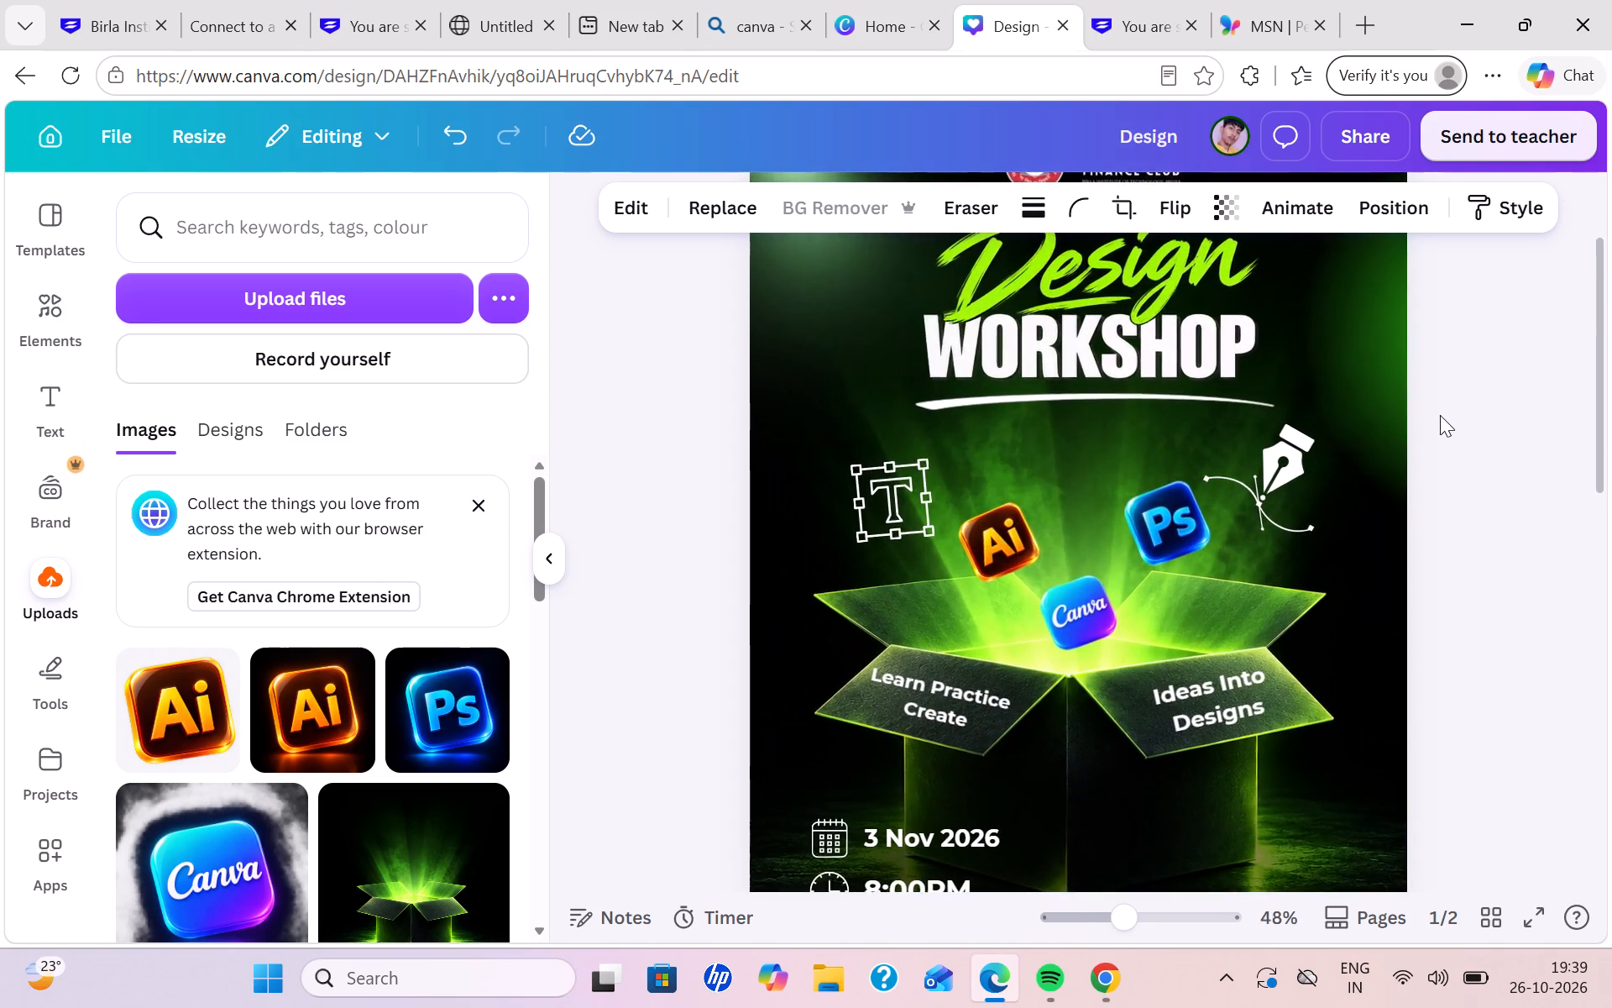
pyautogui.scroll(-2, 1440, 415)
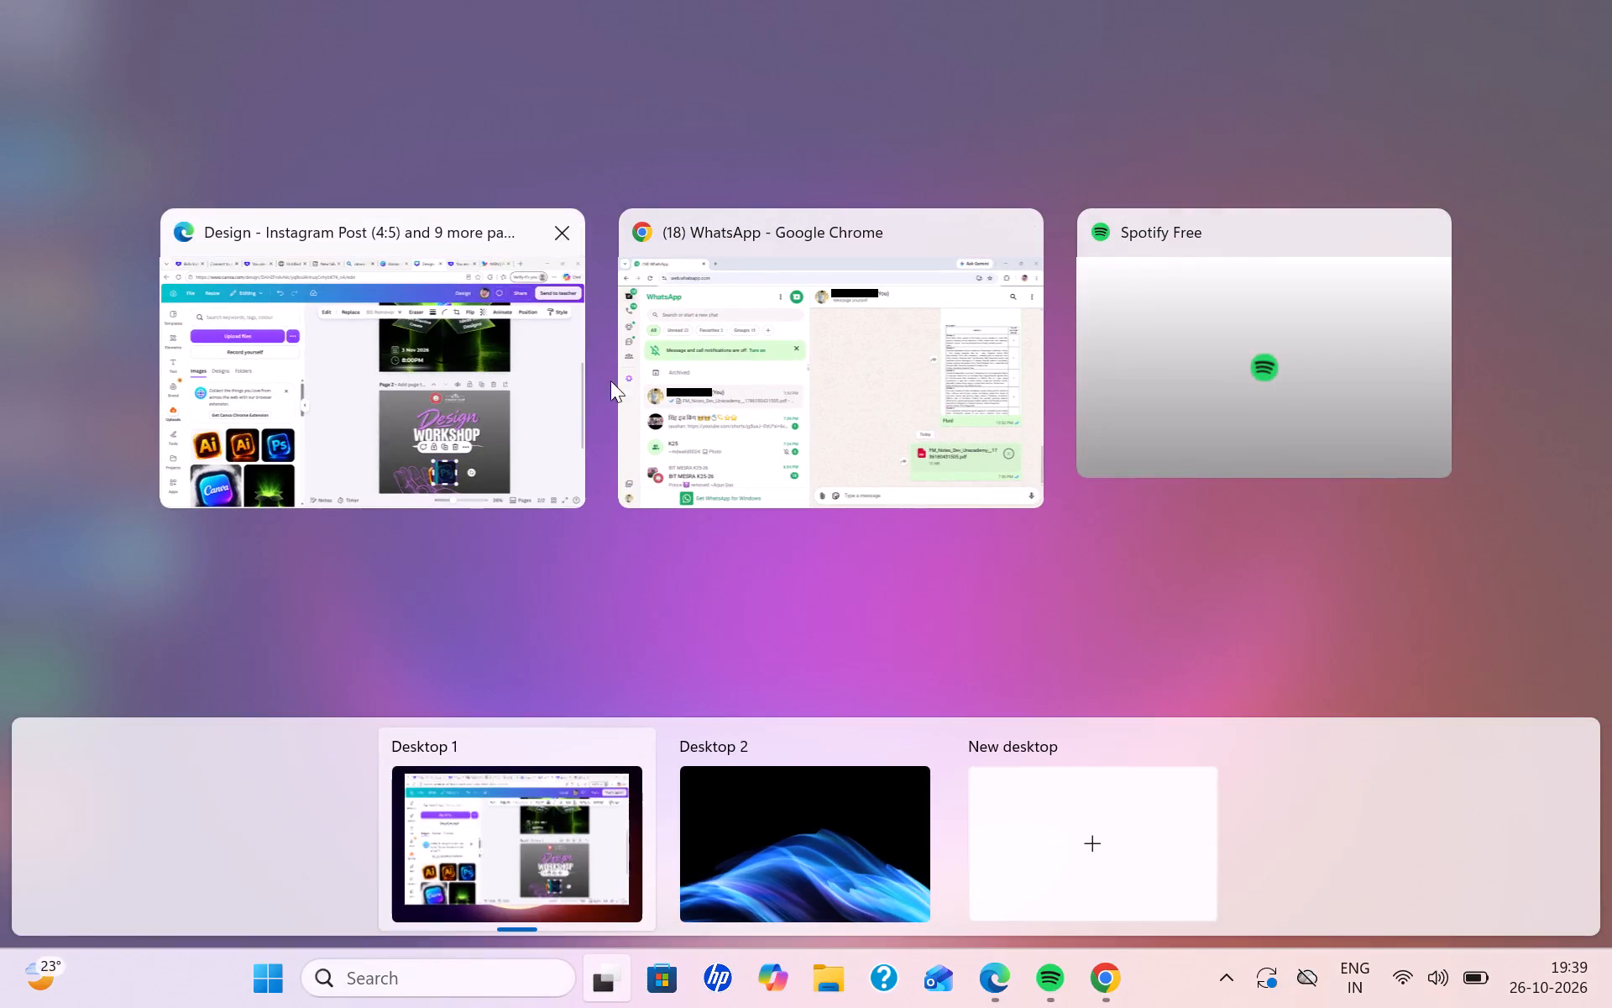
pyautogui.click(536, 441)
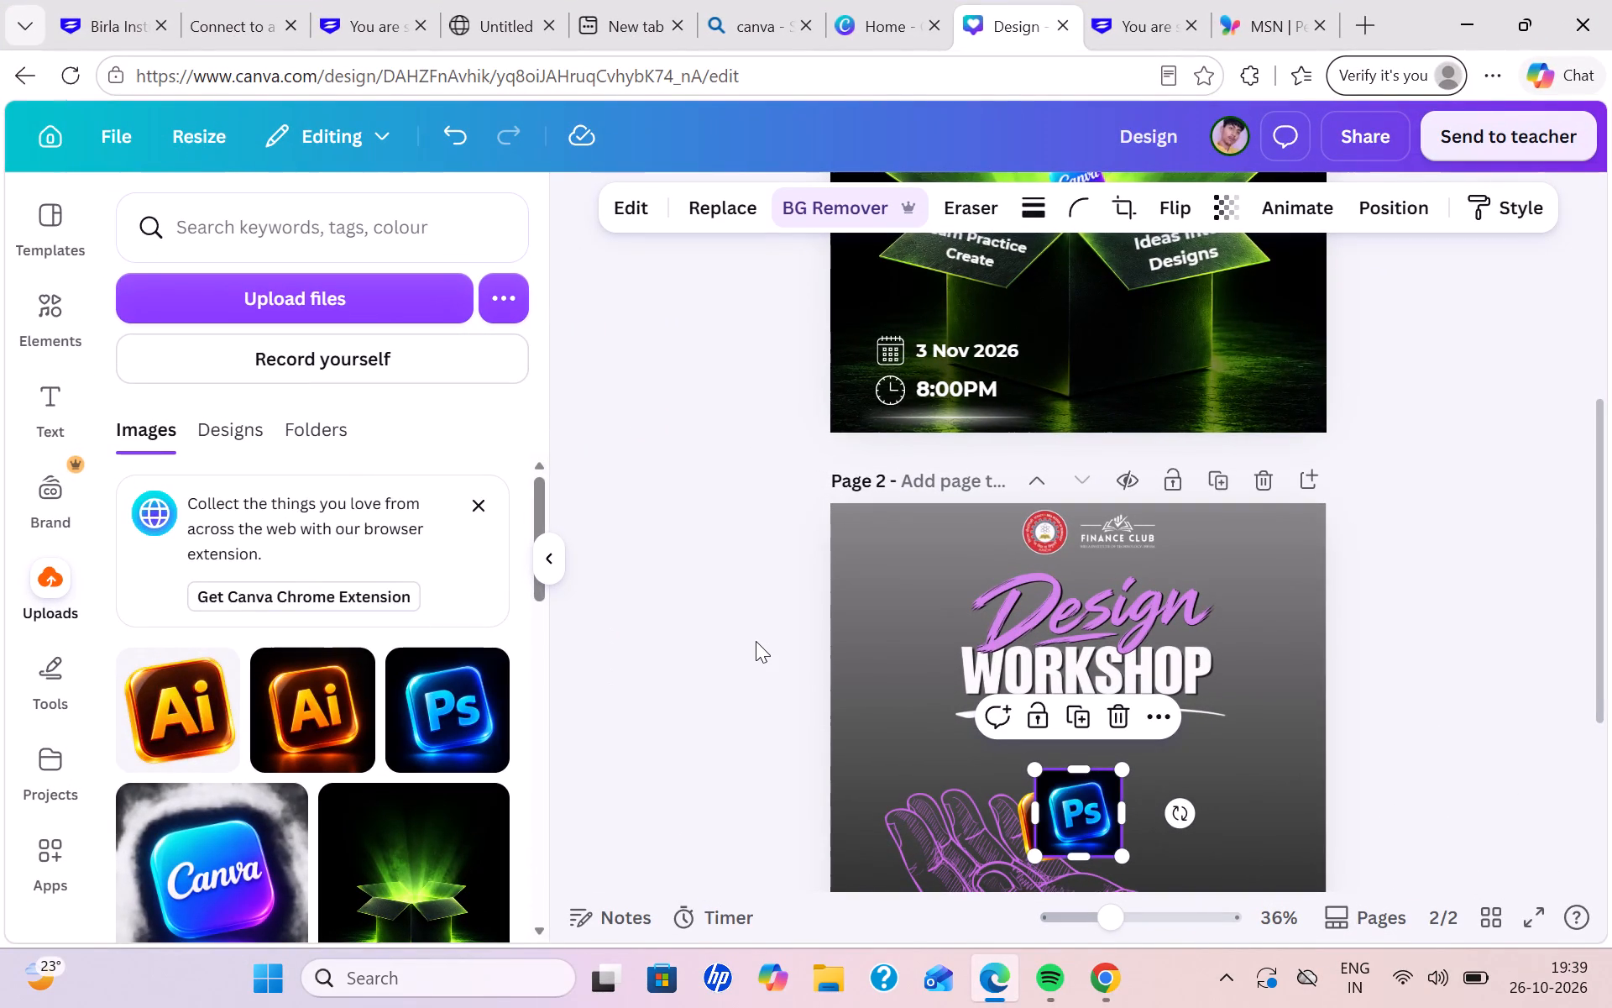
# Move the Ps icon off the Ai icon, placing it lower and to its right, just above the hand's wrist.
pyautogui.scroll(-3, 1053, 521)
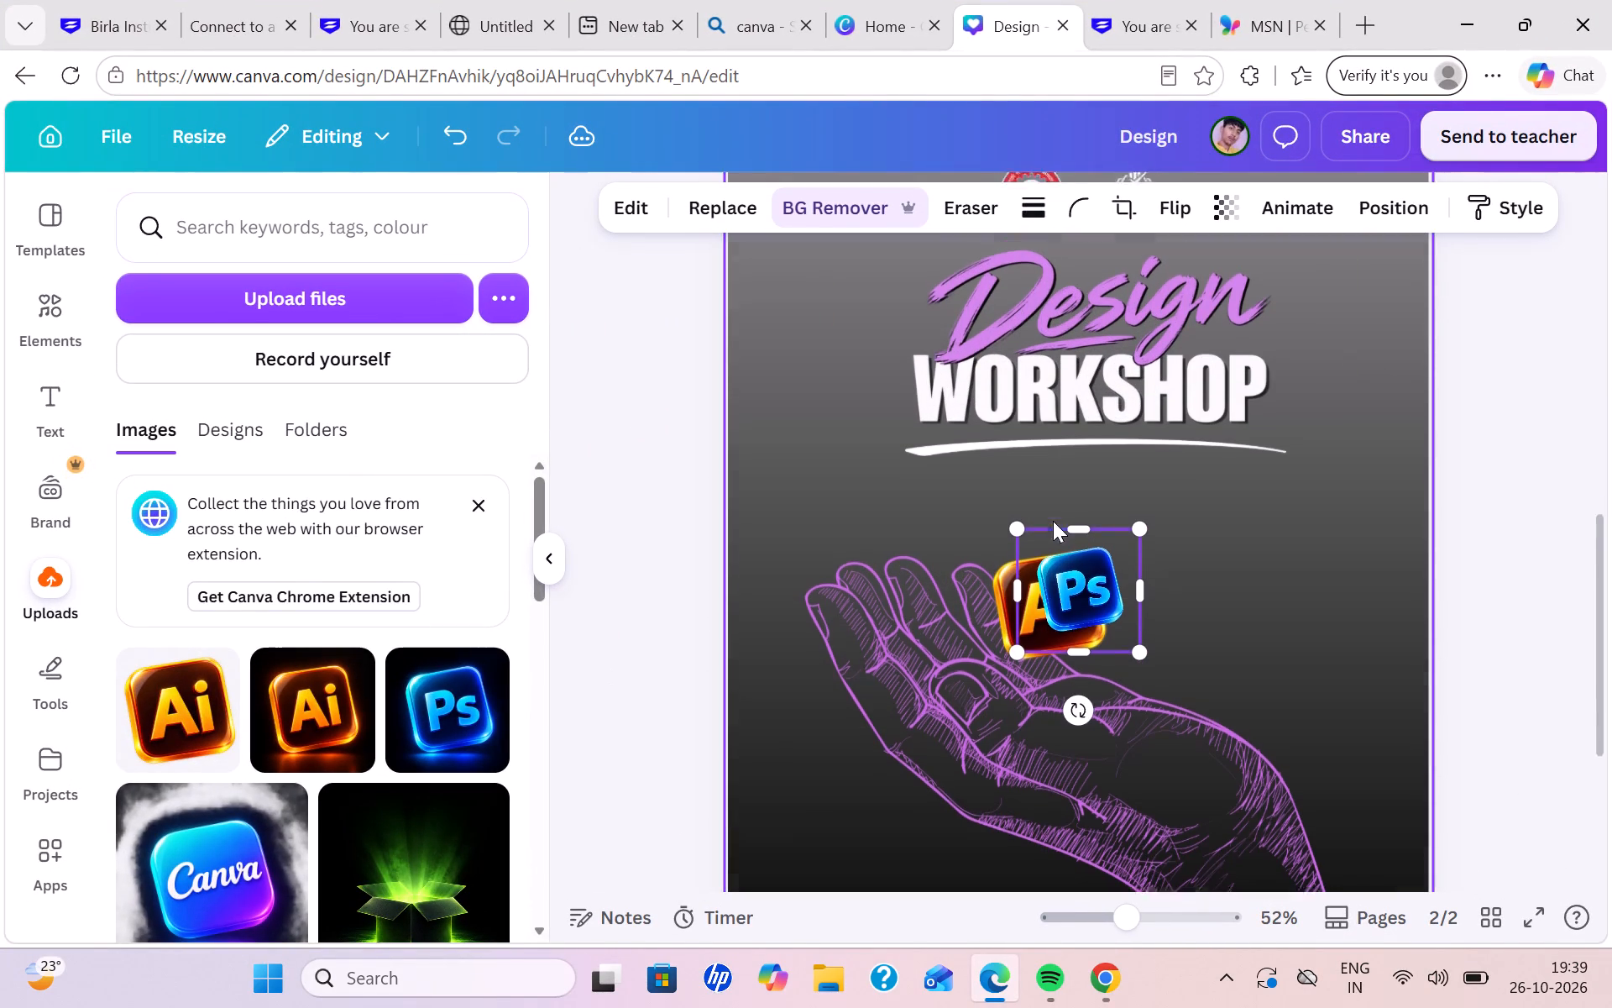
pyautogui.scroll(-1, 1053, 521)
pyautogui.moveTo(1095, 469); pyautogui.dragTo(1185, 565)
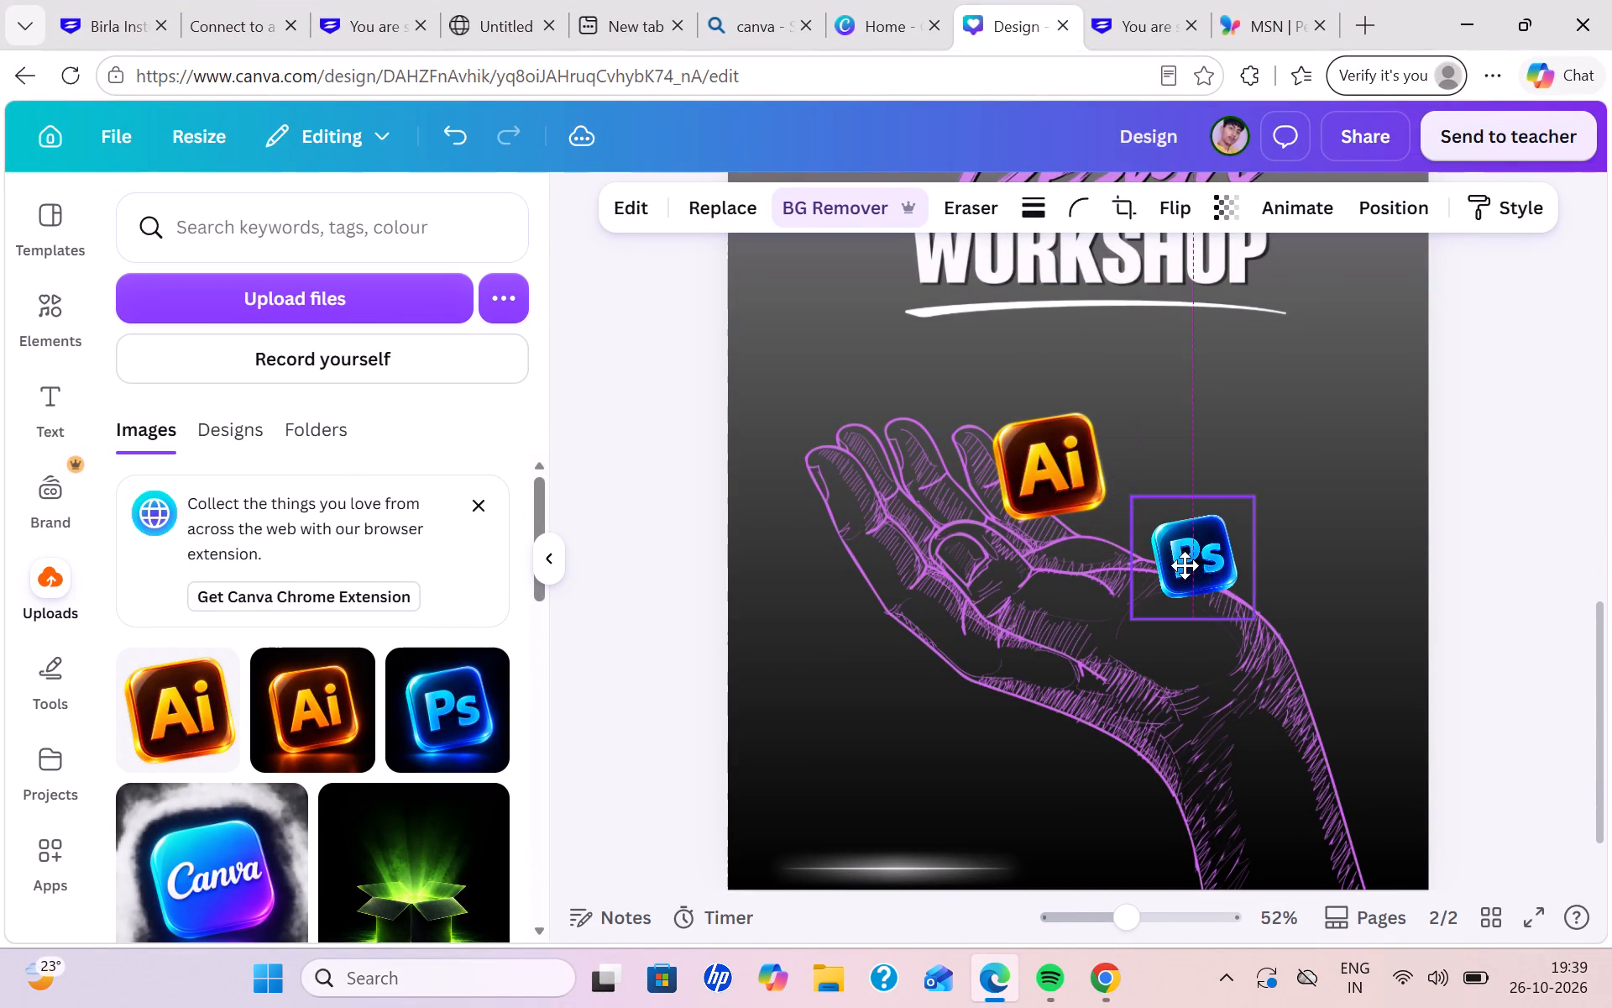
pyautogui.moveTo(1185, 565); pyautogui.dragTo(1184, 561)
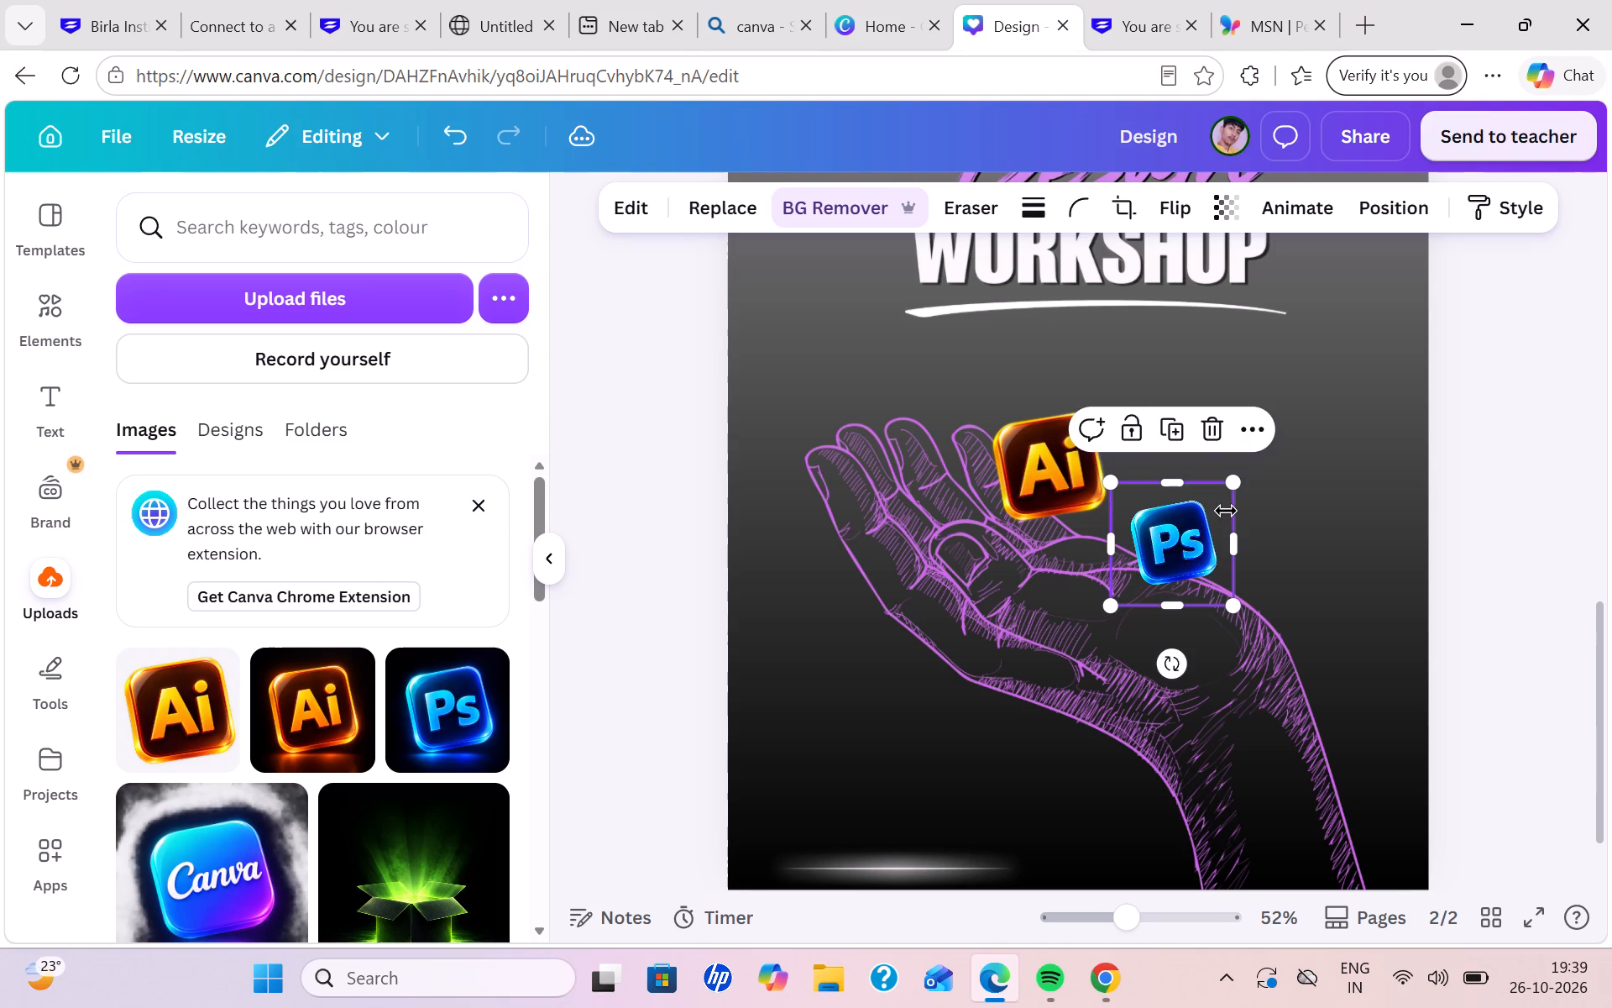
# Add the uploaded Canva icon to page 2 and remove its background.
pyautogui.scroll(-2, 433, 815)
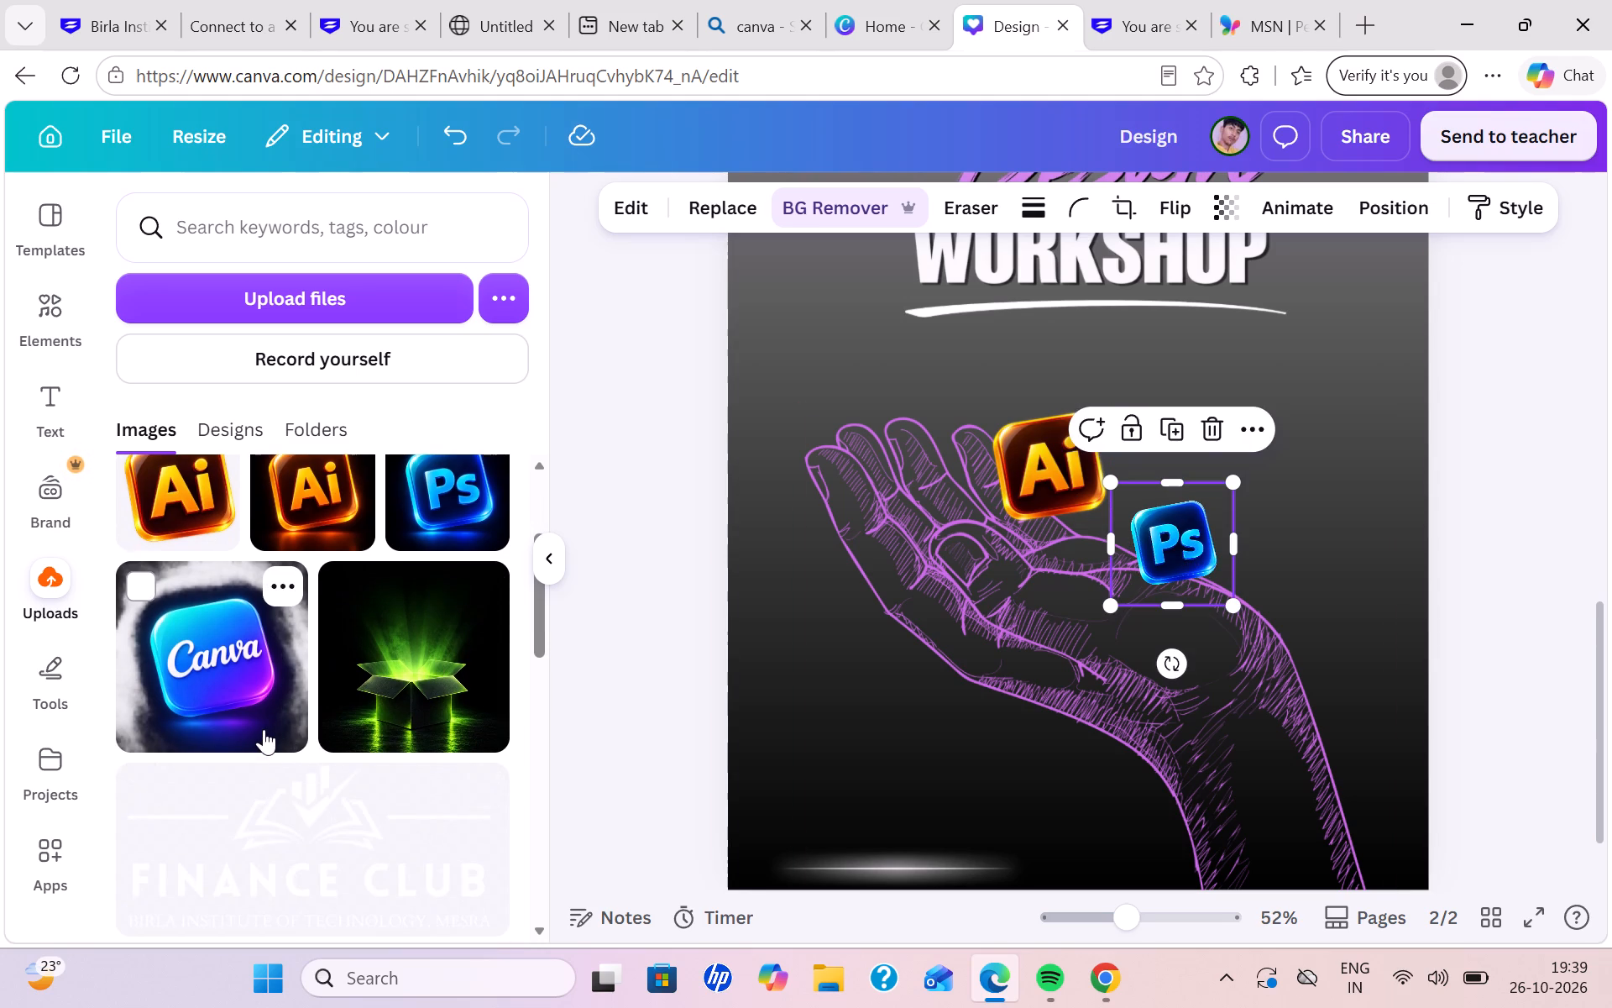
pyautogui.click(255, 717)
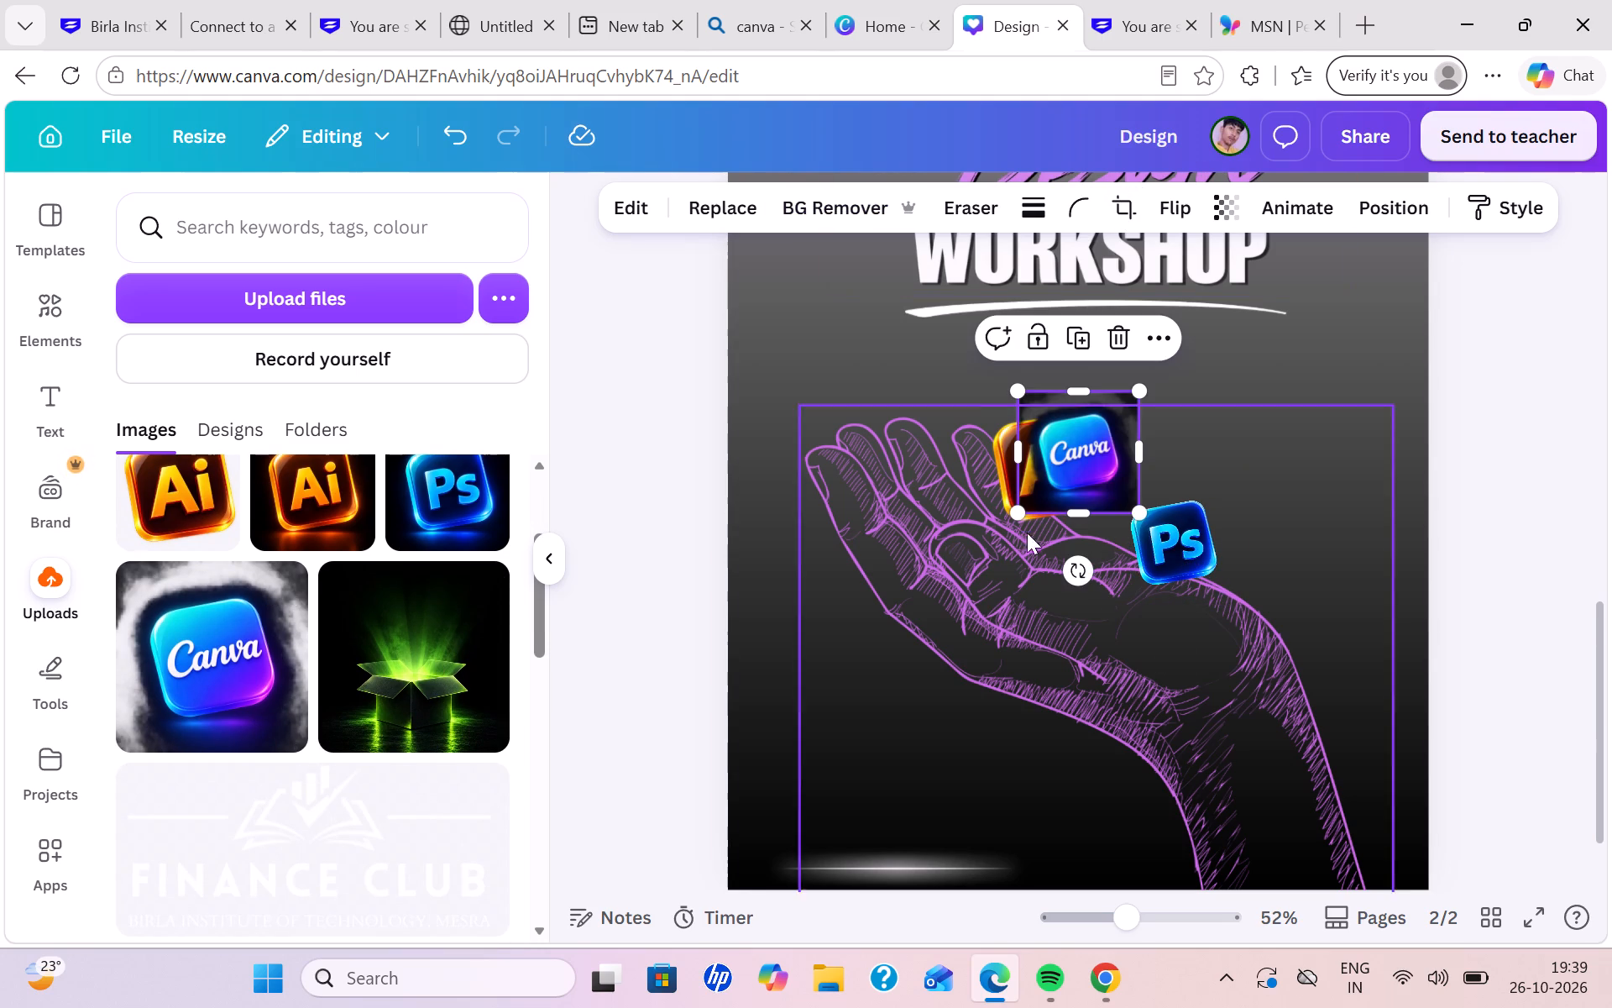
pyautogui.click(814, 206)
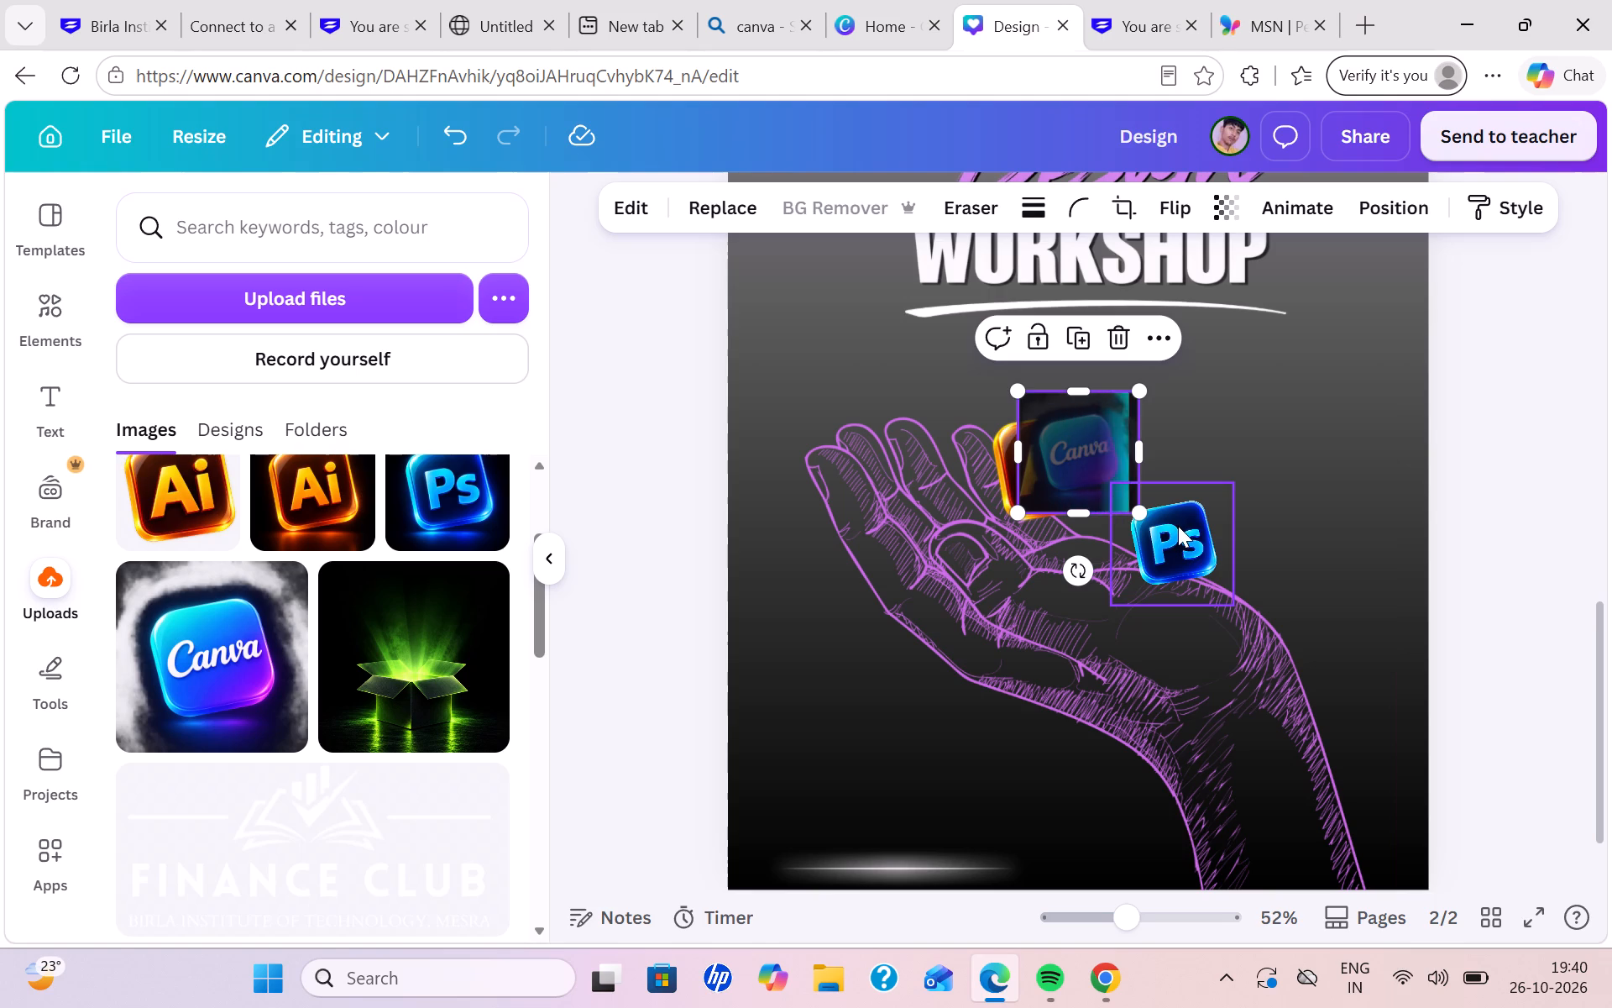
# Spread the Ps and Ai icons away from the Canva icon, Ps toward the wrist side and Ai over the fingers.
pyautogui.moveTo(1178, 526); pyautogui.dragTo(1236, 494)
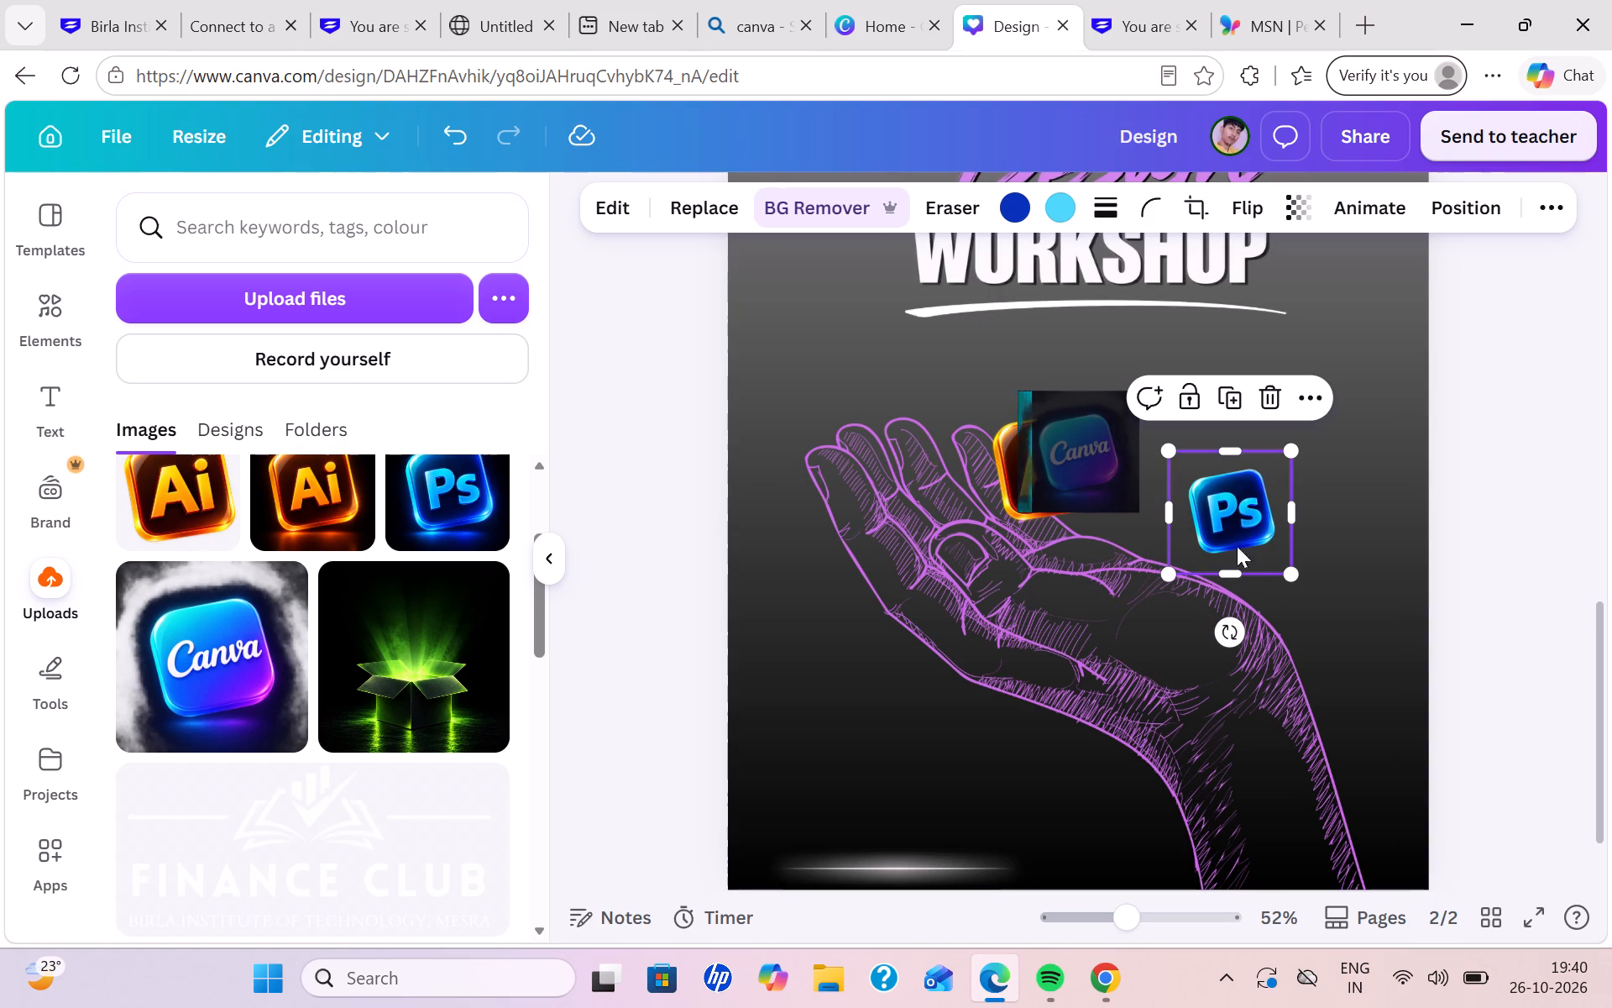
pyautogui.moveTo(1241, 498); pyautogui.dragTo(1230, 493)
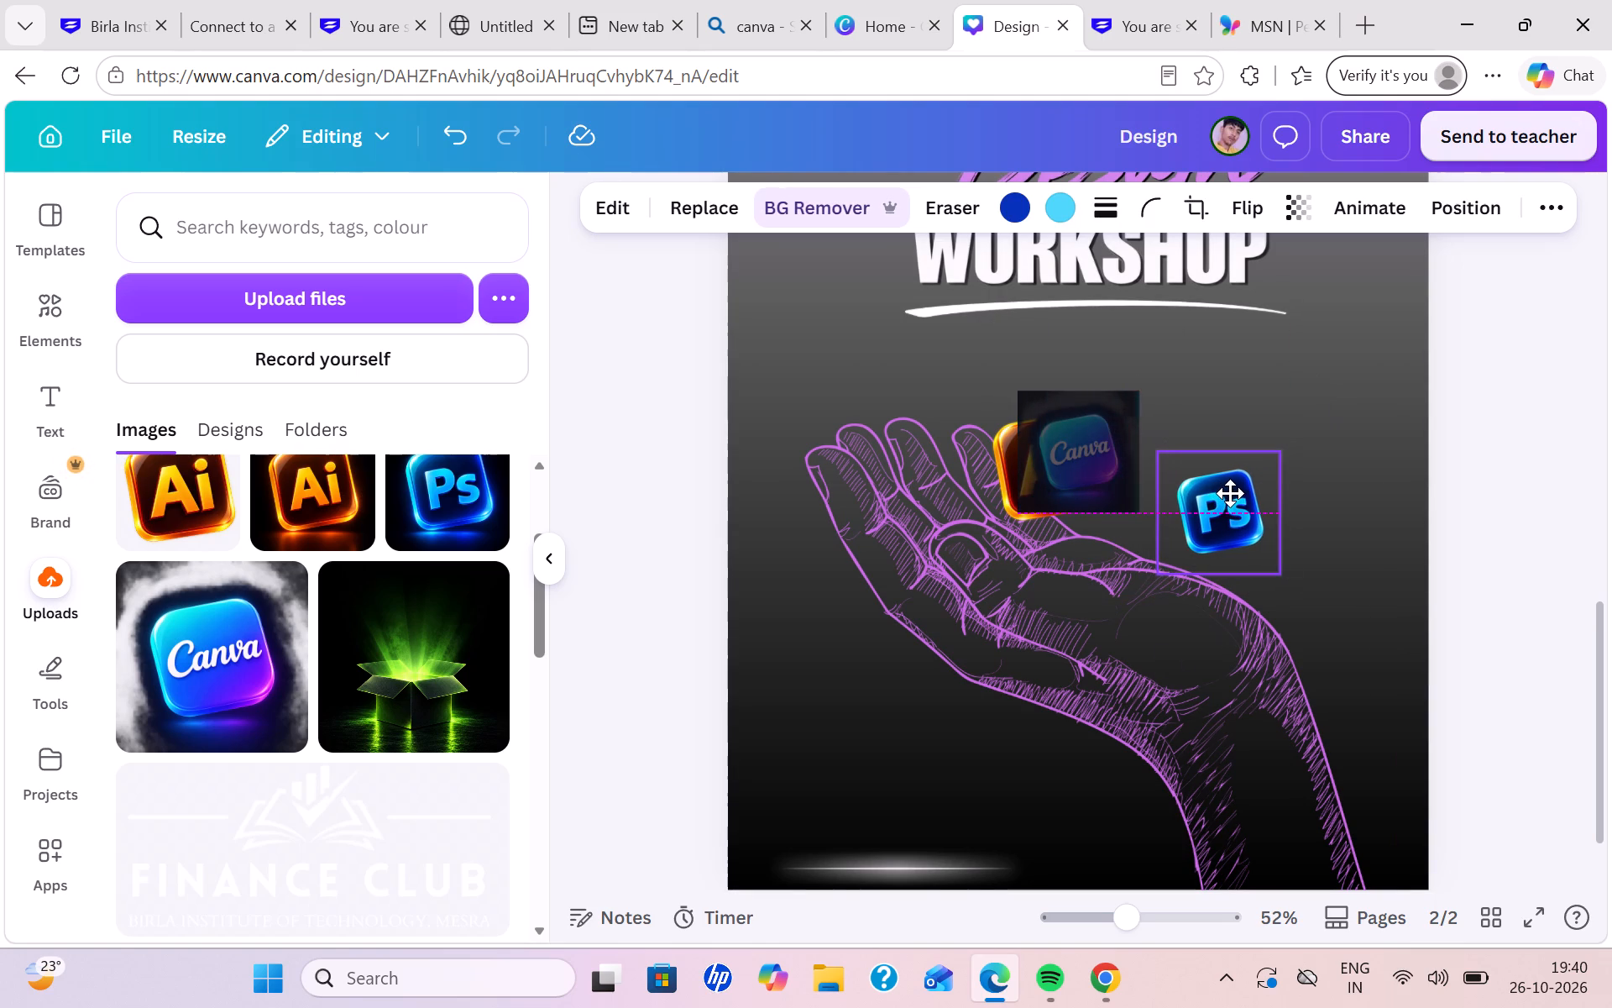
pyautogui.moveTo(1230, 493); pyautogui.dragTo(1226, 496)
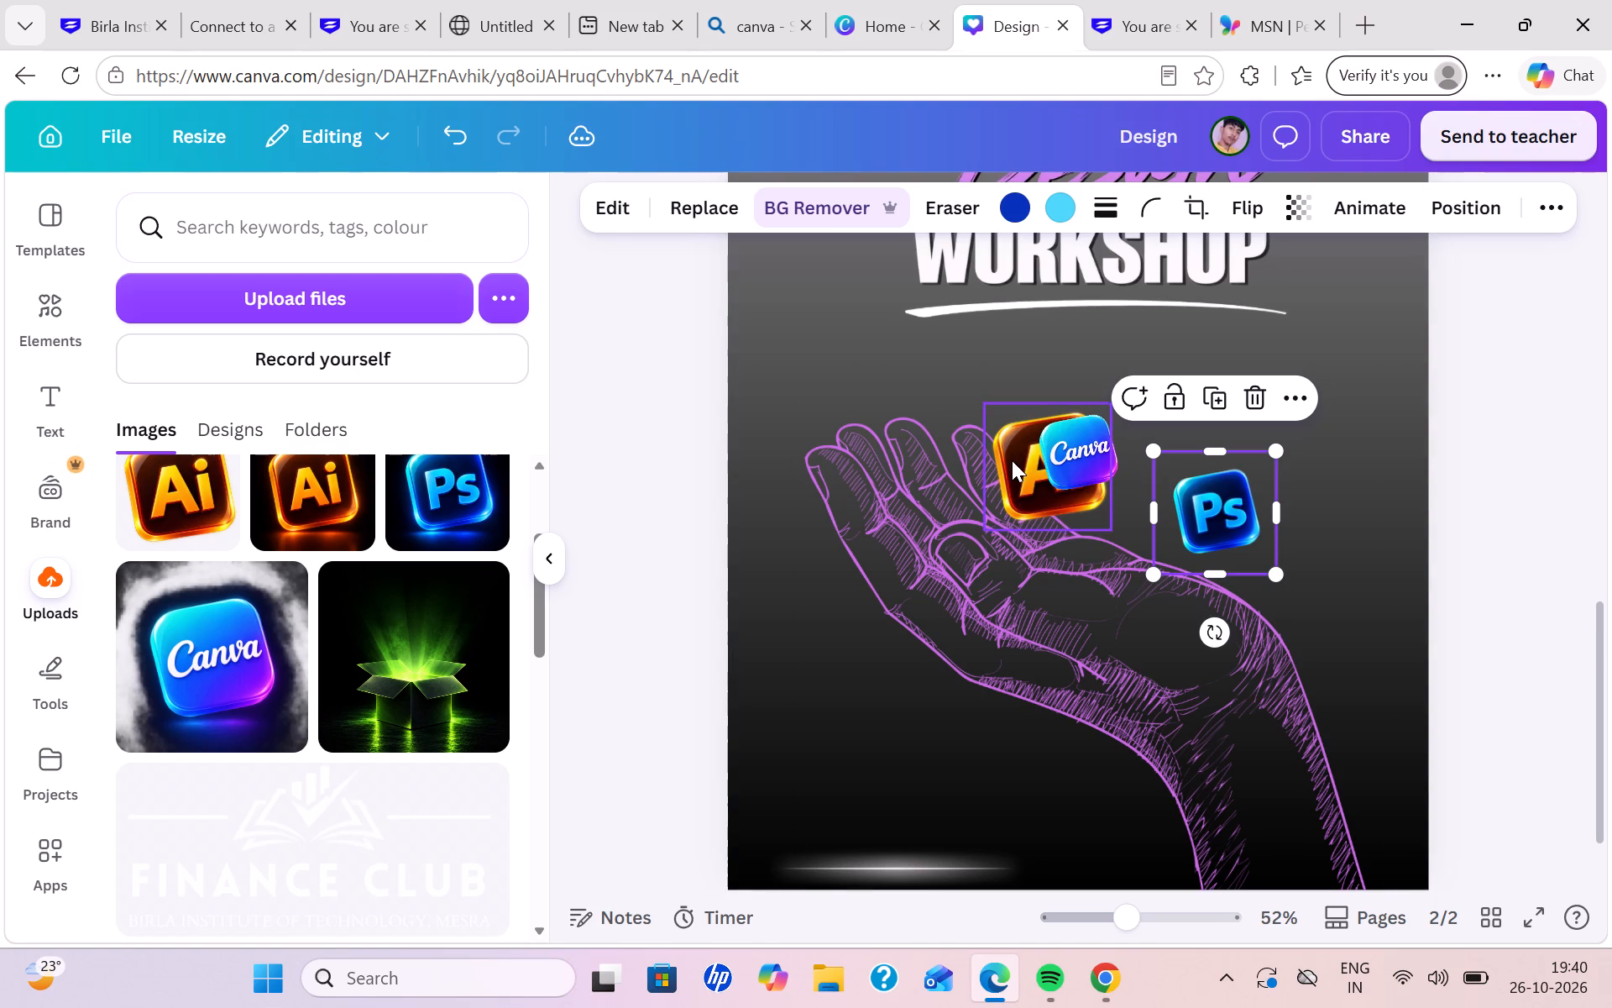
pyautogui.moveTo(1012, 460); pyautogui.dragTo(914, 456)
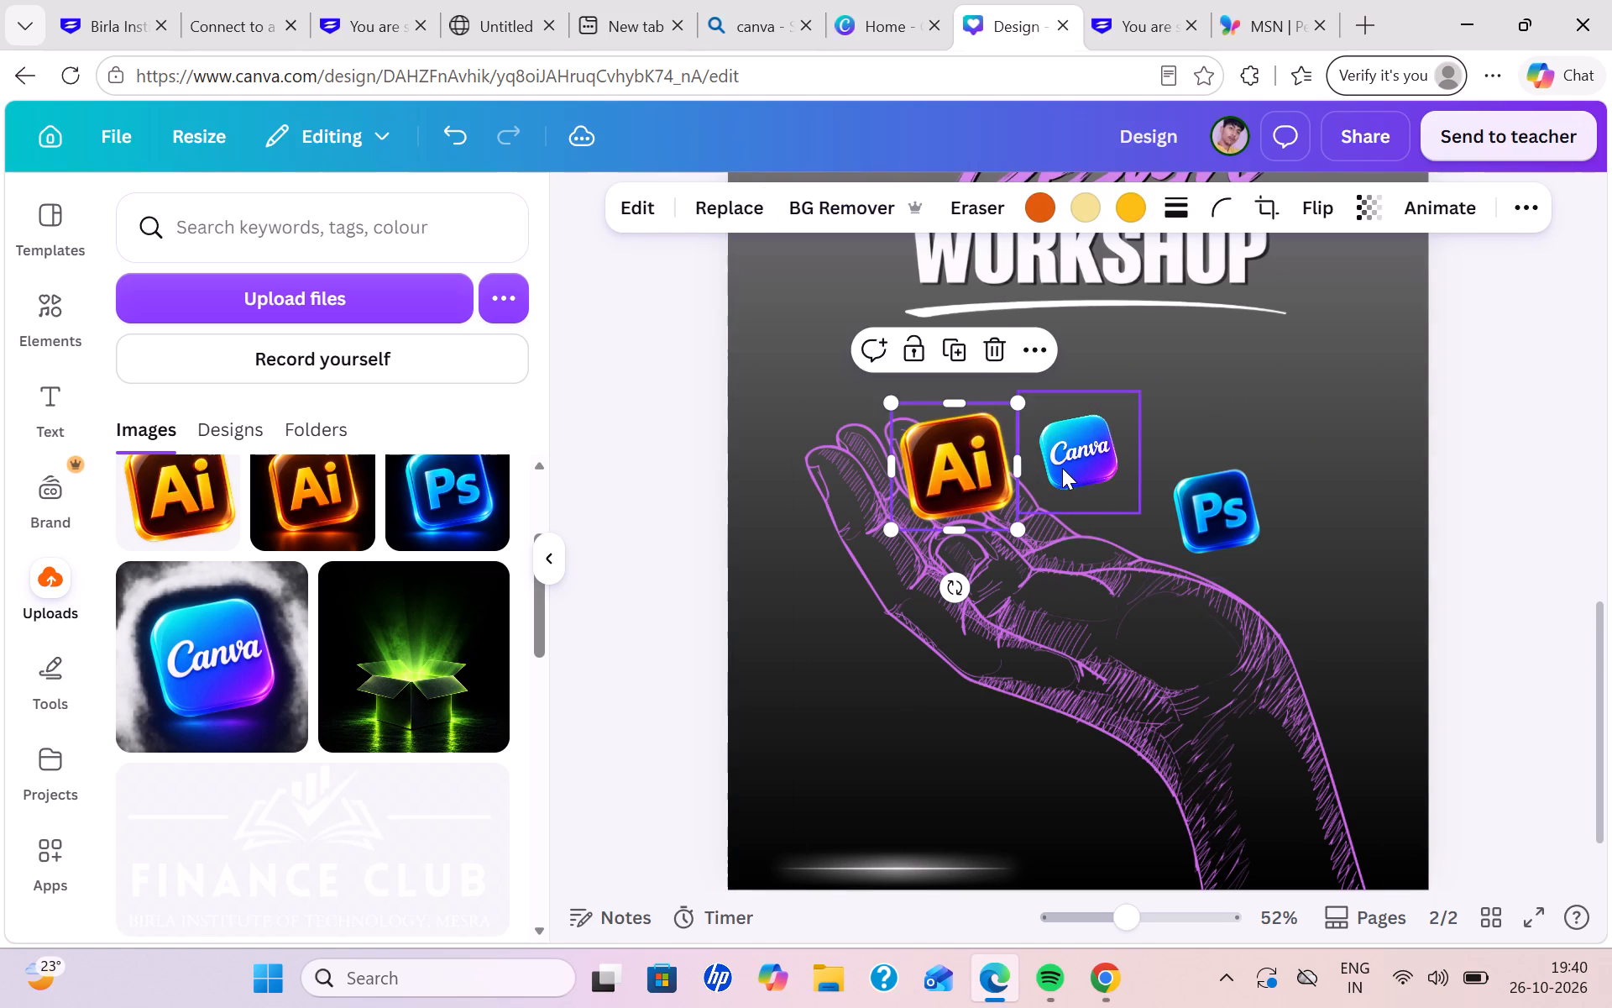
# Enlarge the Canva icon slightly and lower it to sit just above the hand's palm.
pyautogui.click(1063, 468)
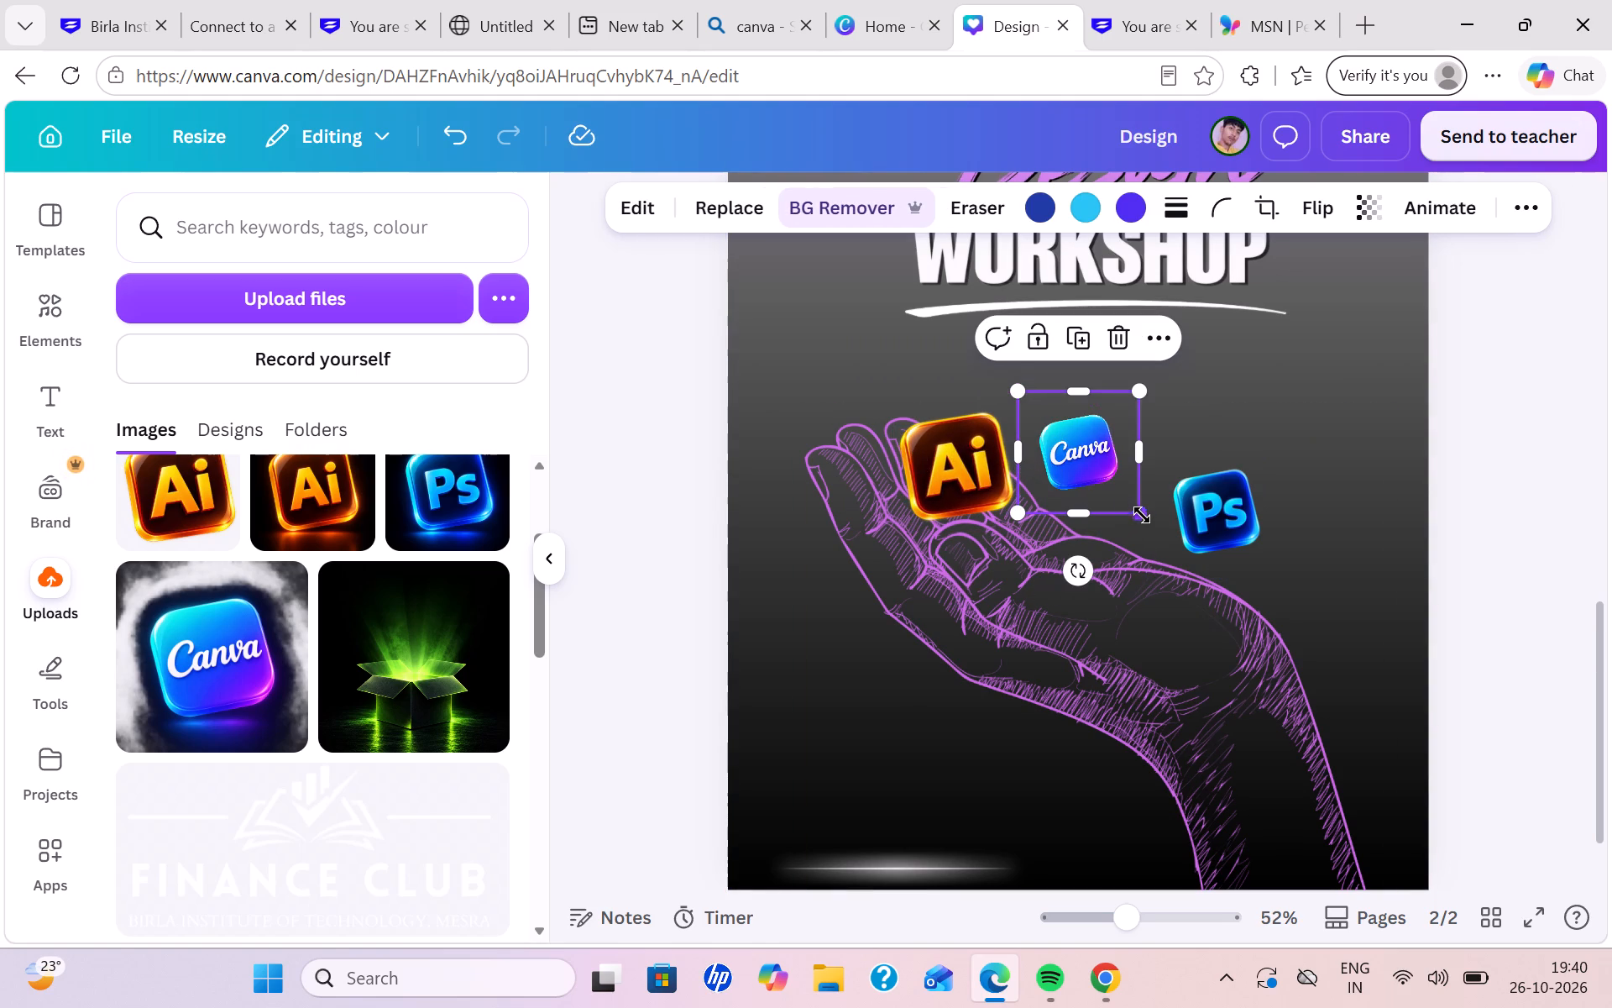
pyautogui.moveTo(1142, 513); pyautogui.dragTo(1163, 534)
pyautogui.moveTo(1083, 471); pyautogui.dragTo(1066, 570)
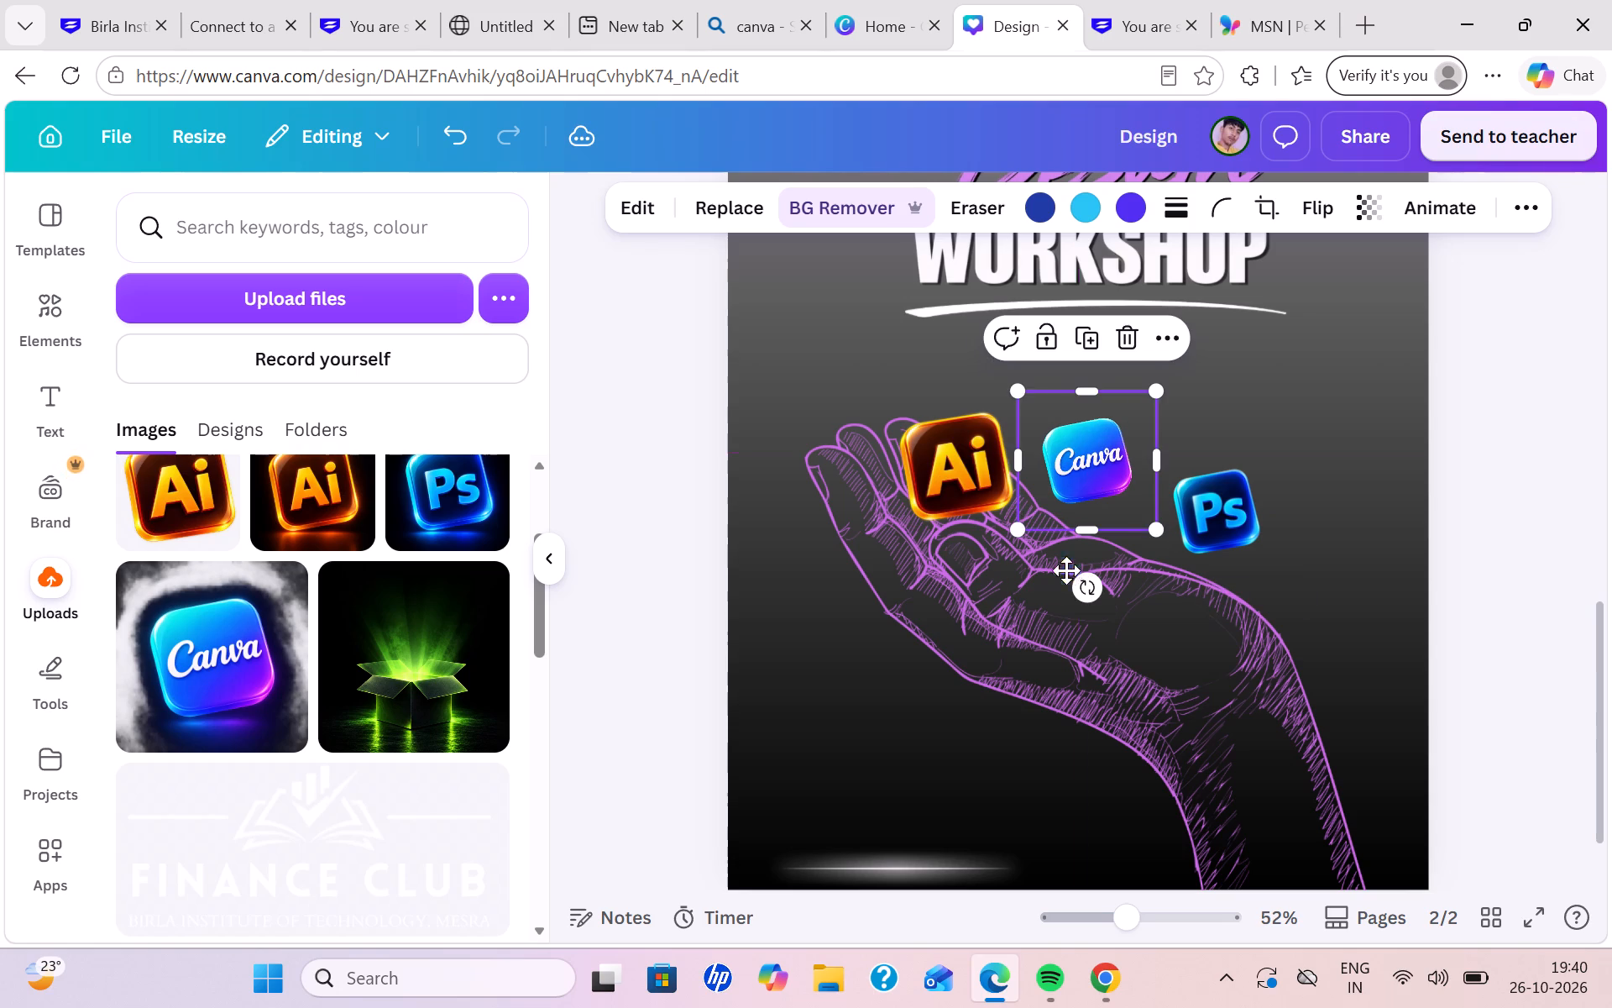
pyautogui.moveTo(1066, 570); pyautogui.dragTo(1085, 541)
# Raise the Ps and Ai icons so they float above the Canva icon on either side of it.
pyautogui.moveTo(1217, 527); pyautogui.dragTo(1203, 450)
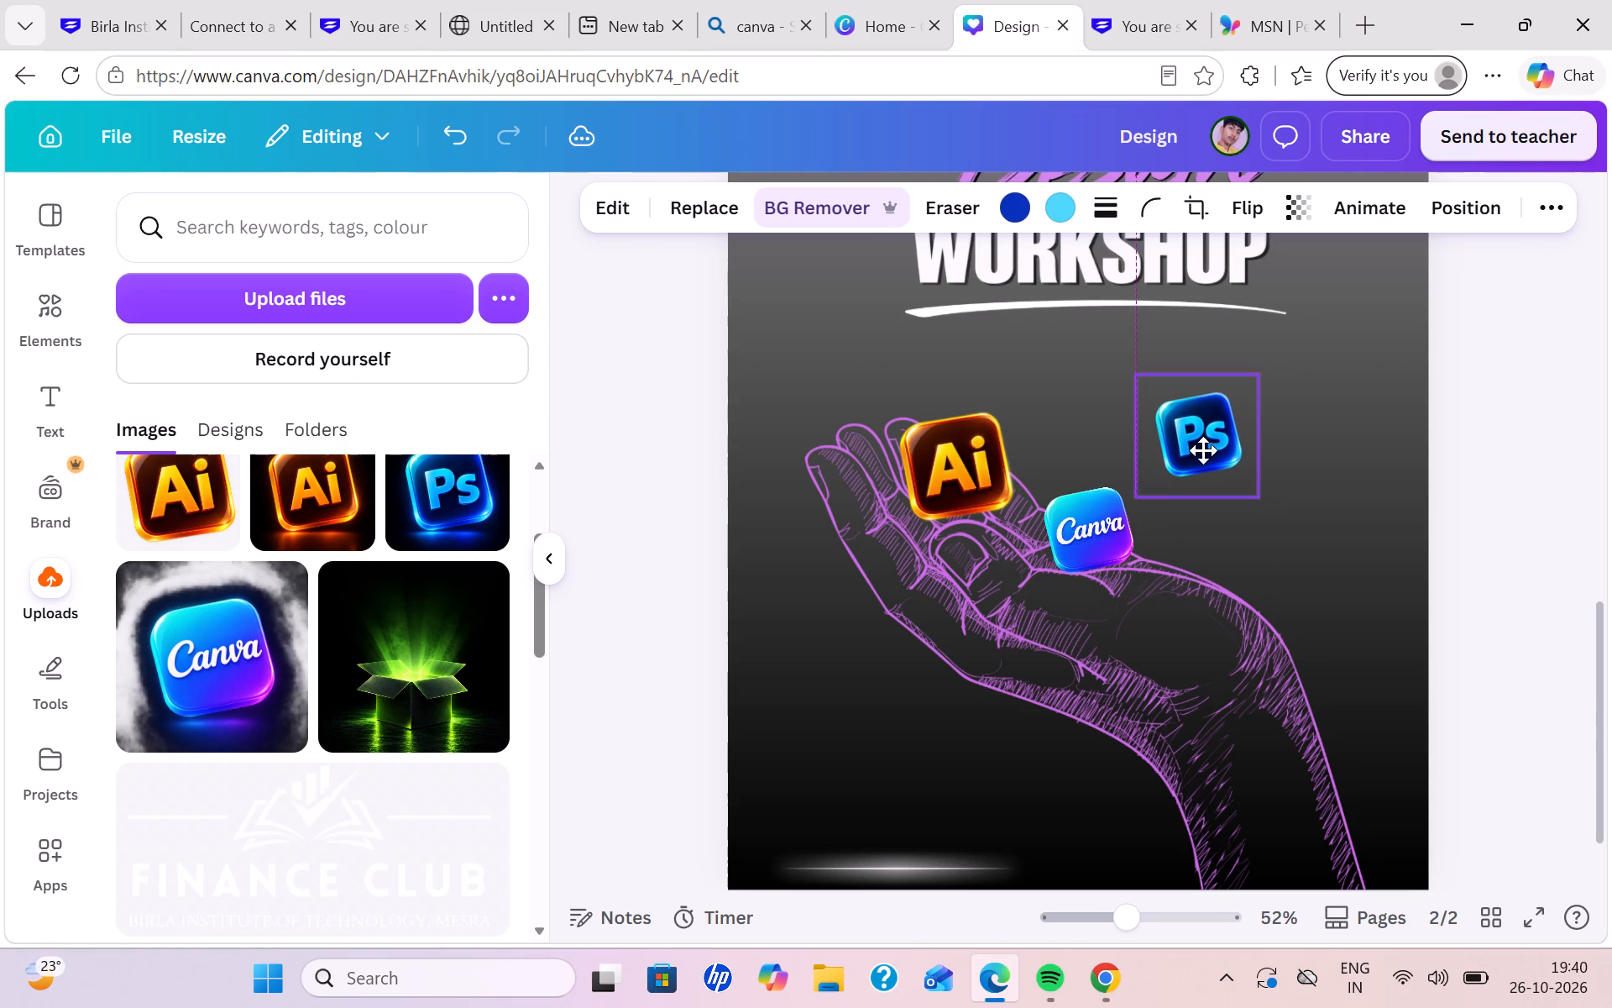
pyautogui.moveTo(1203, 450); pyautogui.dragTo(1201, 449)
pyautogui.moveTo(983, 459); pyautogui.dragTo(988, 455)
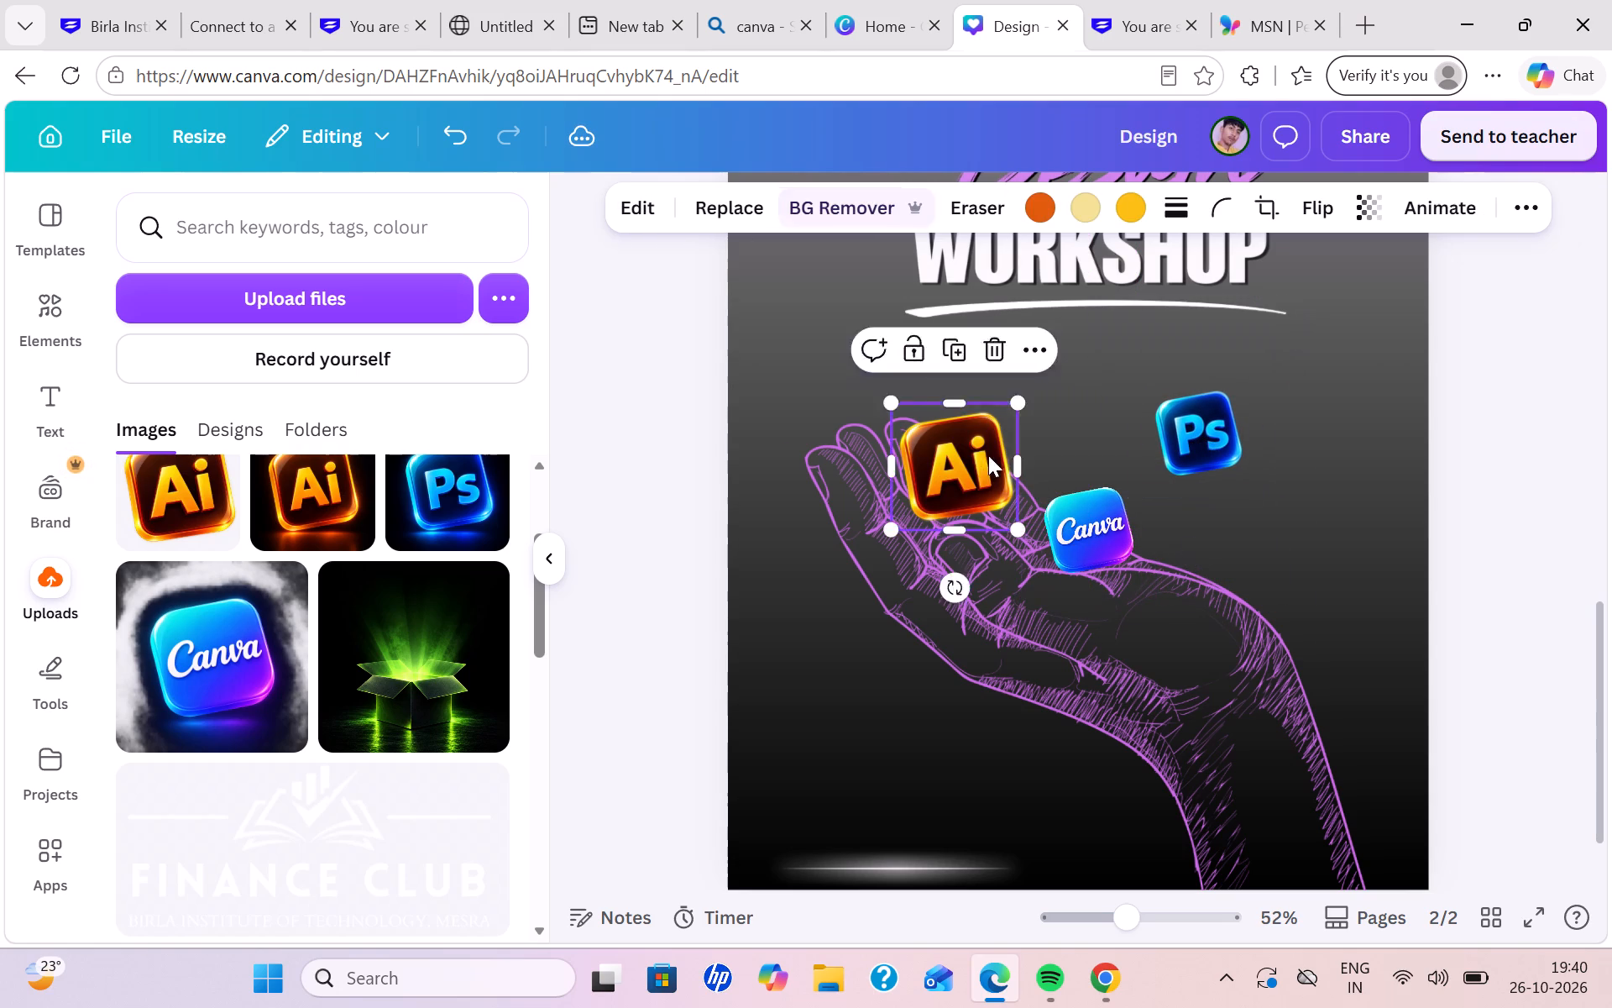
pyautogui.moveTo(988, 455); pyautogui.dragTo(1009, 426)
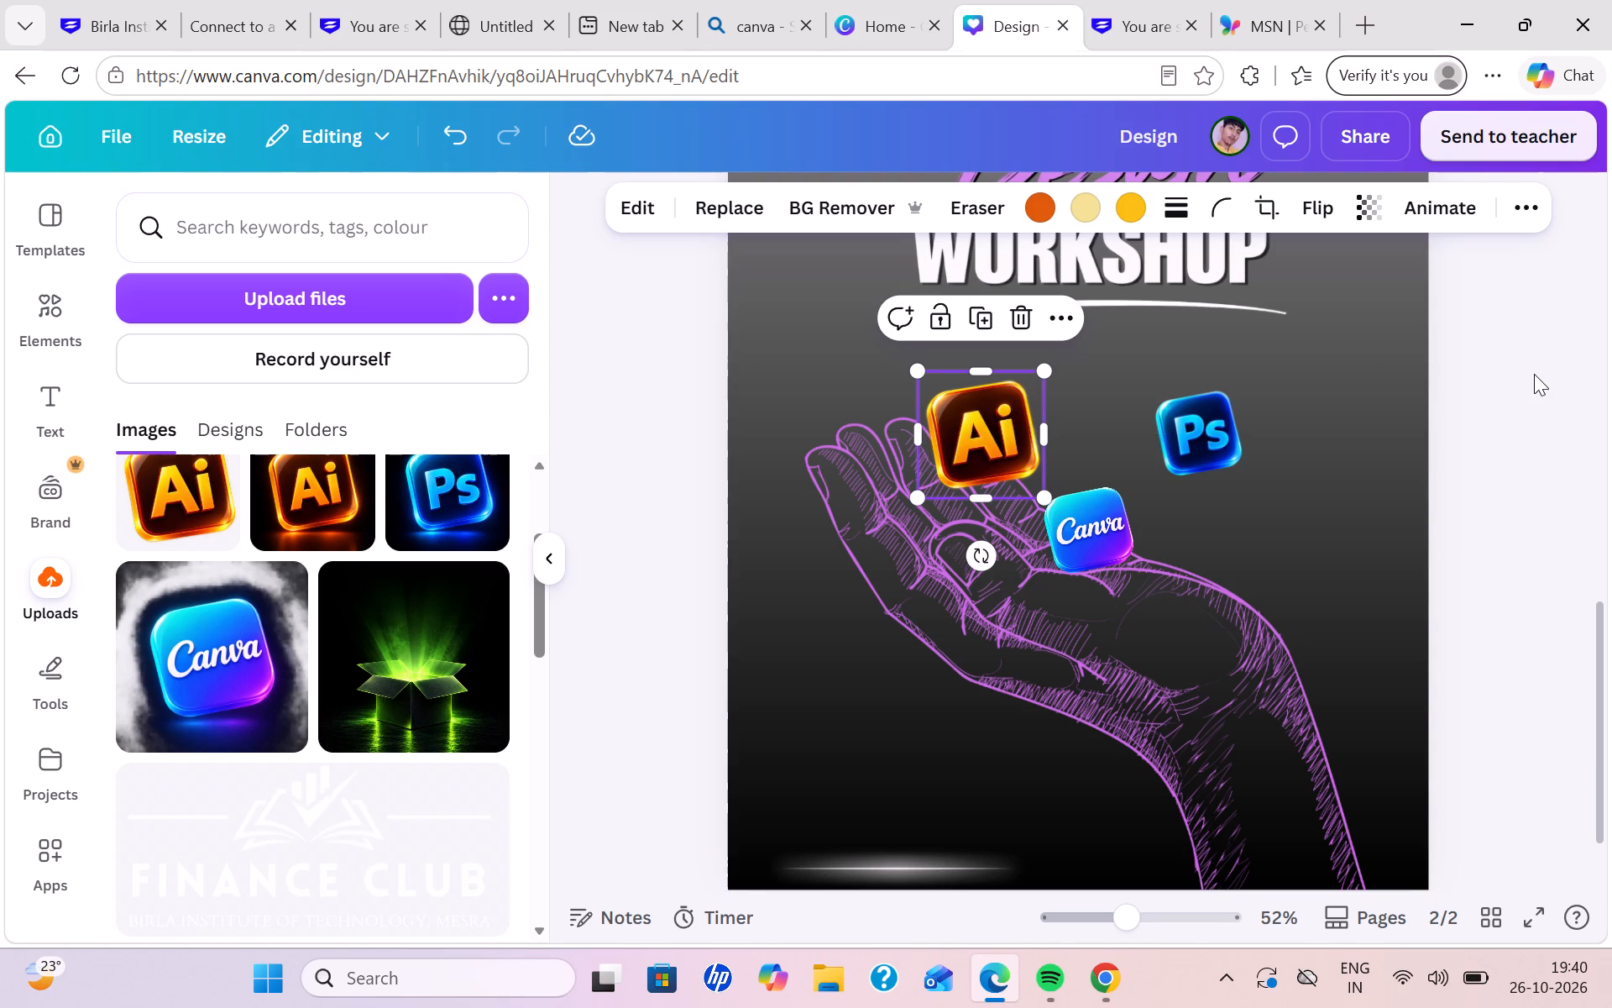
pyautogui.click(1534, 374)
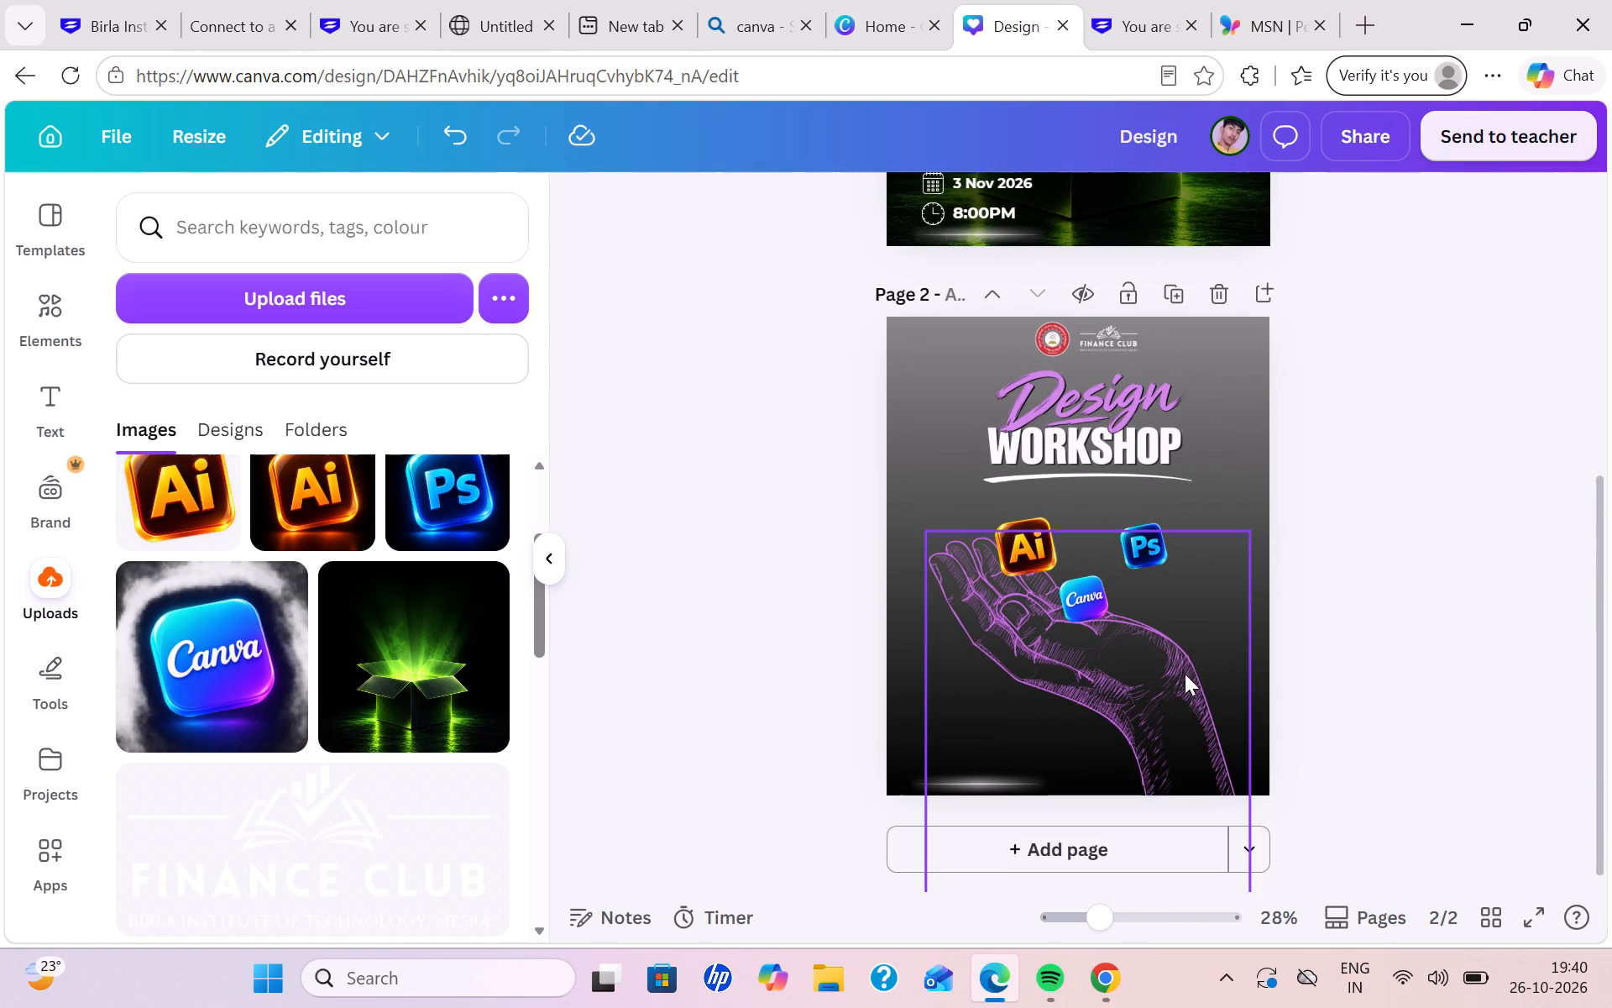
# Move the purple hand slightly down the page, leaving more room below the floating icons.
pyautogui.moveTo(1173, 683); pyautogui.dragTo(1170, 716)
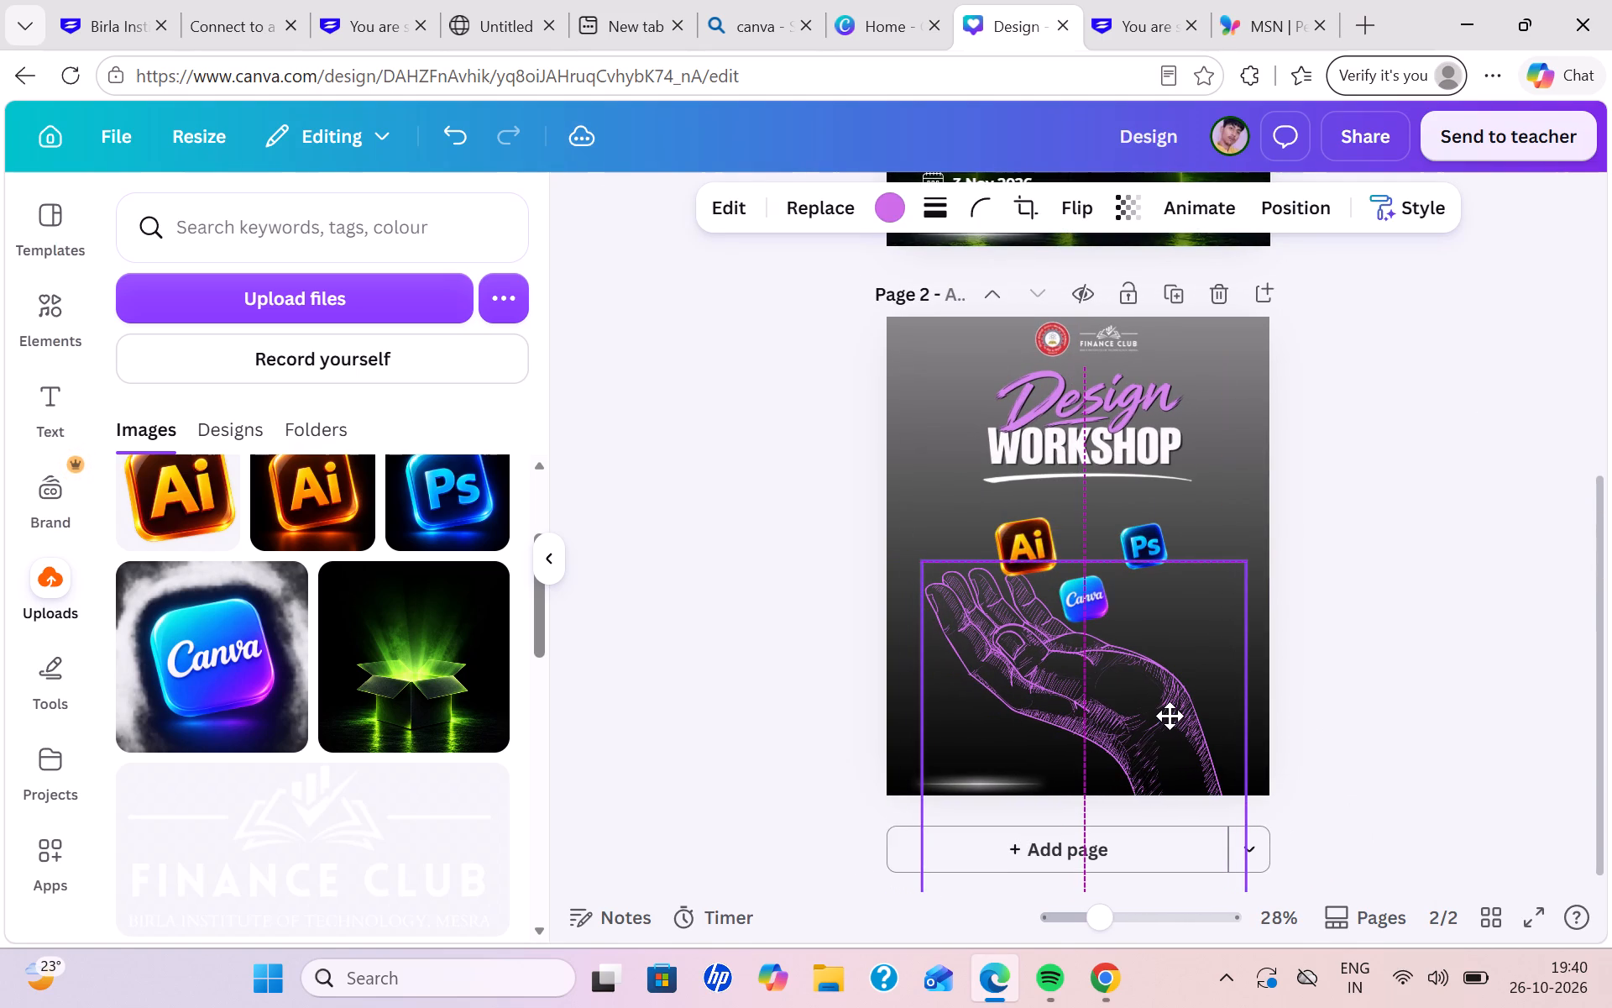
pyautogui.moveTo(1170, 716); pyautogui.dragTo(1175, 714)
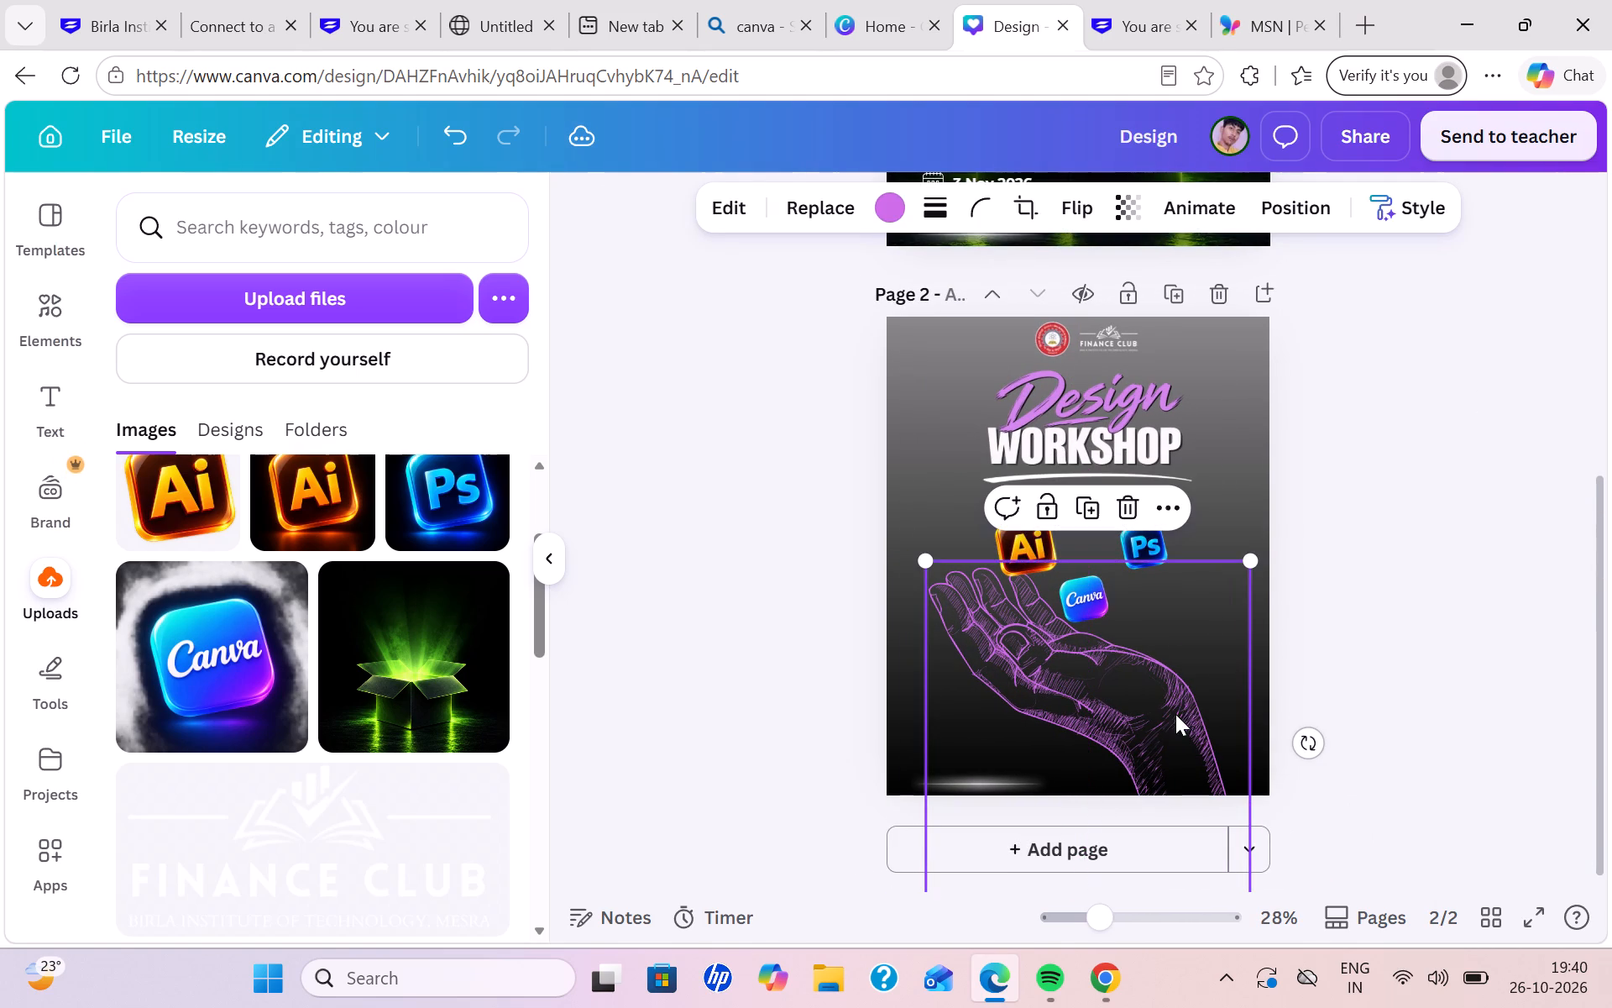
pyautogui.click(1466, 547)
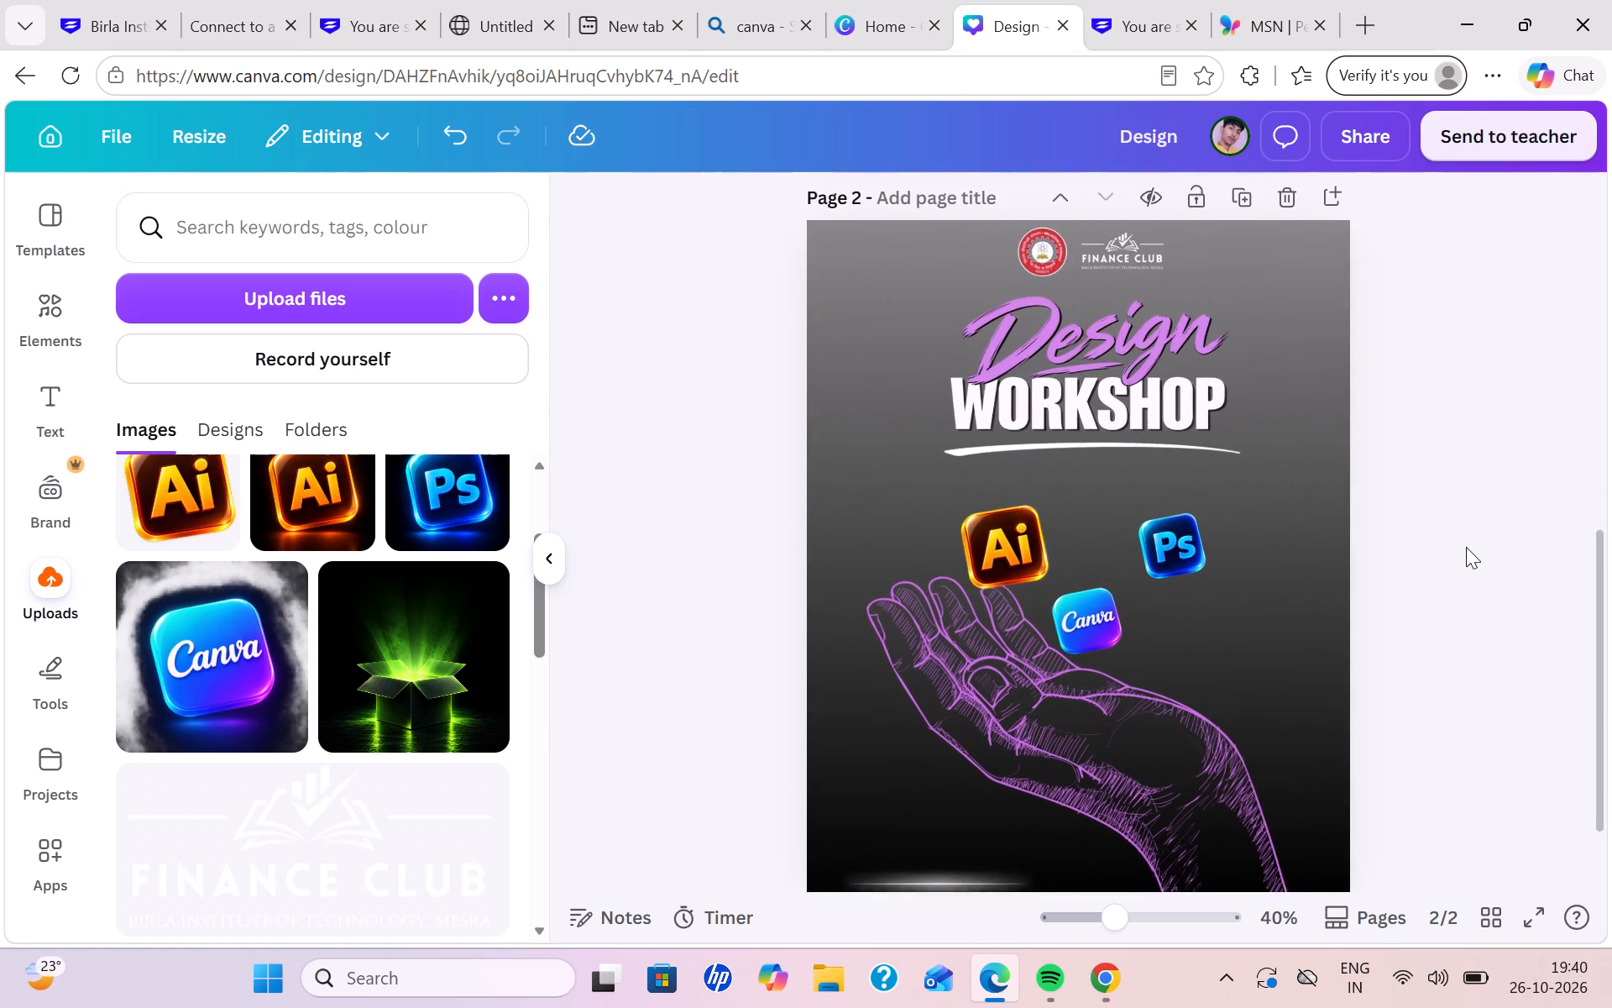
# Shrink the Ai icon to about the Ps icon's size and lower both icons closer to the hand.
pyautogui.moveTo(1003, 564); pyautogui.dragTo(998, 580)
pyautogui.moveTo(1174, 557); pyautogui.dragTo(1175, 583)
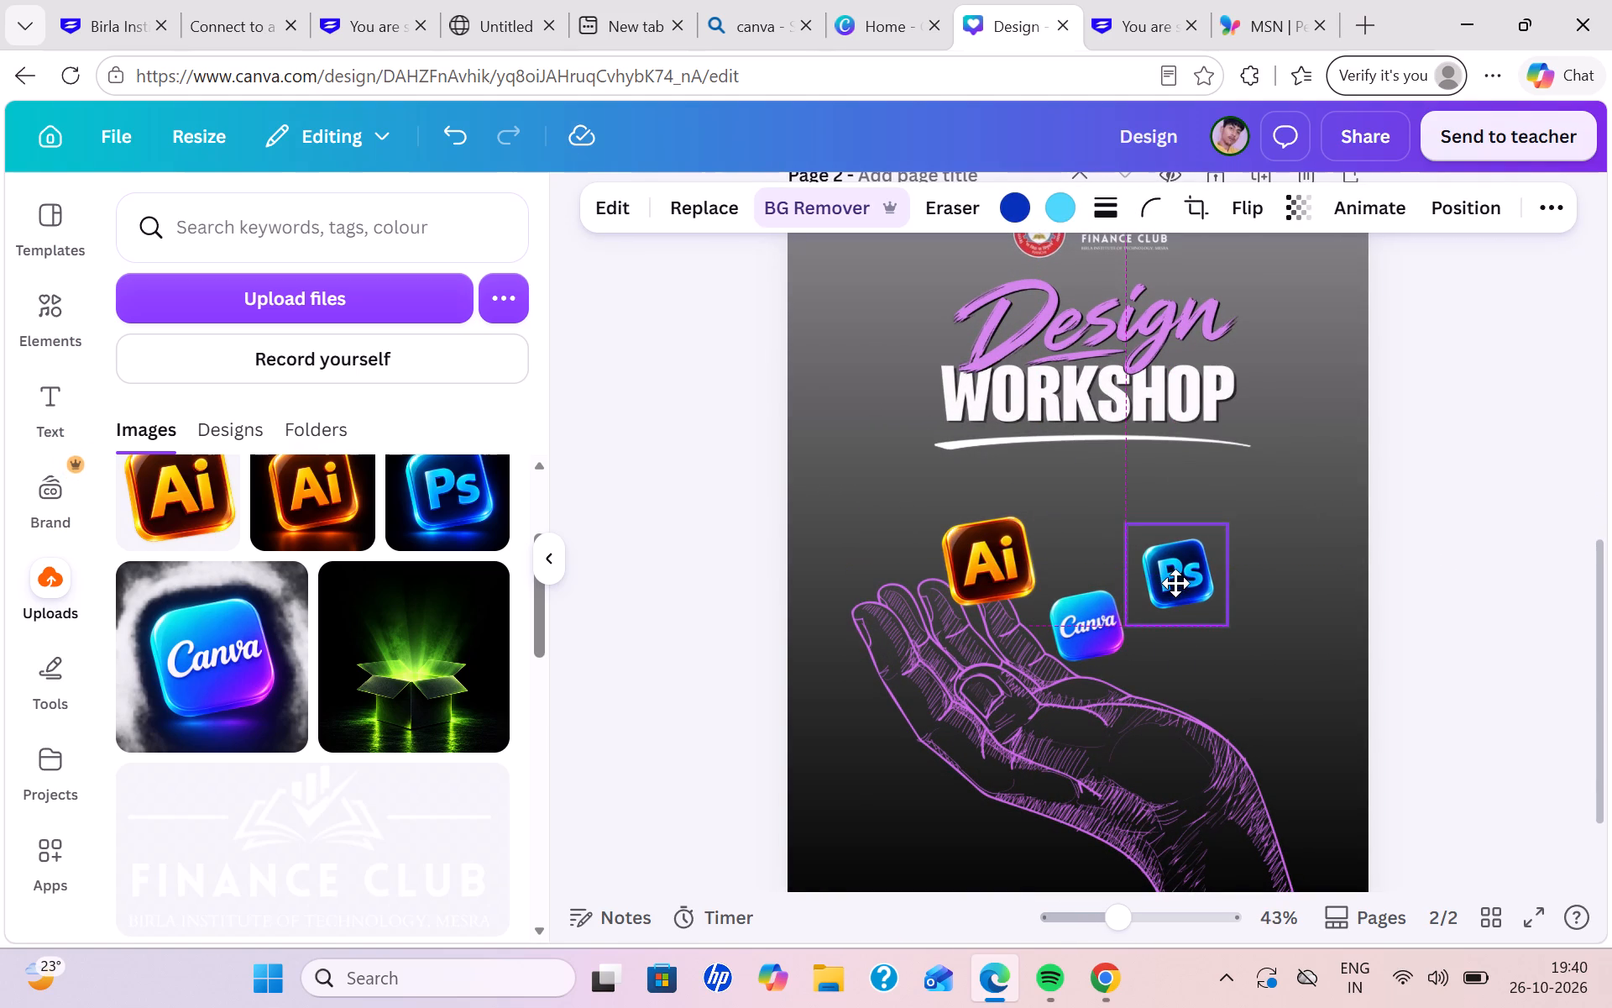
pyautogui.moveTo(1175, 583); pyautogui.dragTo(1176, 582)
pyautogui.click(1025, 586)
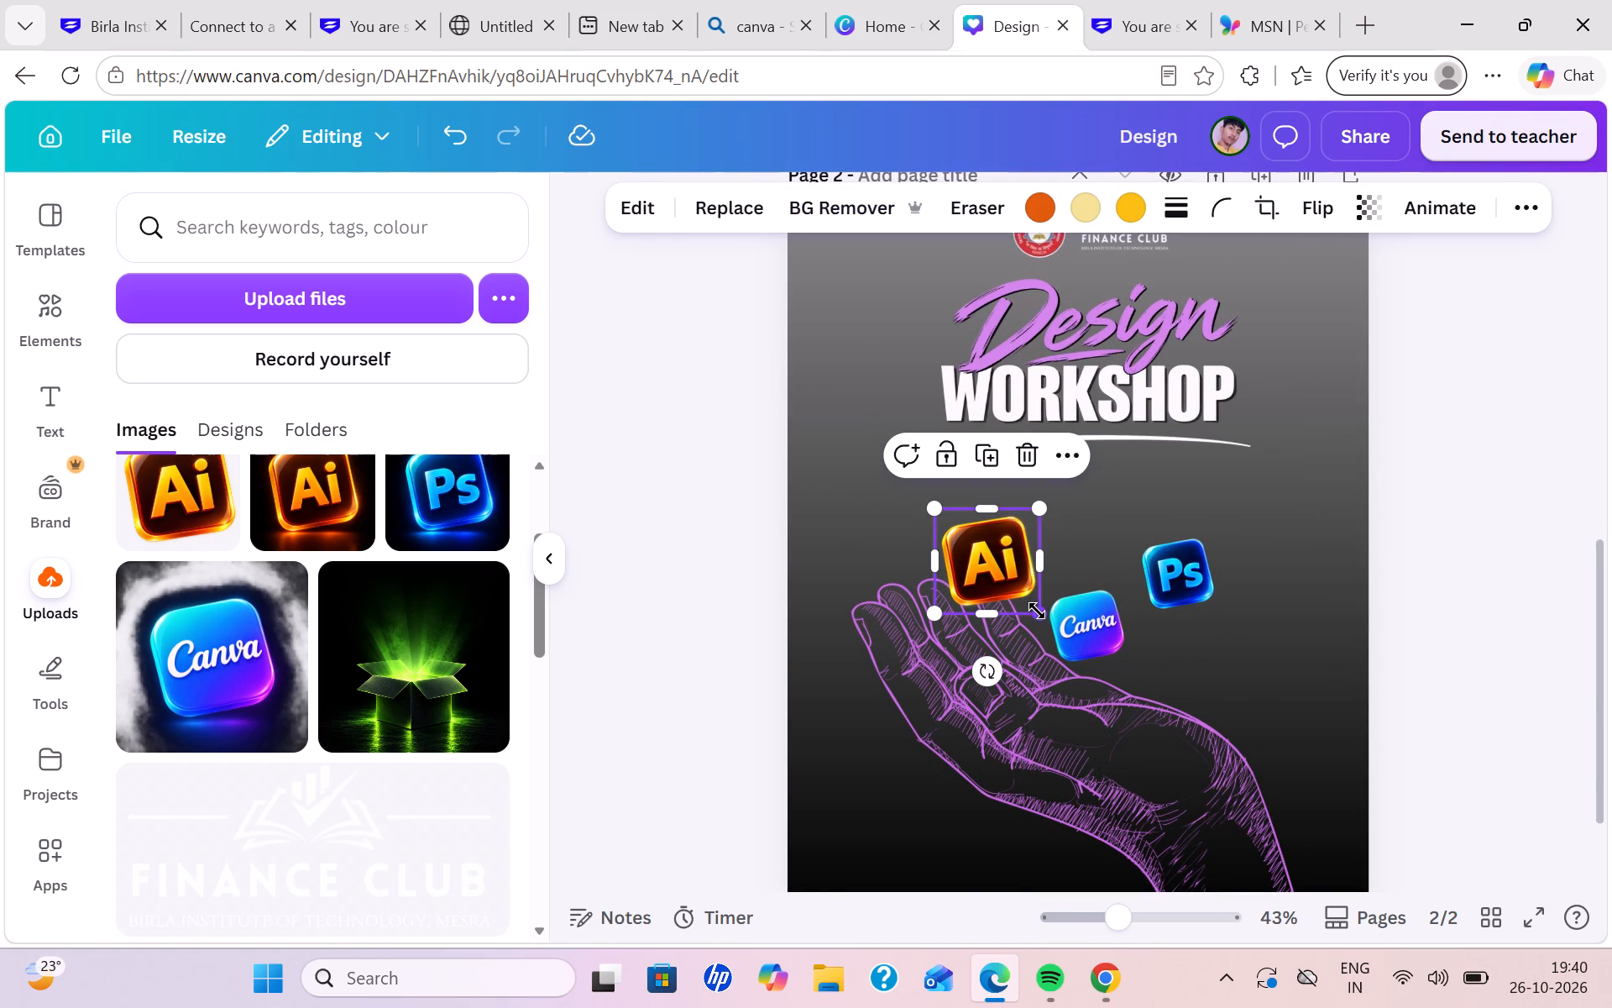
pyautogui.moveTo(1037, 610); pyautogui.dragTo(1024, 591)
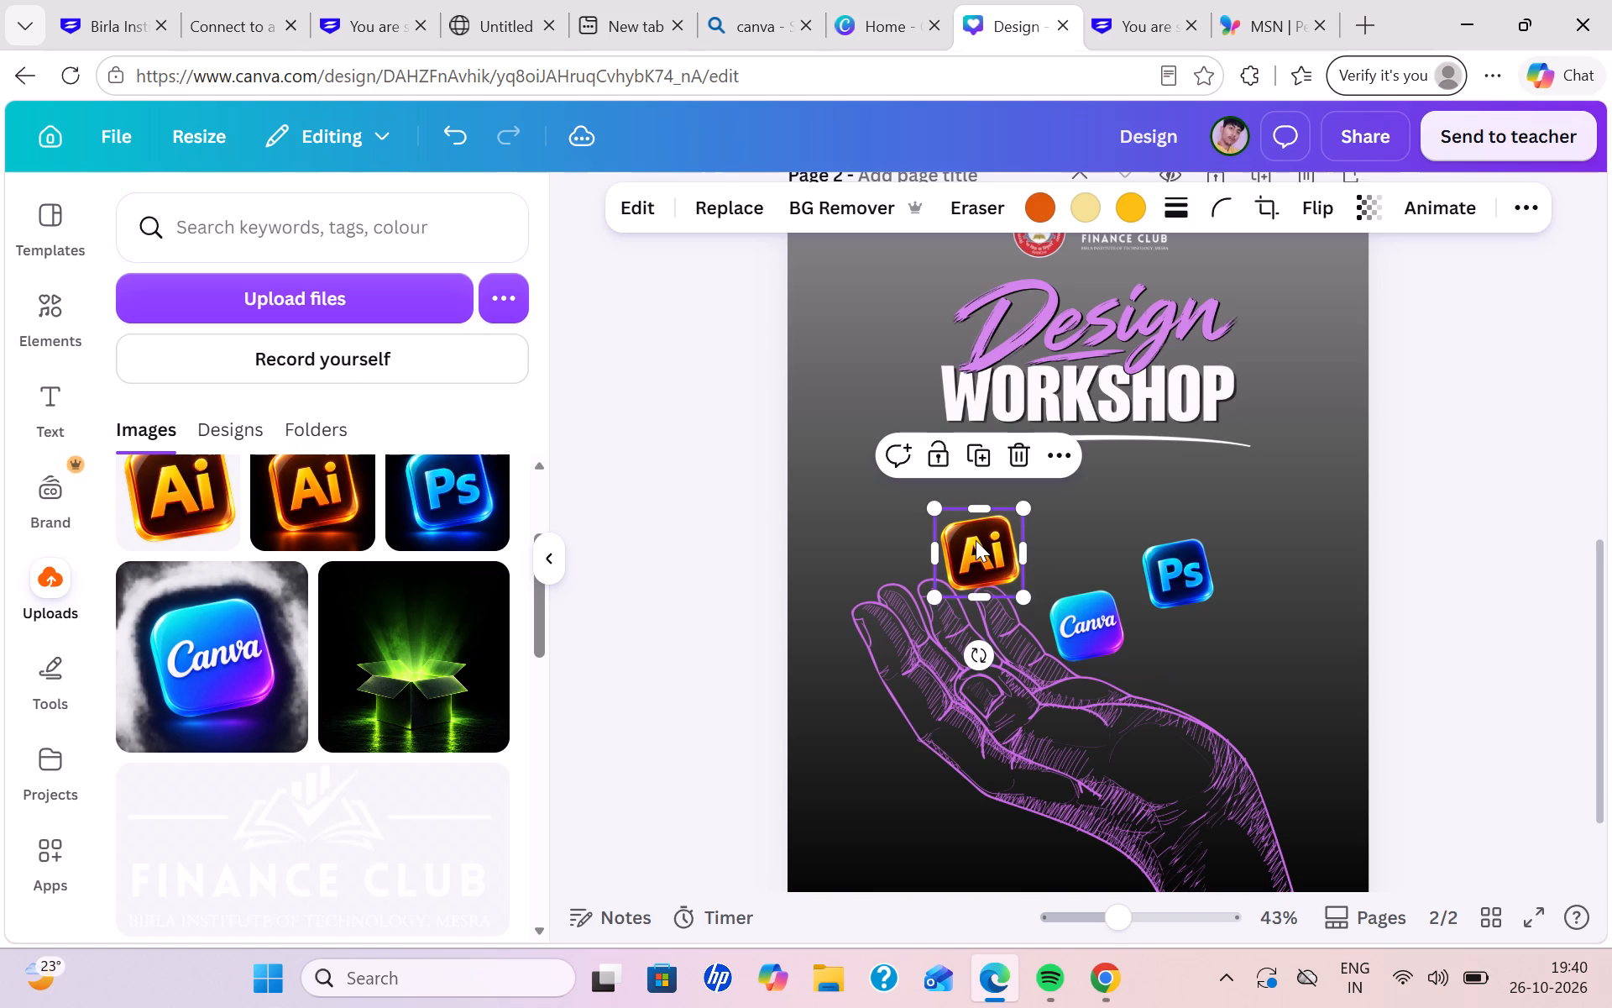
pyautogui.moveTo(976, 540); pyautogui.dragTo(980, 553)
pyautogui.moveTo(1173, 554); pyautogui.dragTo(1186, 558)
pyautogui.click(1437, 540)
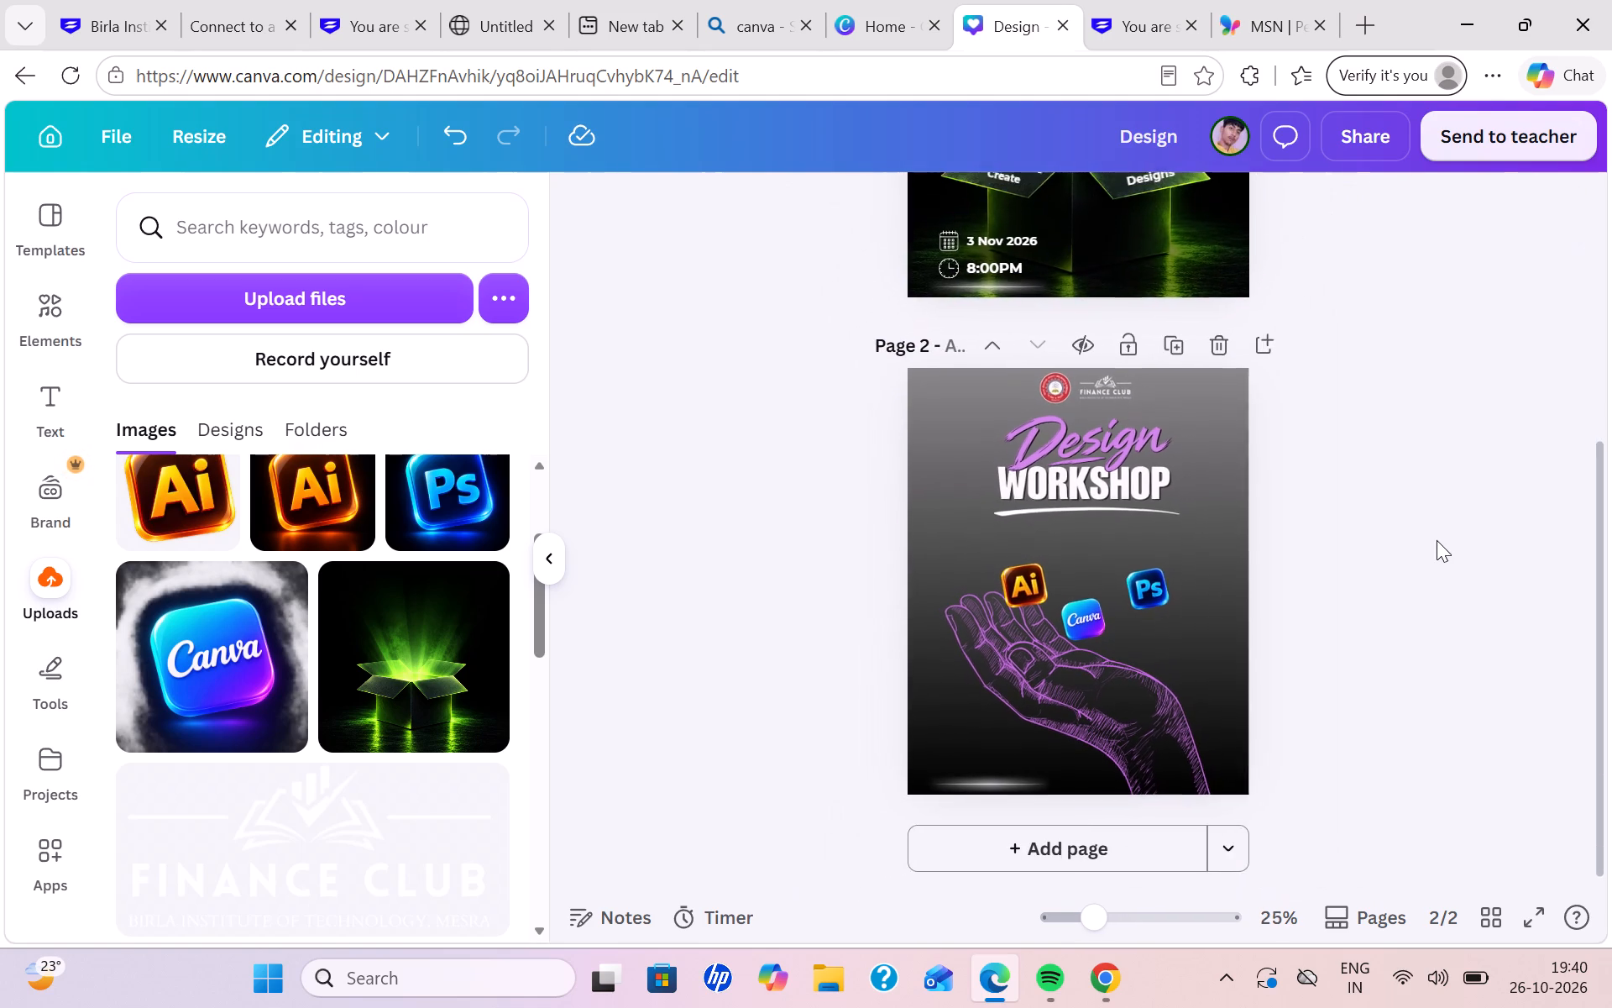
# Nudge the purple hand slightly right and down beneath the three icons.
pyautogui.moveTo(1141, 749); pyautogui.dragTo(1164, 753)
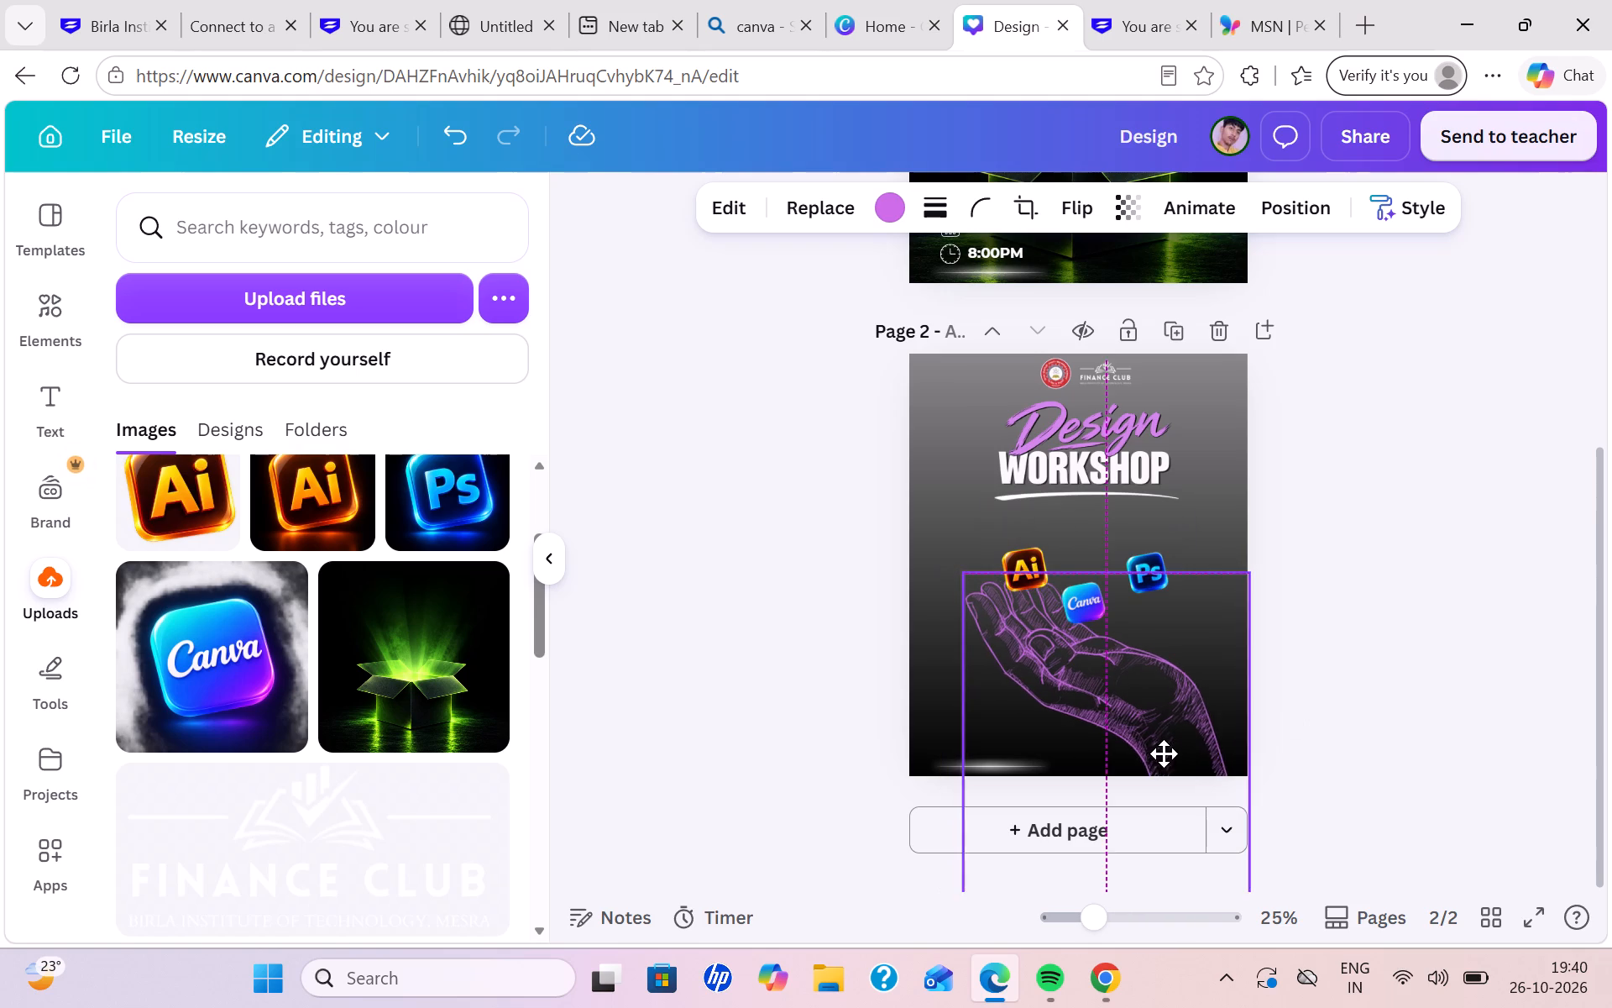
pyautogui.moveTo(1164, 753); pyautogui.dragTo(1154, 759)
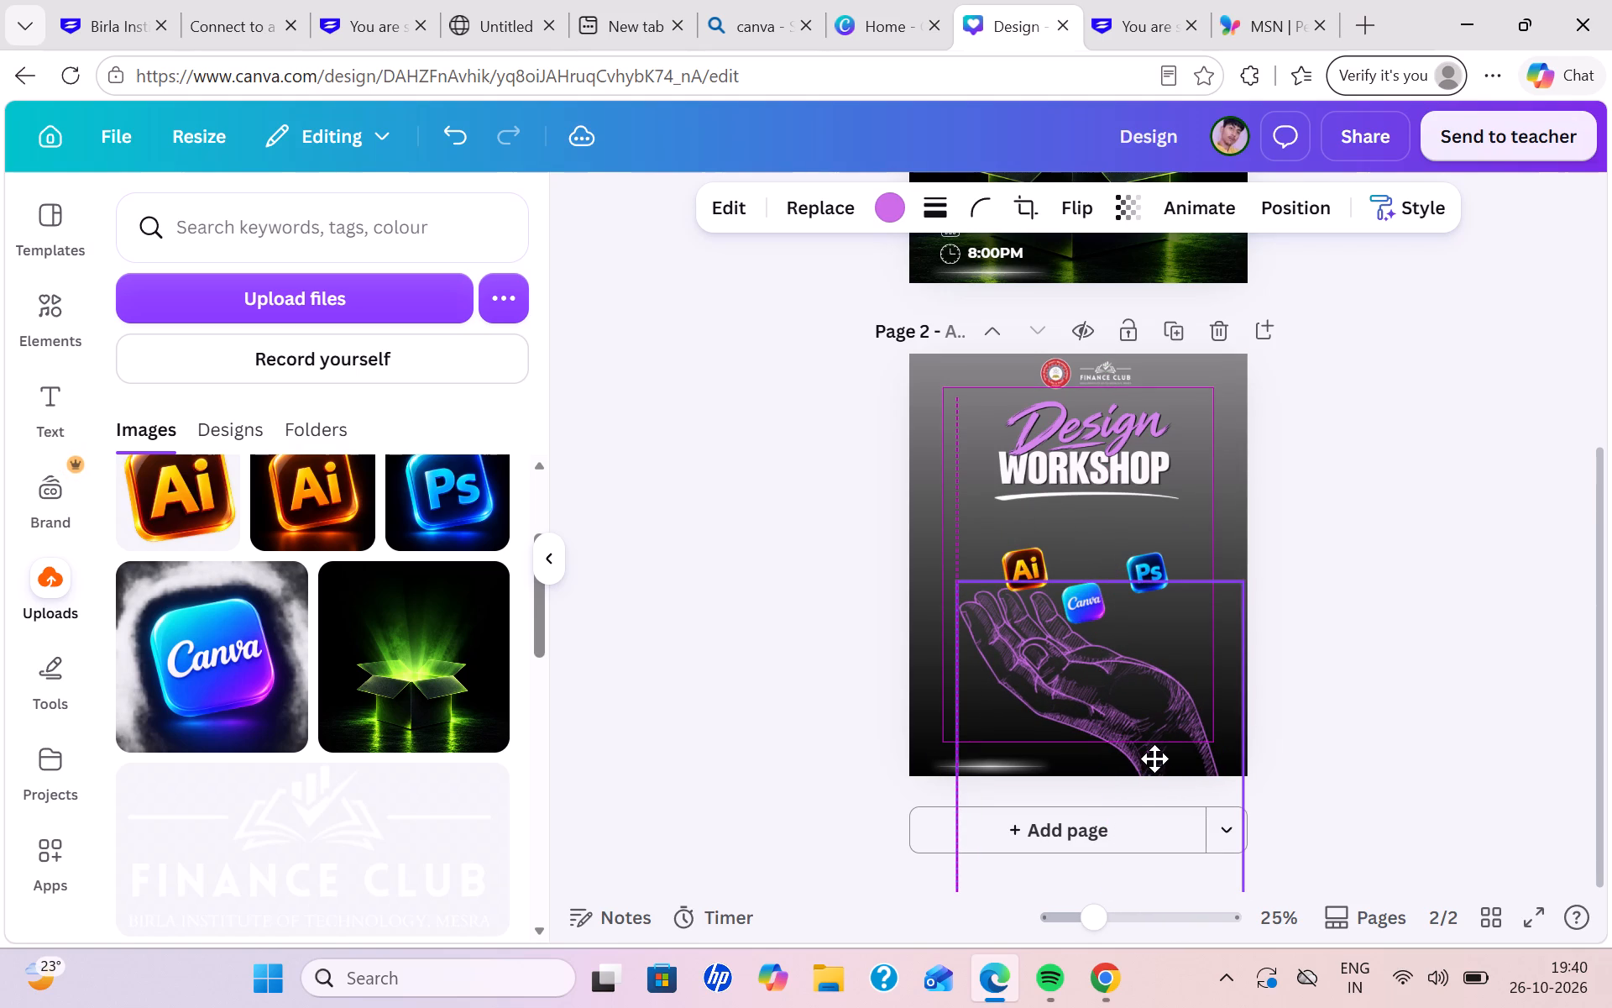
pyautogui.moveTo(1154, 759); pyautogui.dragTo(1153, 755)
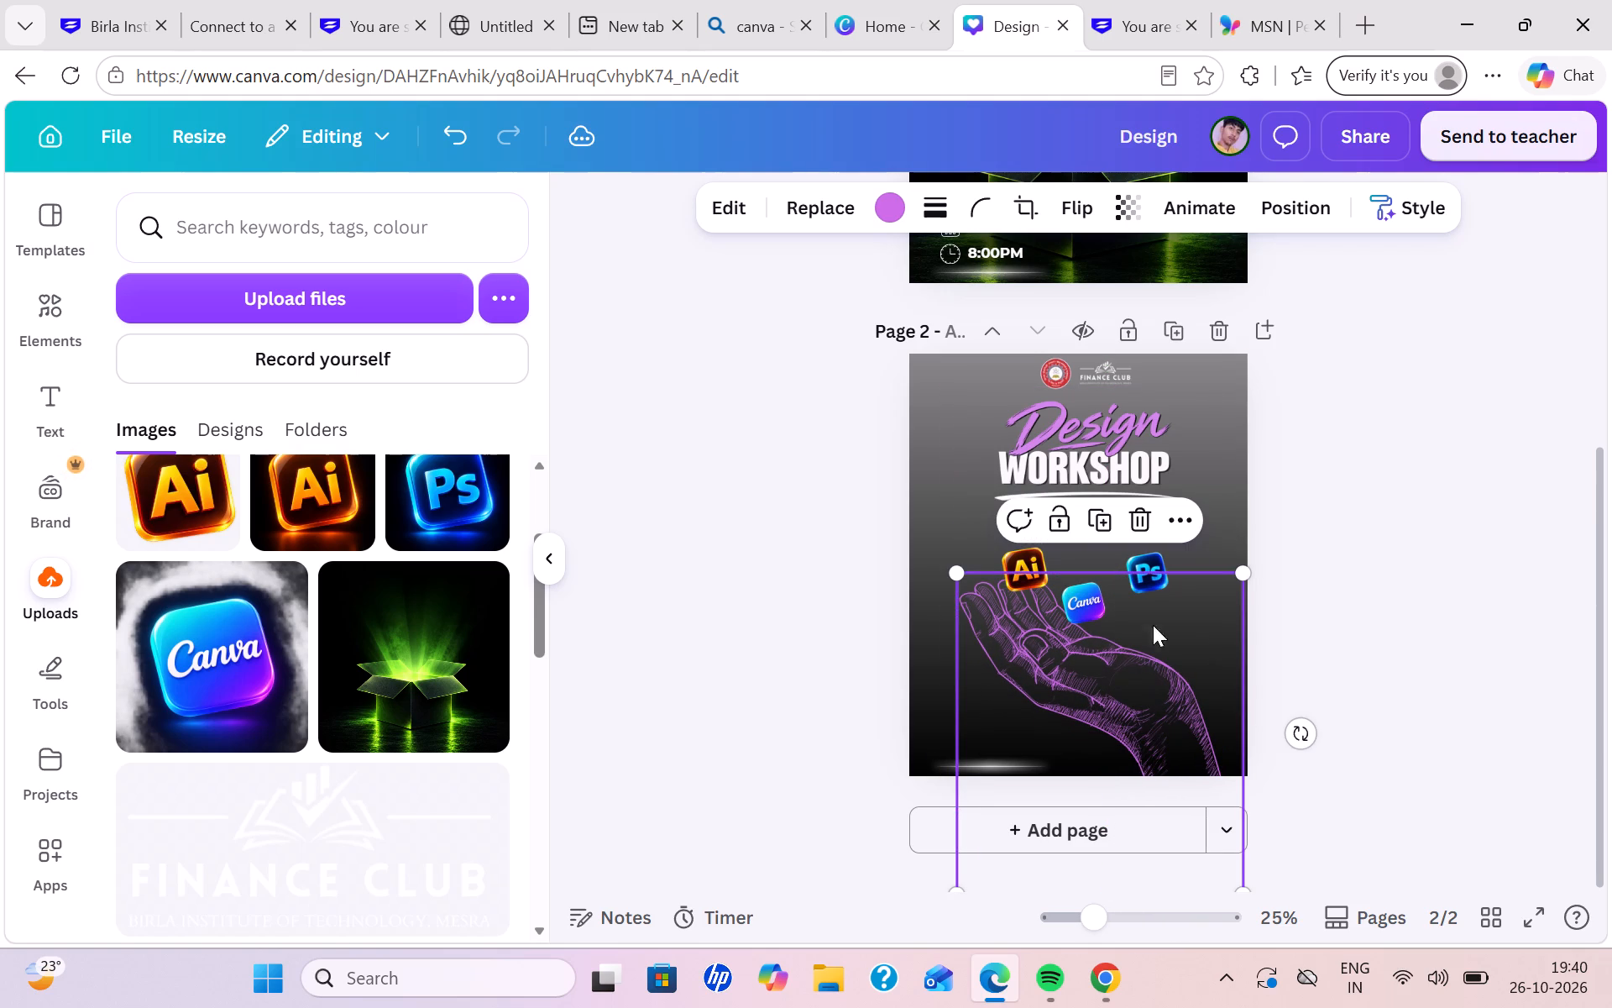
pyautogui.moveTo(1152, 585); pyautogui.dragTo(1134, 597)
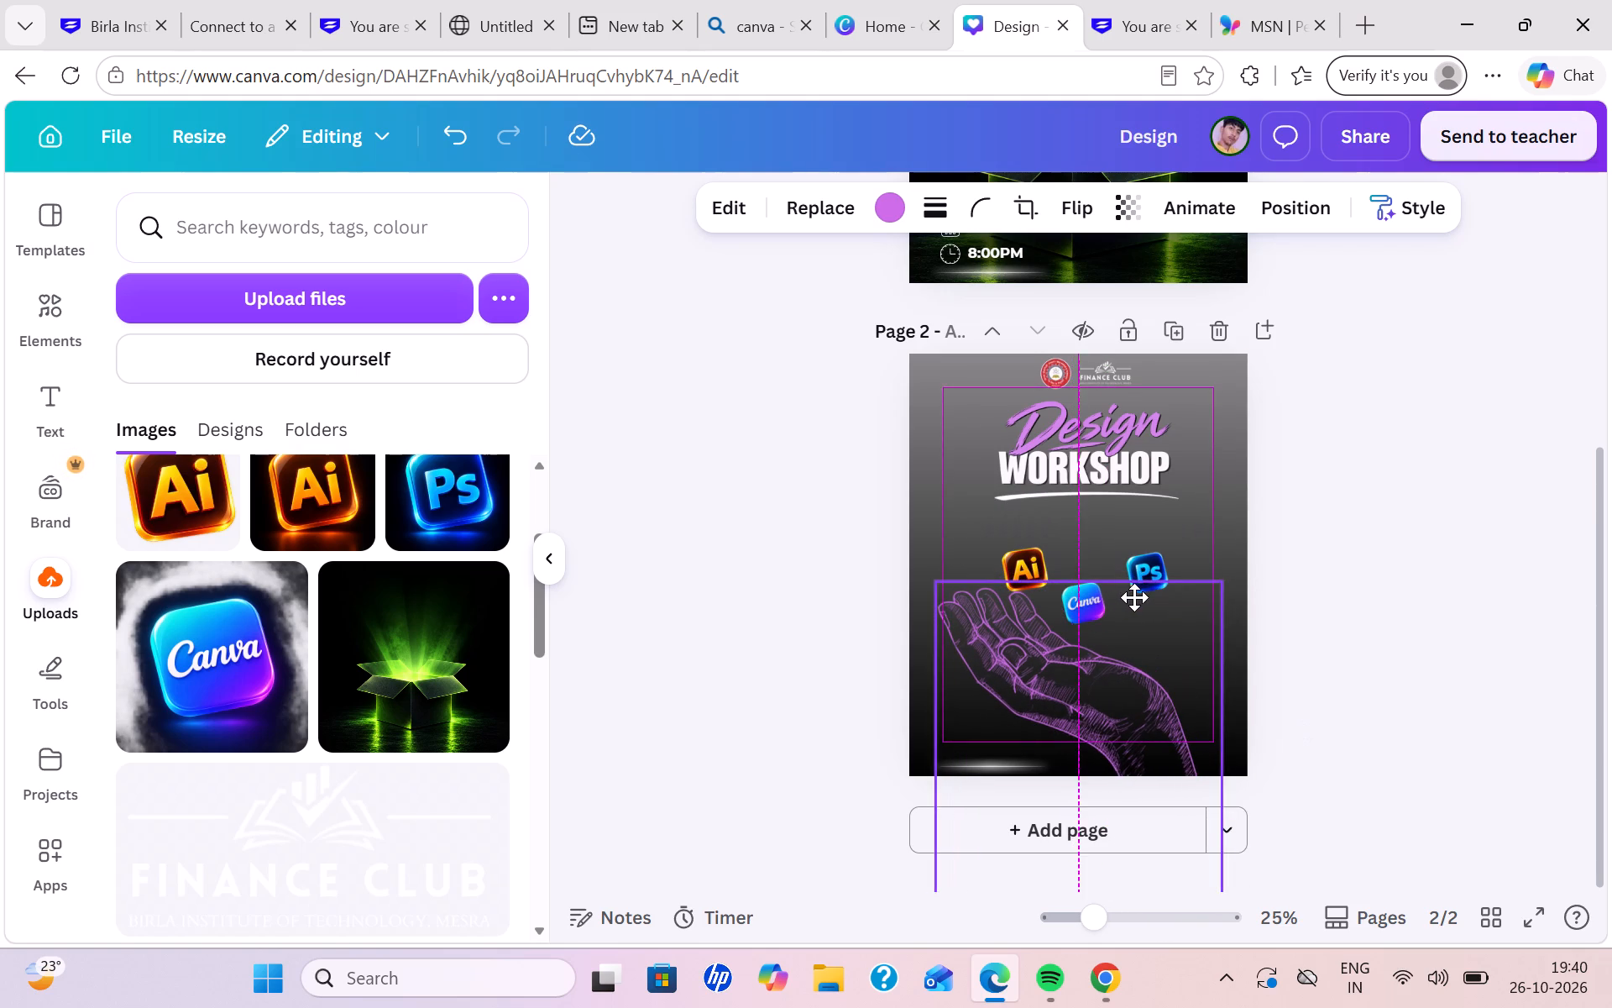
pyautogui.moveTo(1134, 597); pyautogui.dragTo(1141, 591)
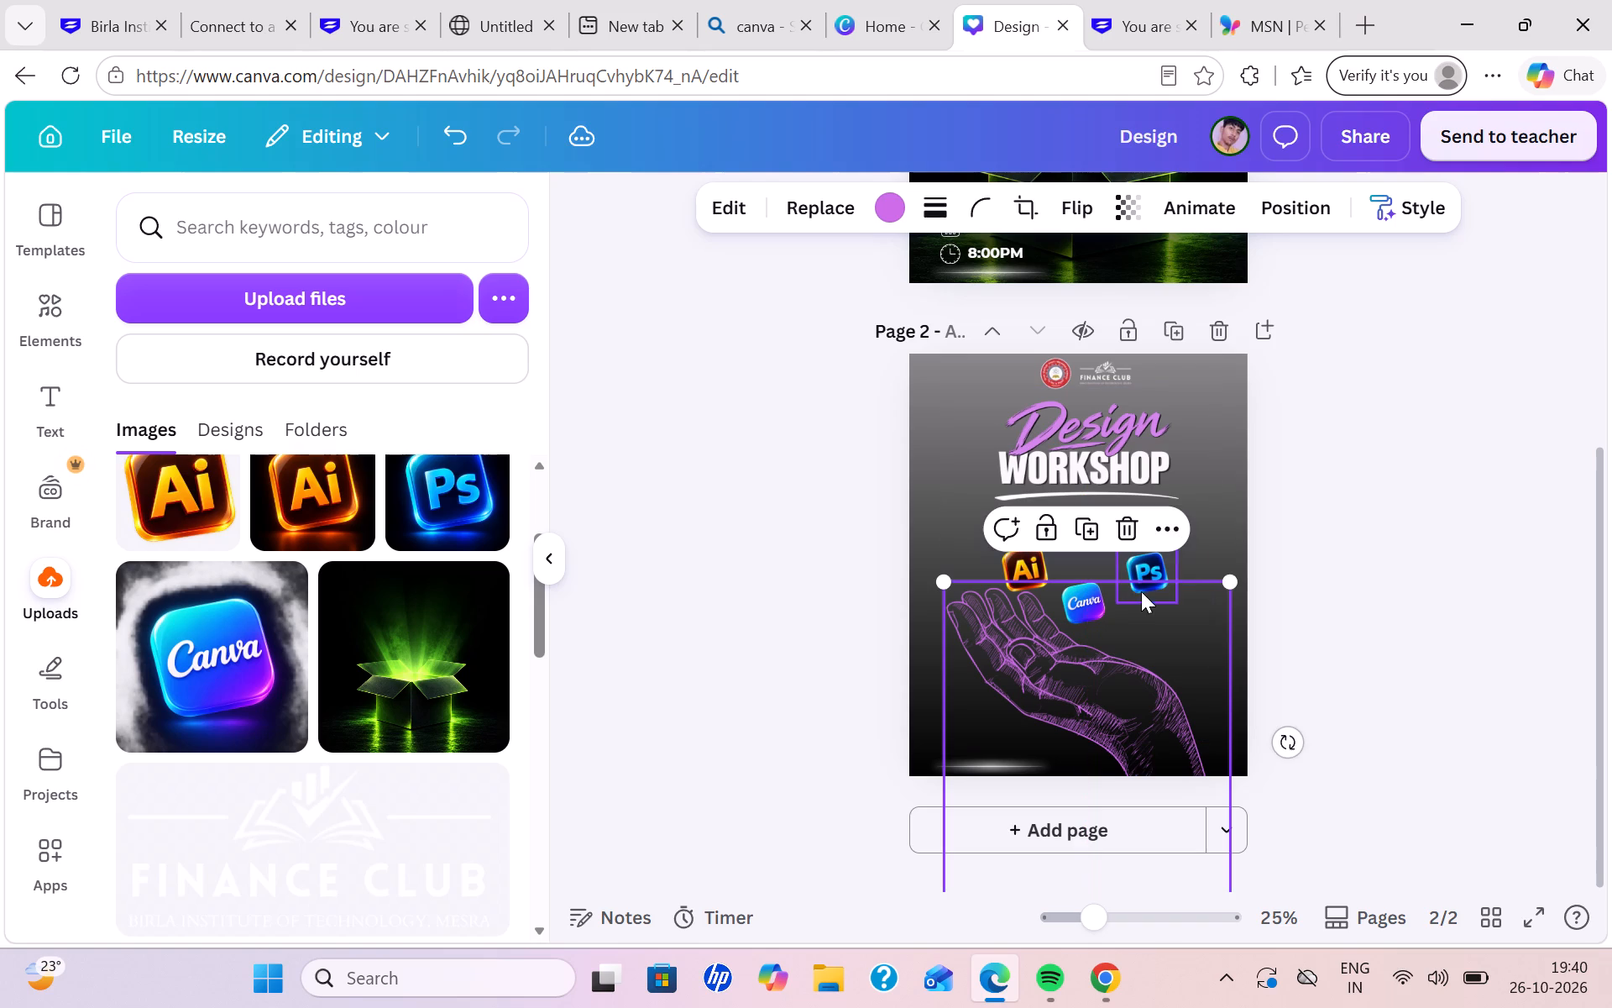
pyautogui.click(1338, 475)
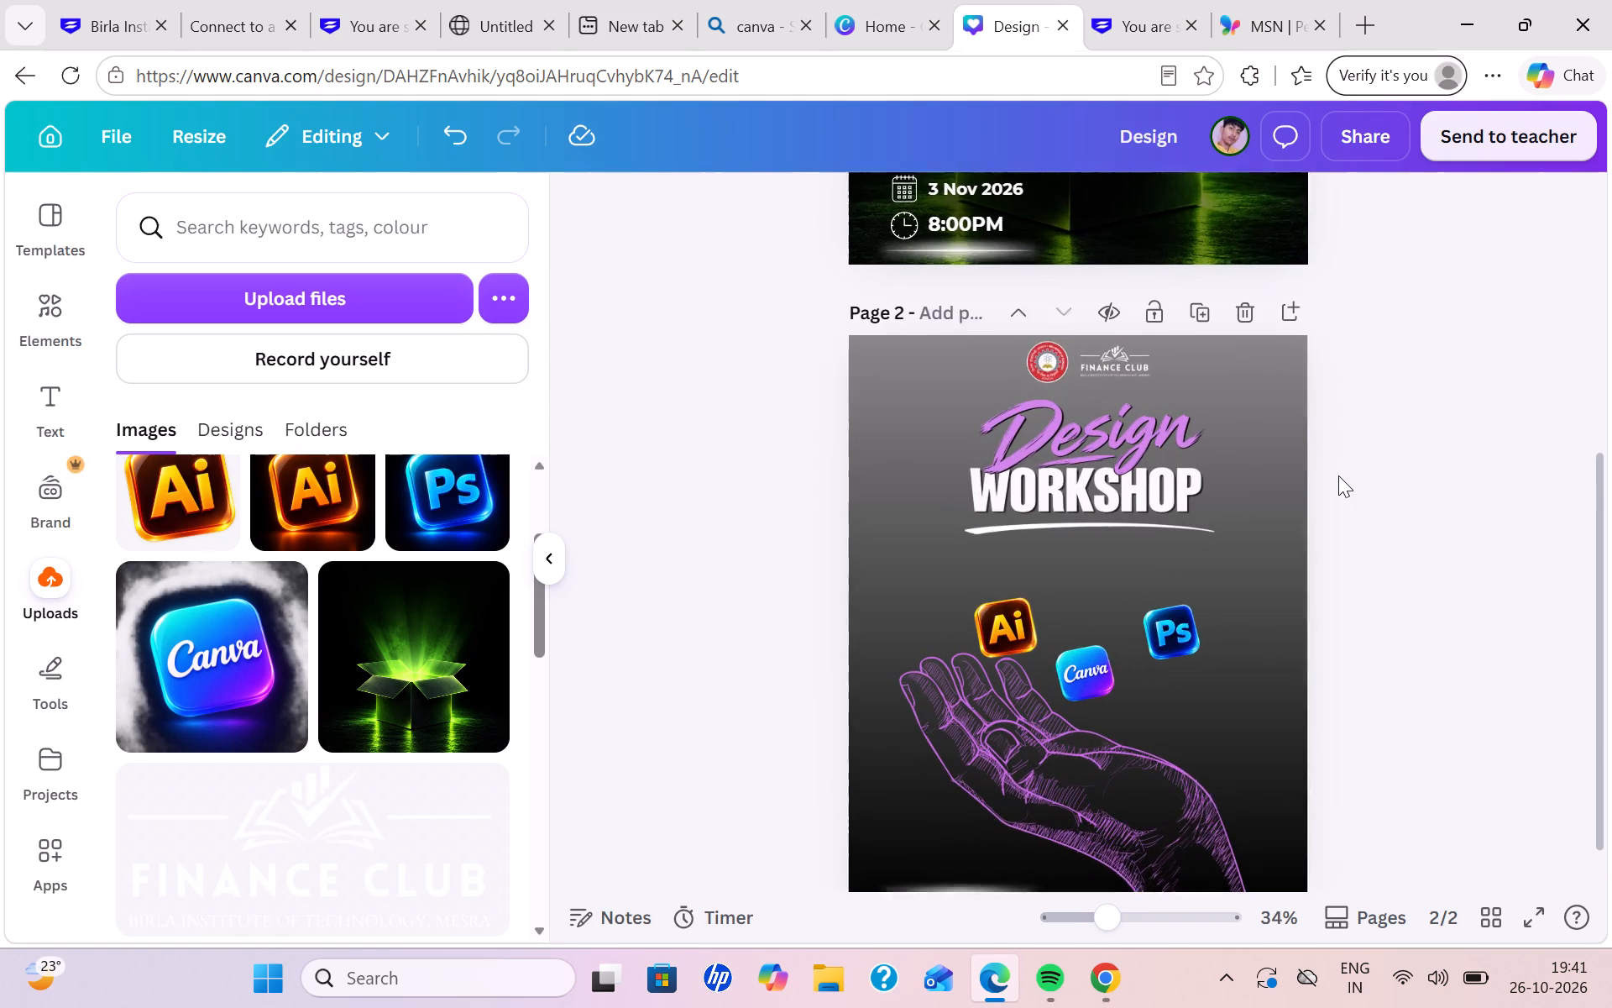
# Tighten the icon cluster by lowering the Canva icon slightly and moving the Ai and Ps icons inward.
pyautogui.moveTo(1107, 680); pyautogui.dragTo(1104, 700)
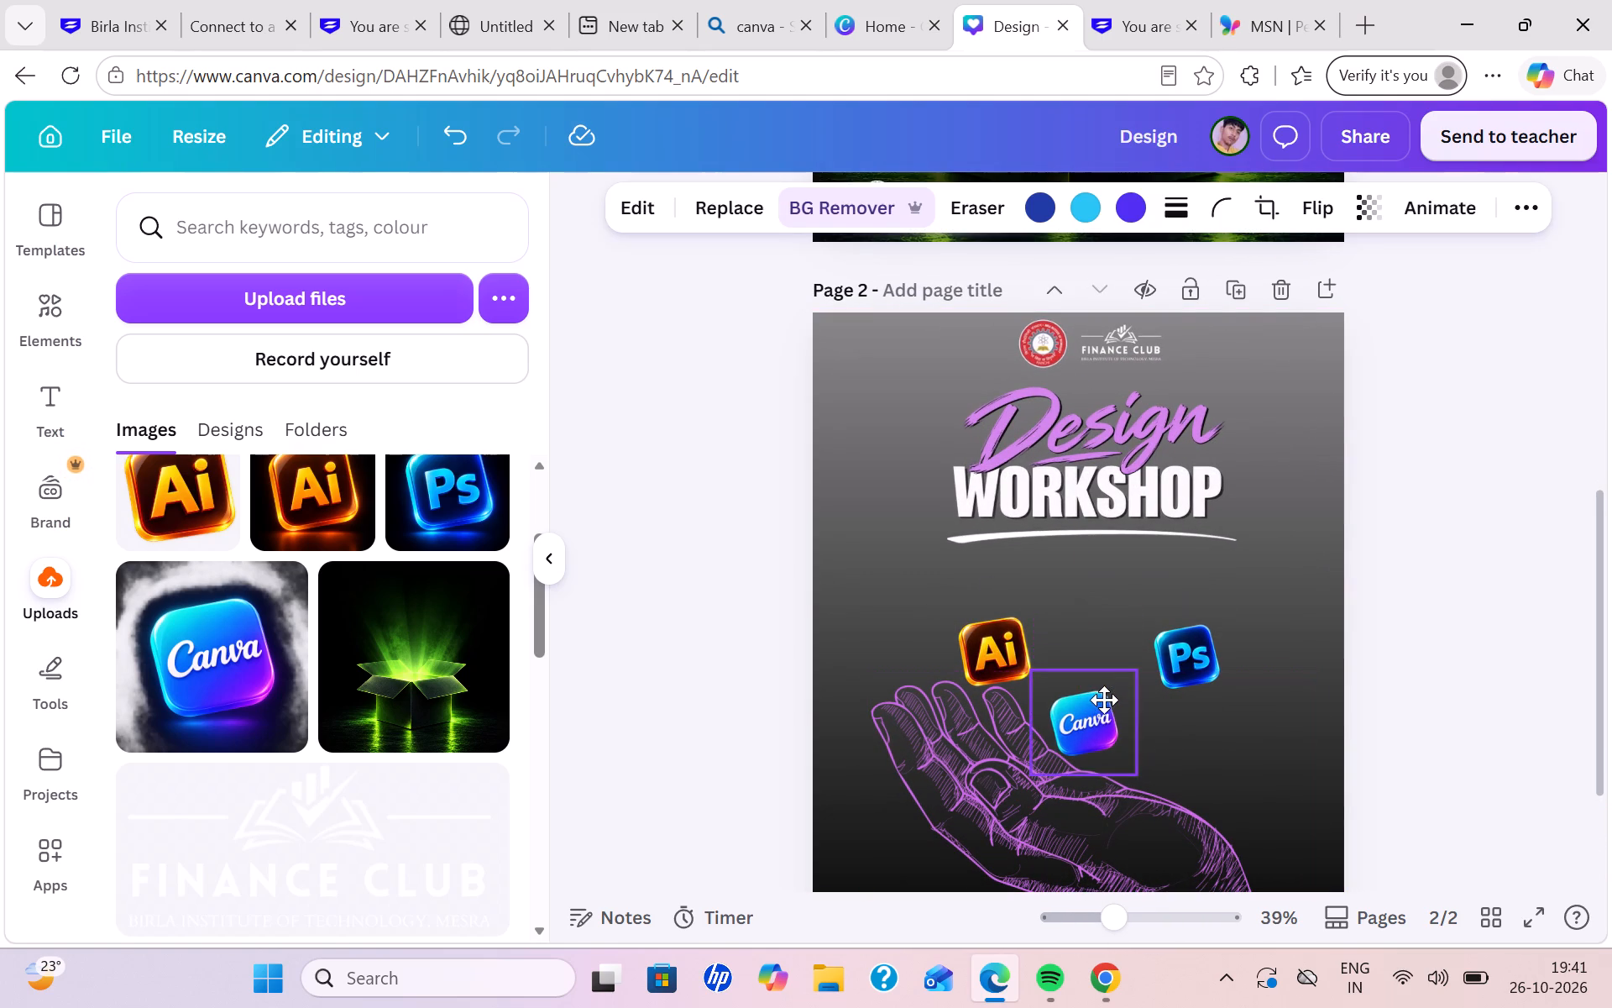
pyautogui.moveTo(1104, 700); pyautogui.dragTo(1103, 701)
pyautogui.moveTo(1003, 654); pyautogui.dragTo(1024, 652)
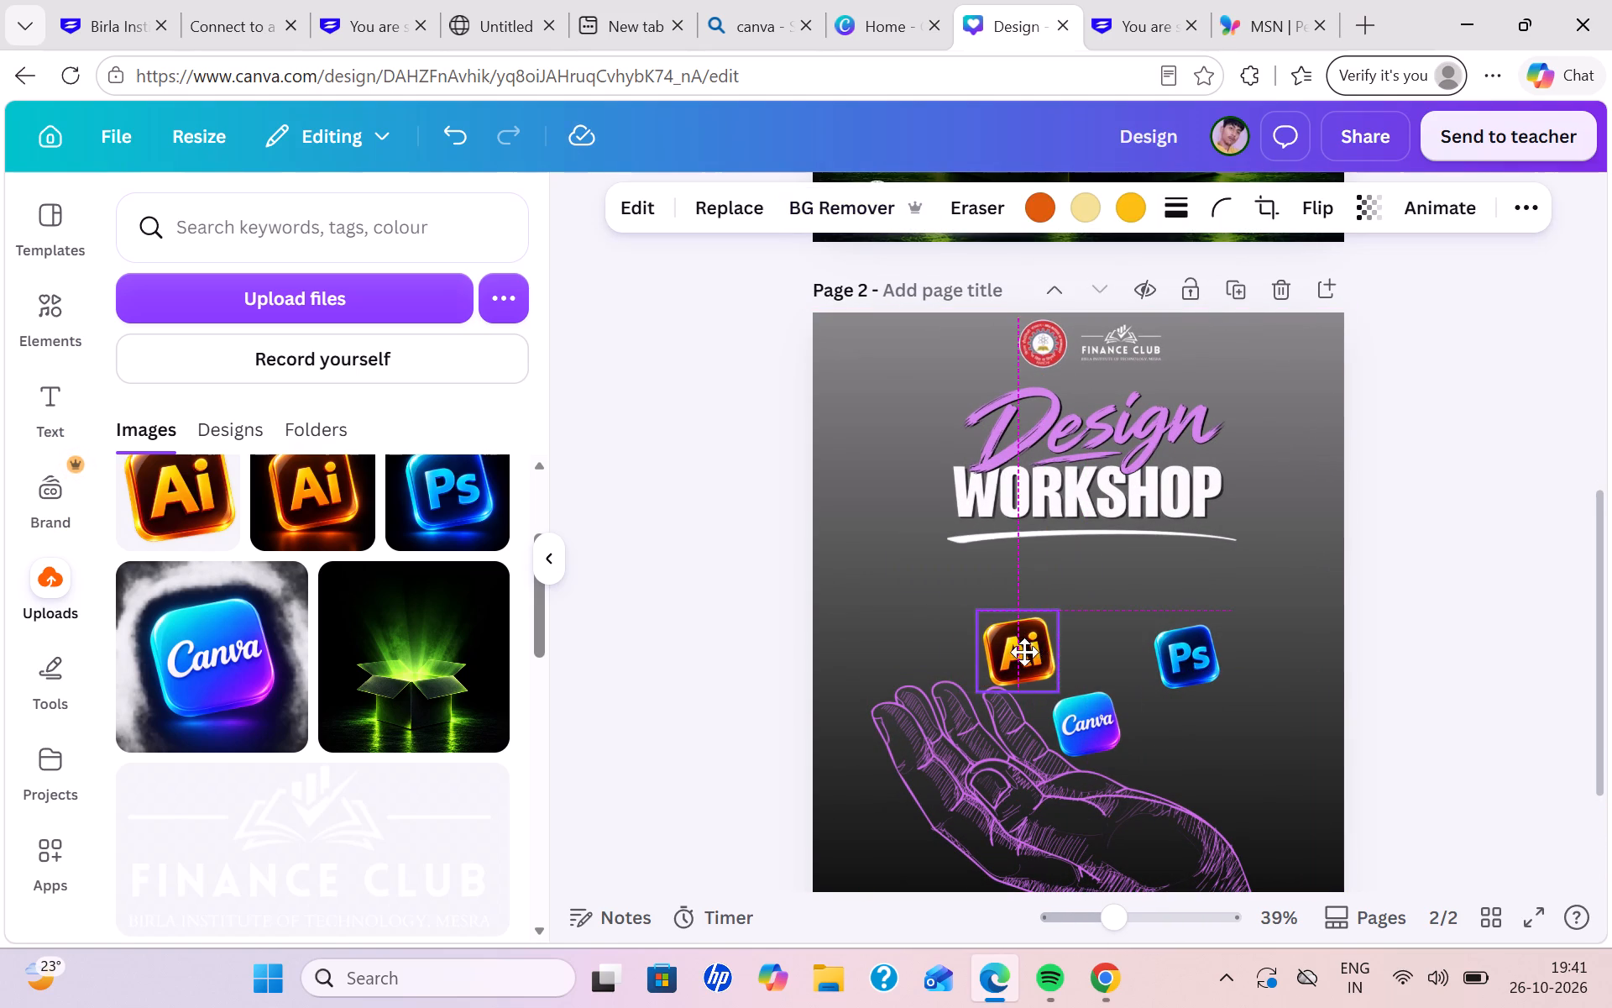
pyautogui.moveTo(1024, 652); pyautogui.dragTo(1033, 652)
pyautogui.moveTo(1196, 629); pyautogui.dragTo(1170, 631)
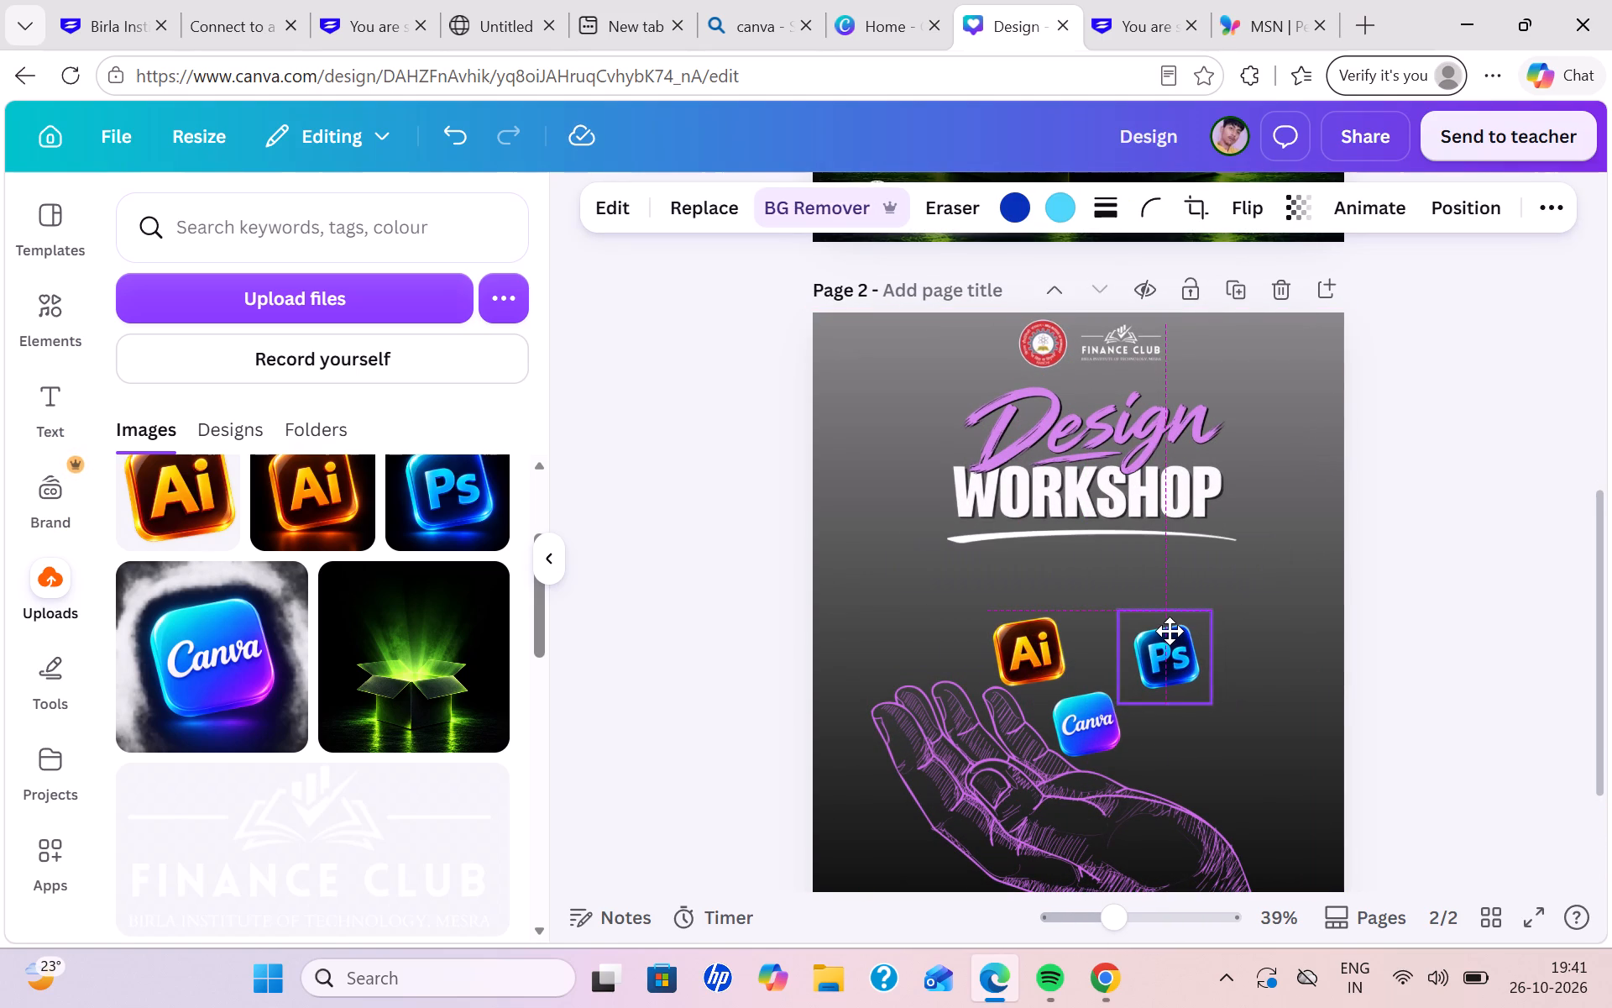
pyautogui.moveTo(1170, 631); pyautogui.dragTo(1170, 628)
pyautogui.click(1400, 599)
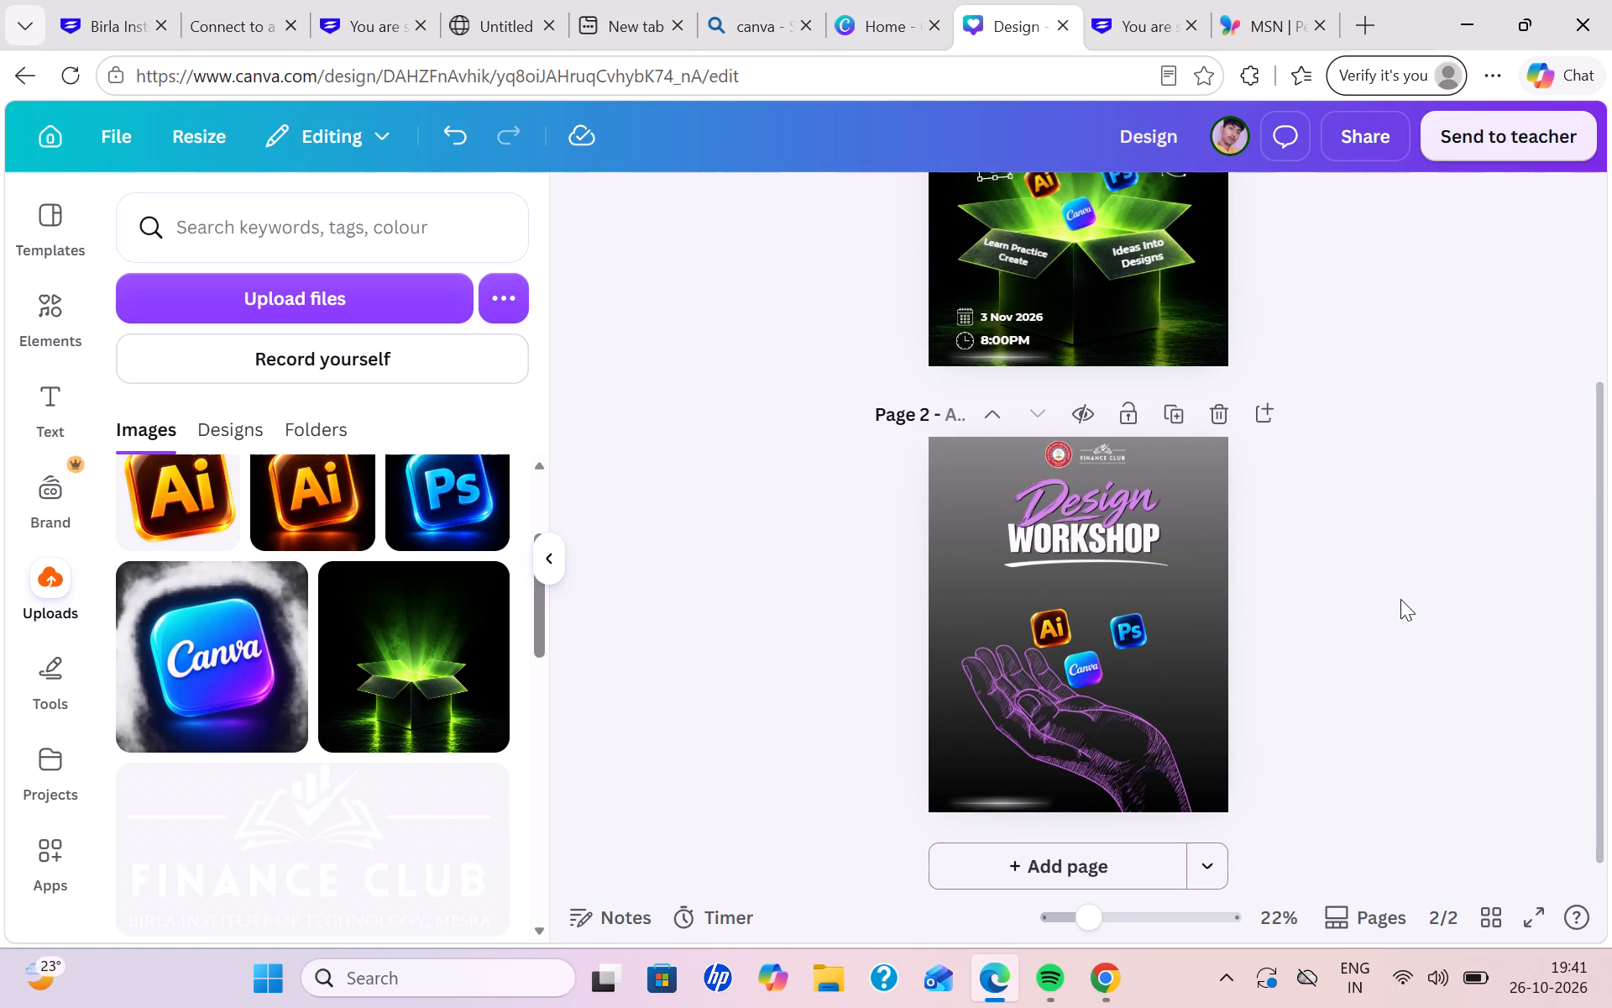
# Copy the white pen-tool graphic from page 1 to page 2 and place it above the Canva icon, between Ai and Ps.
pyautogui.scroll(1, 1063, 320)
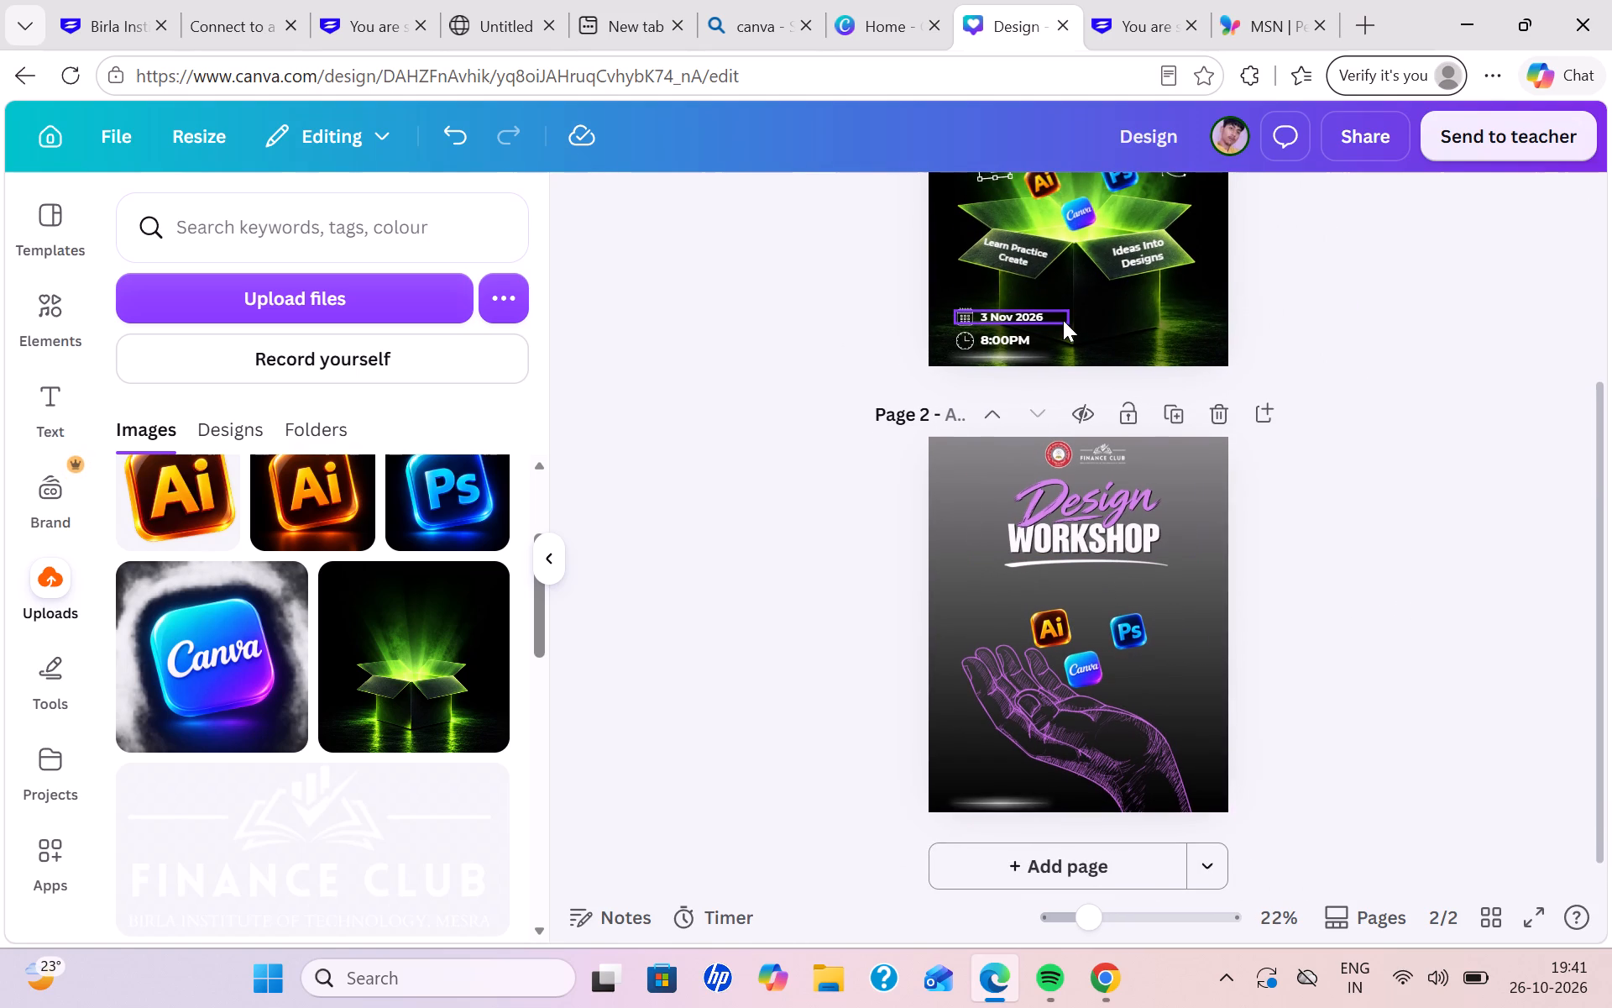
pyautogui.scroll(1, 1063, 320)
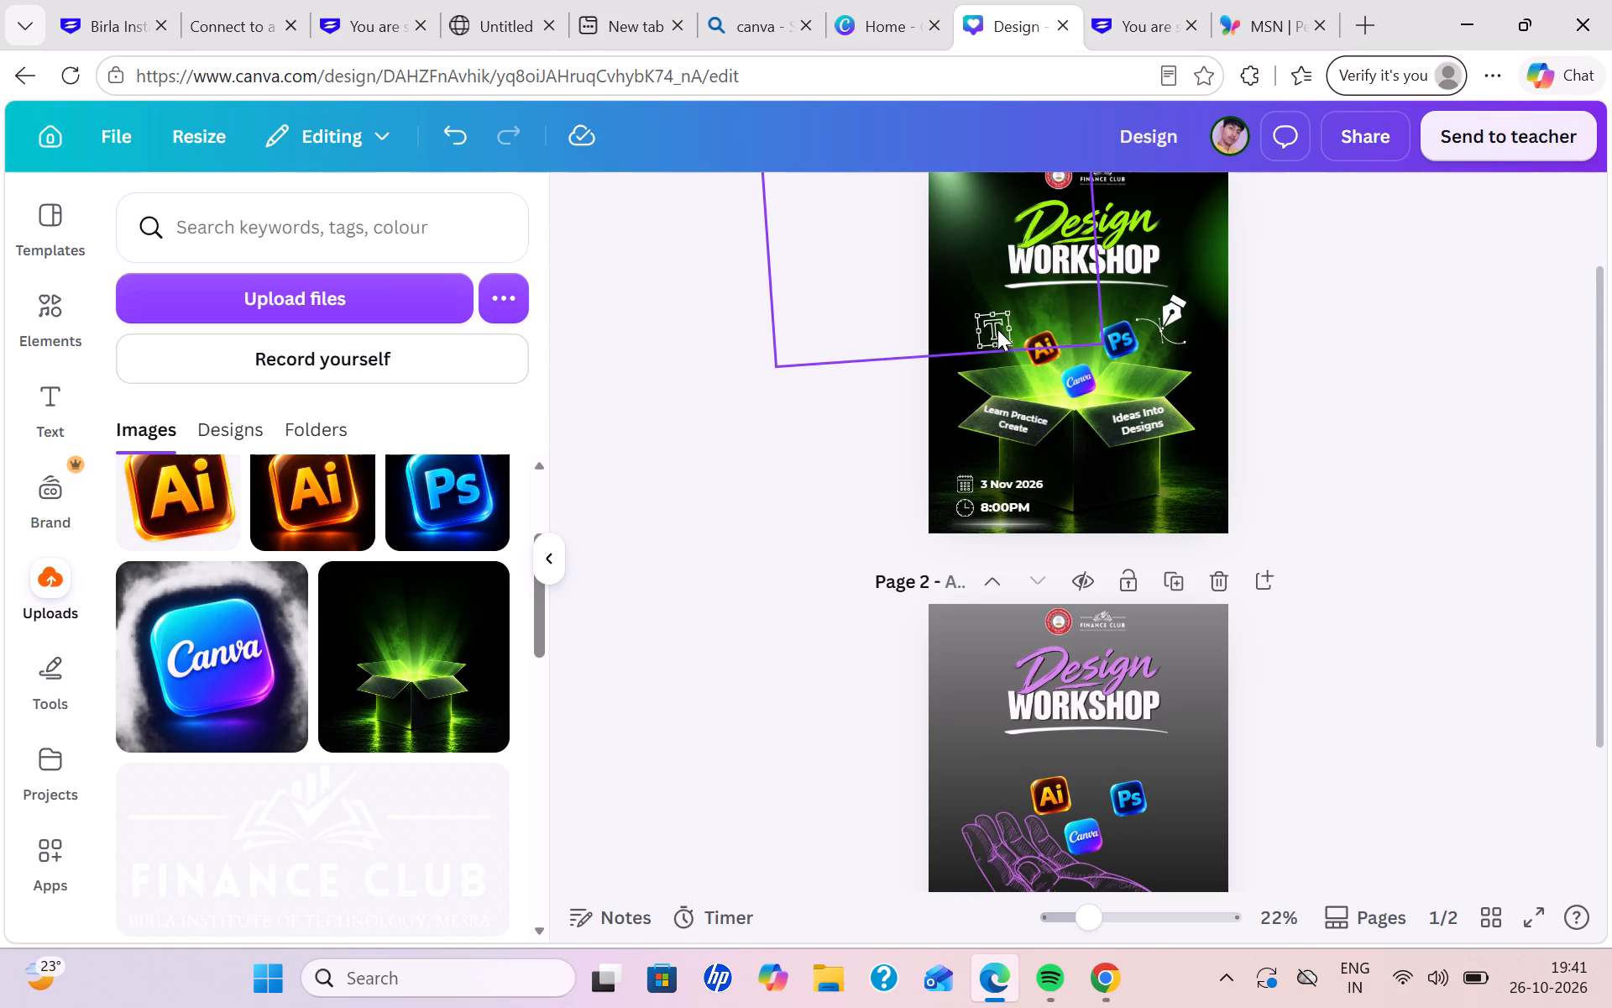
pyautogui.click(1166, 312)
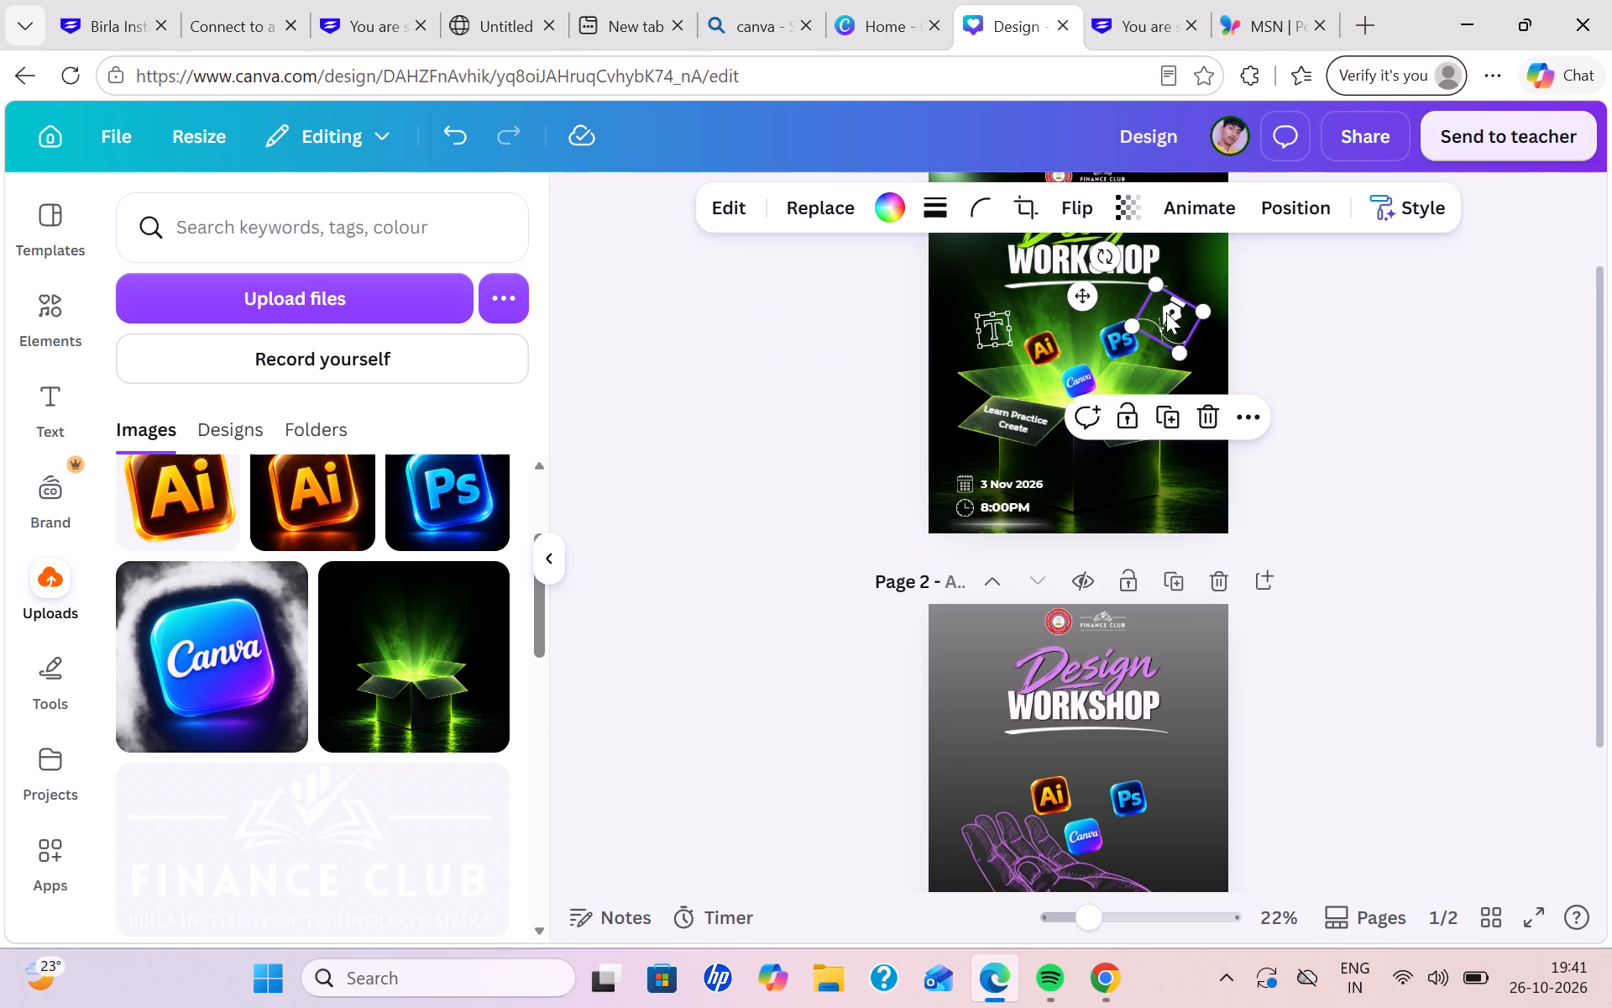
pyautogui.click(1238, 415)
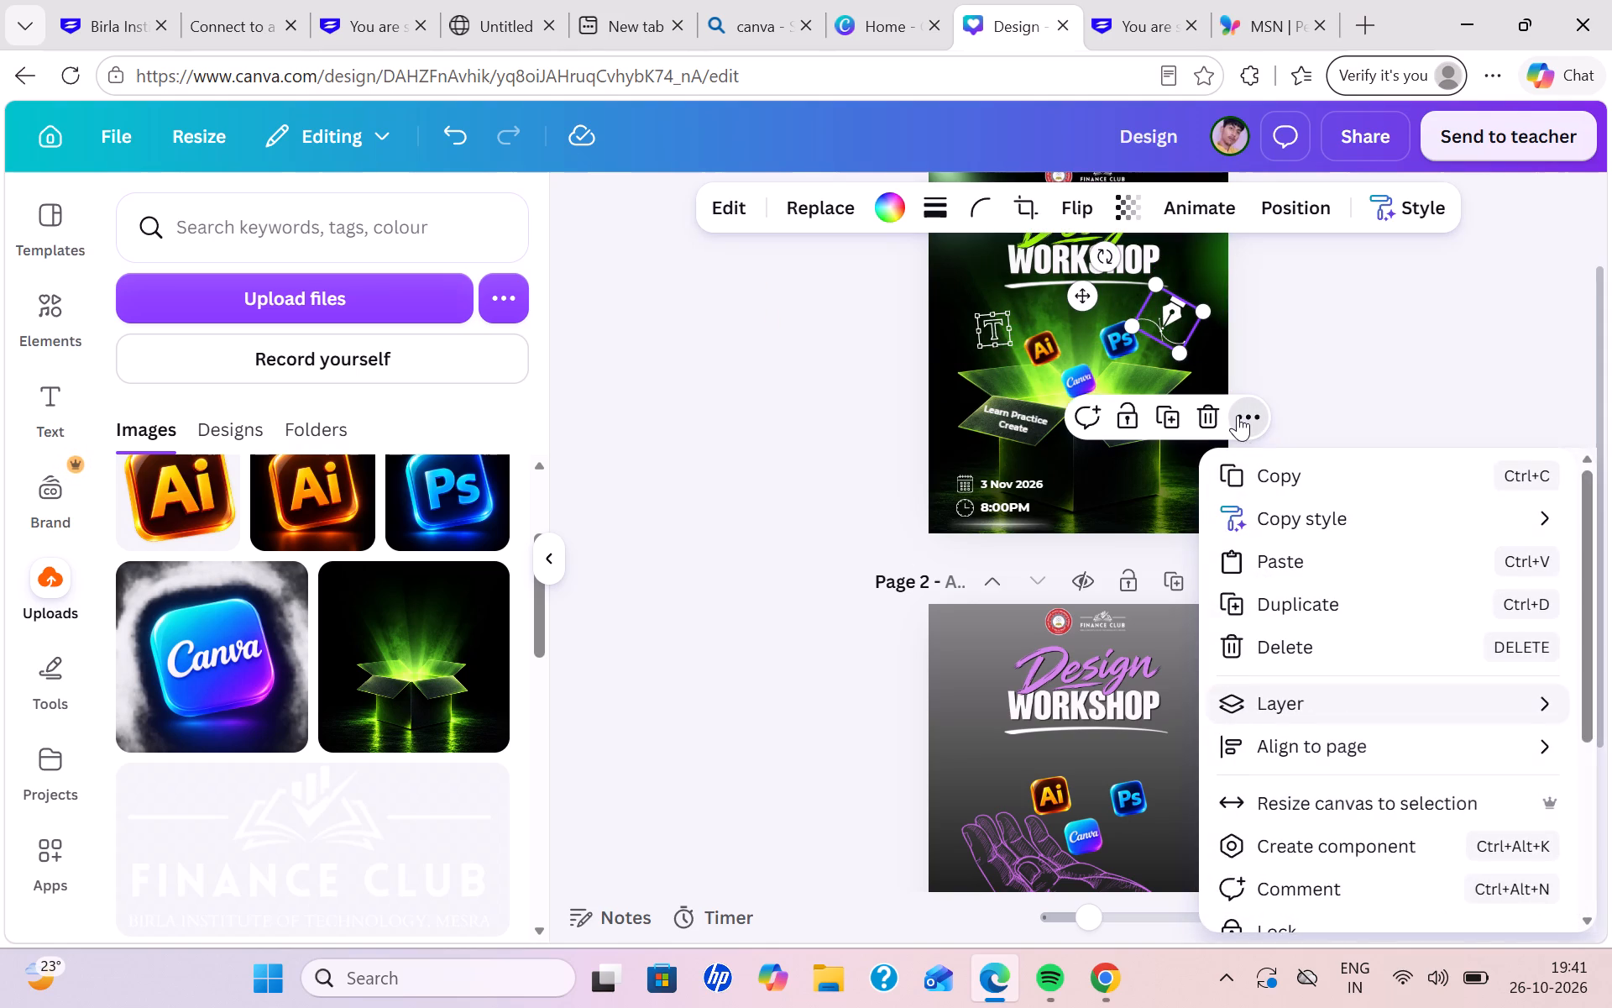
pyautogui.click(1276, 514)
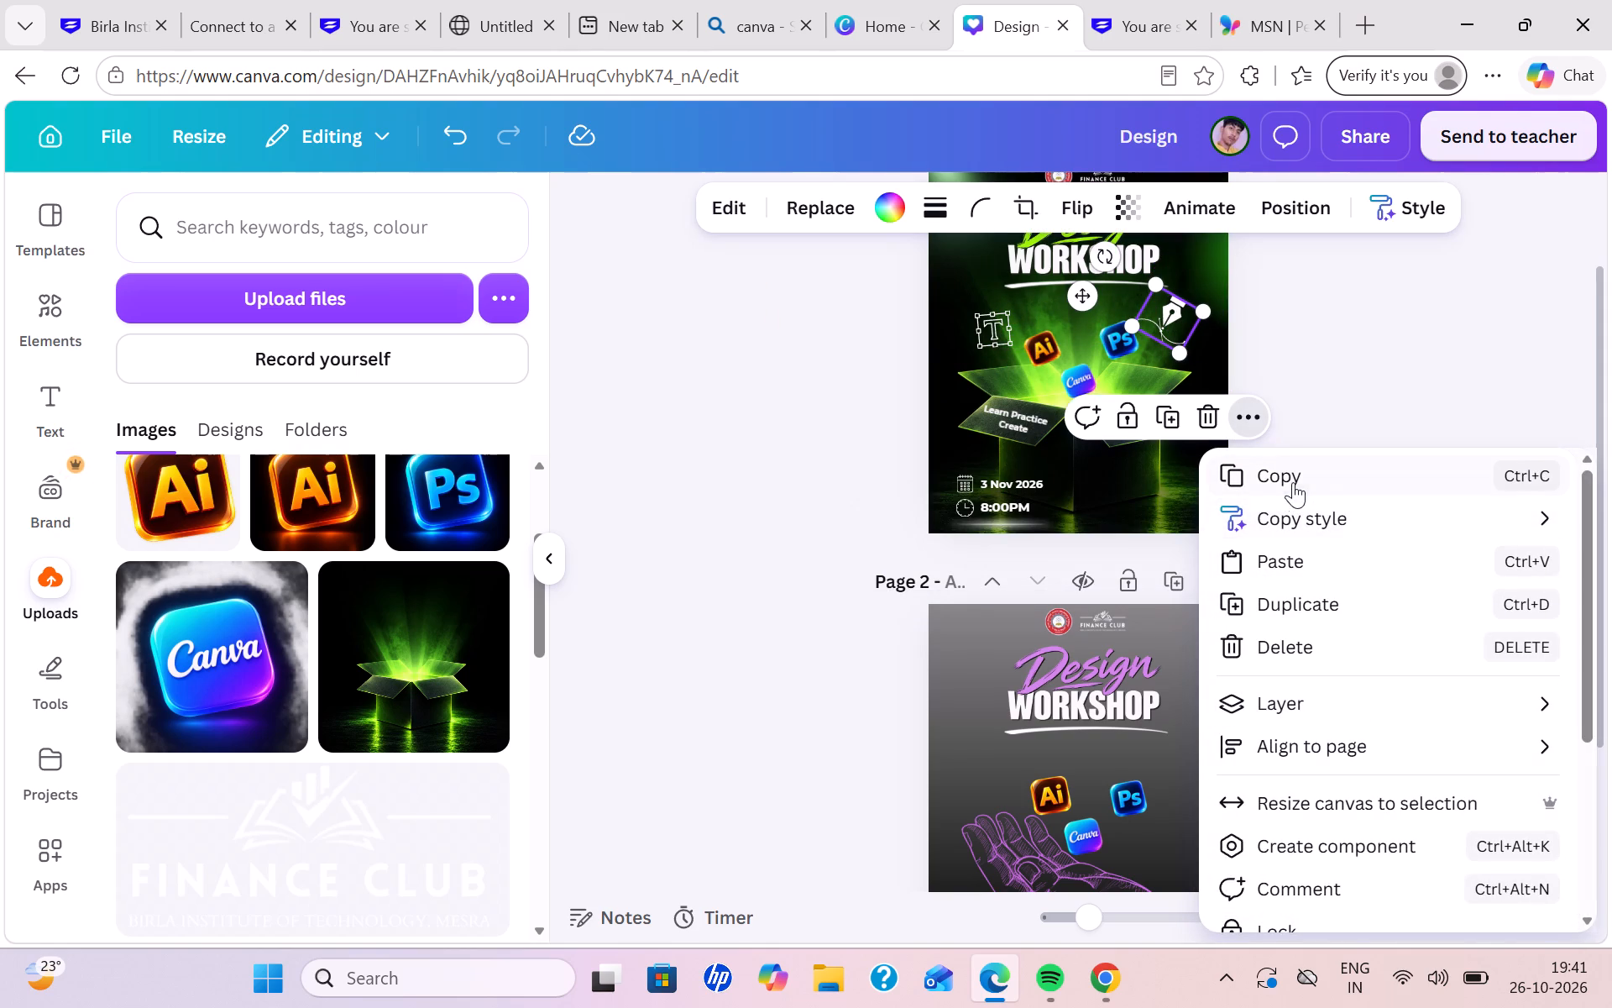
pyautogui.click(1294, 481)
pyautogui.scroll(-1, 1070, 722)
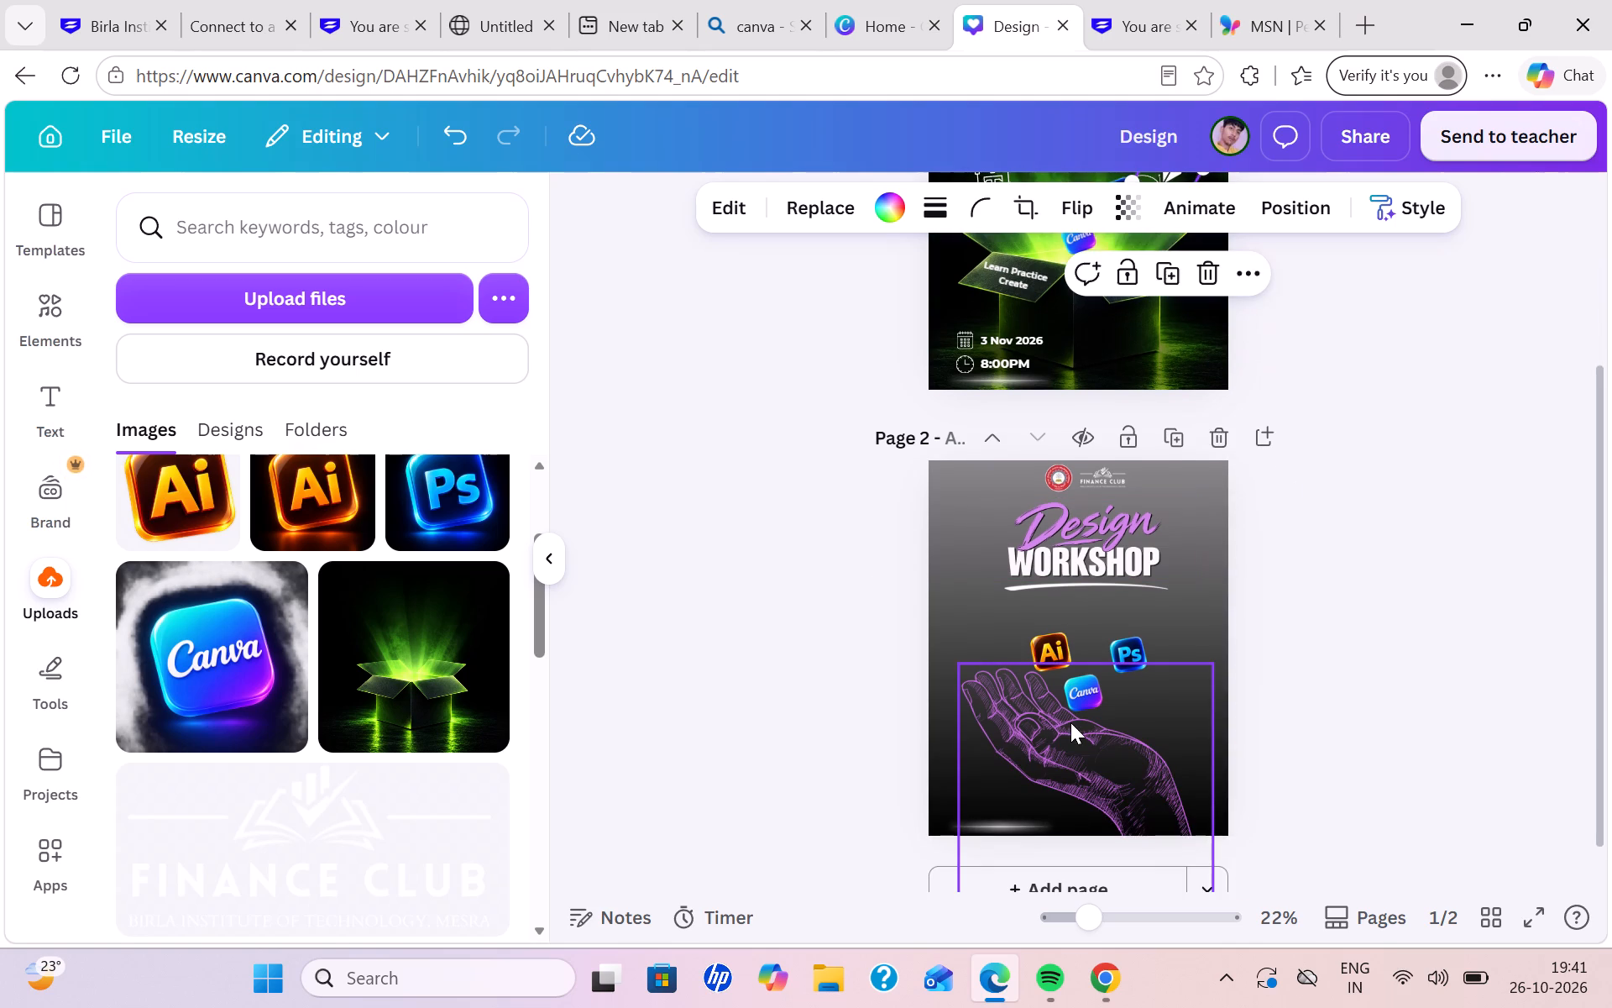
pyautogui.hotkey('ctrl', 'v')
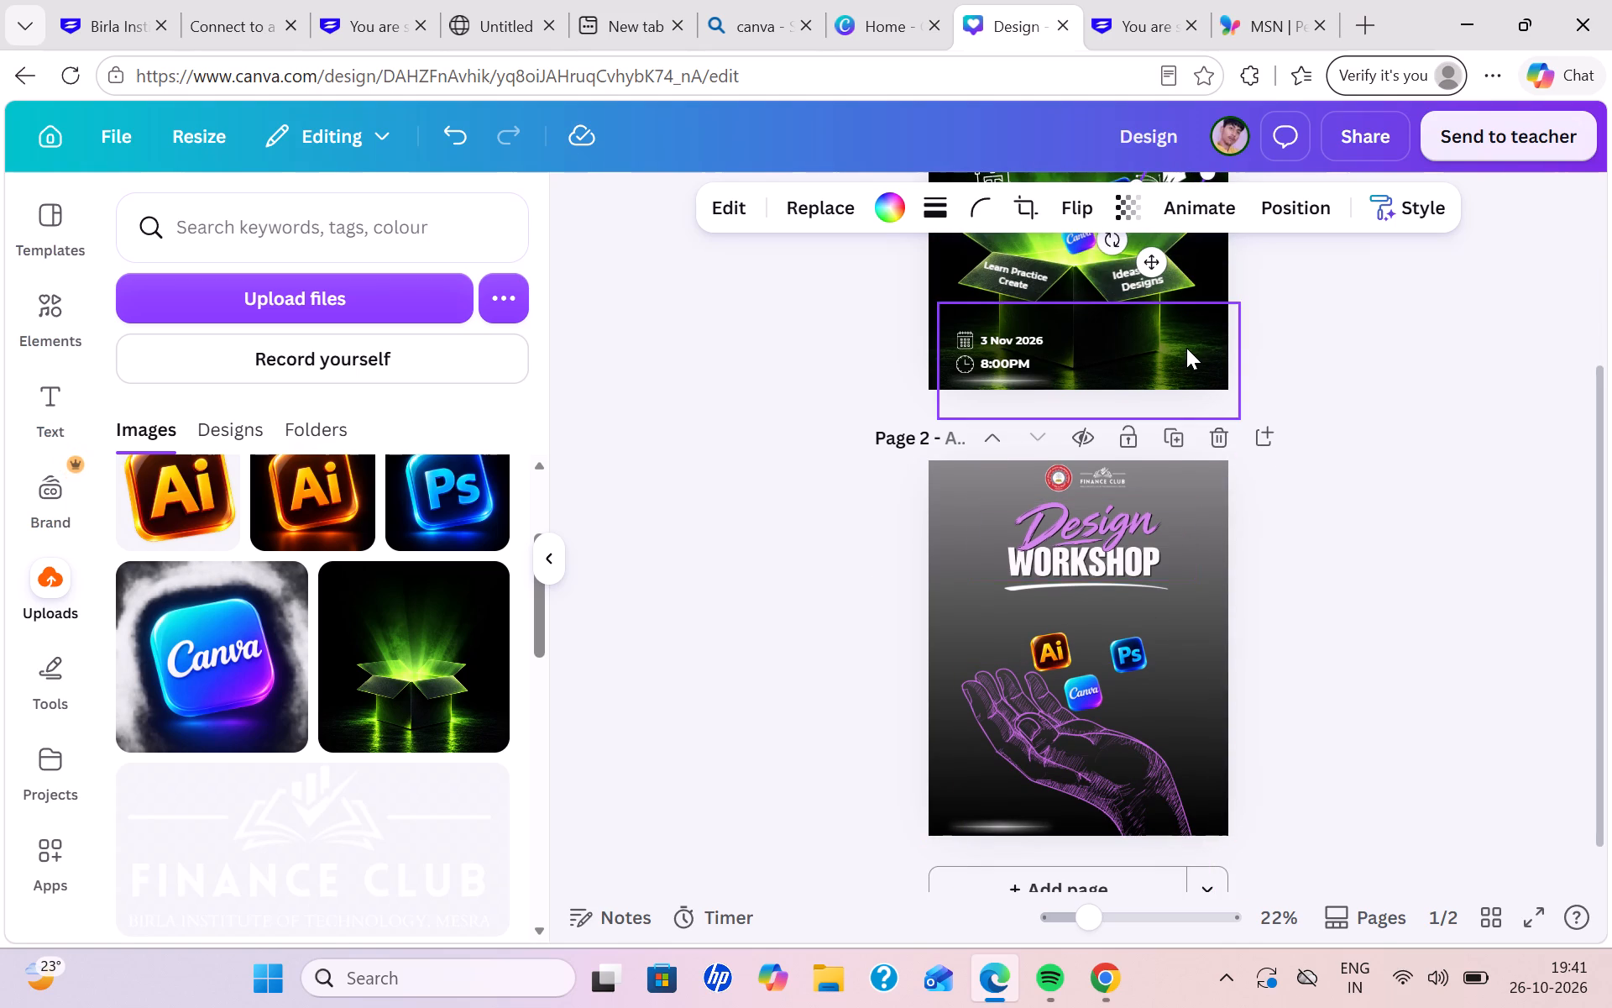
pyautogui.moveTo(1155, 264); pyautogui.dragTo(1163, 595)
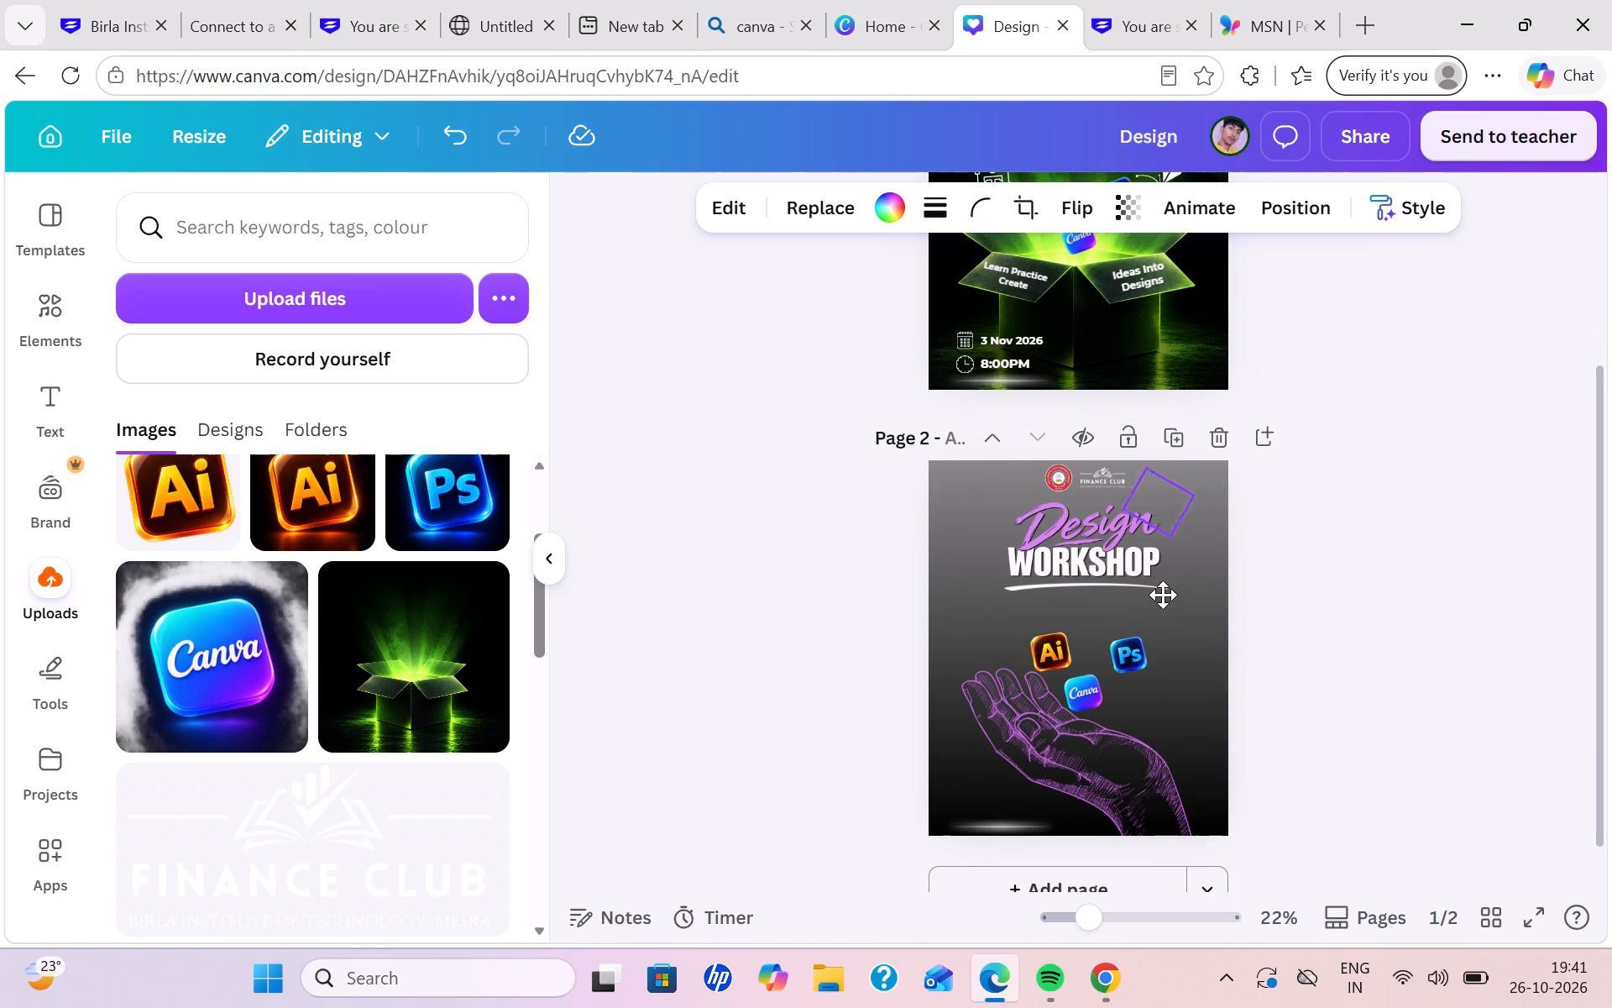
pyautogui.moveTo(1163, 595); pyautogui.dragTo(1139, 689)
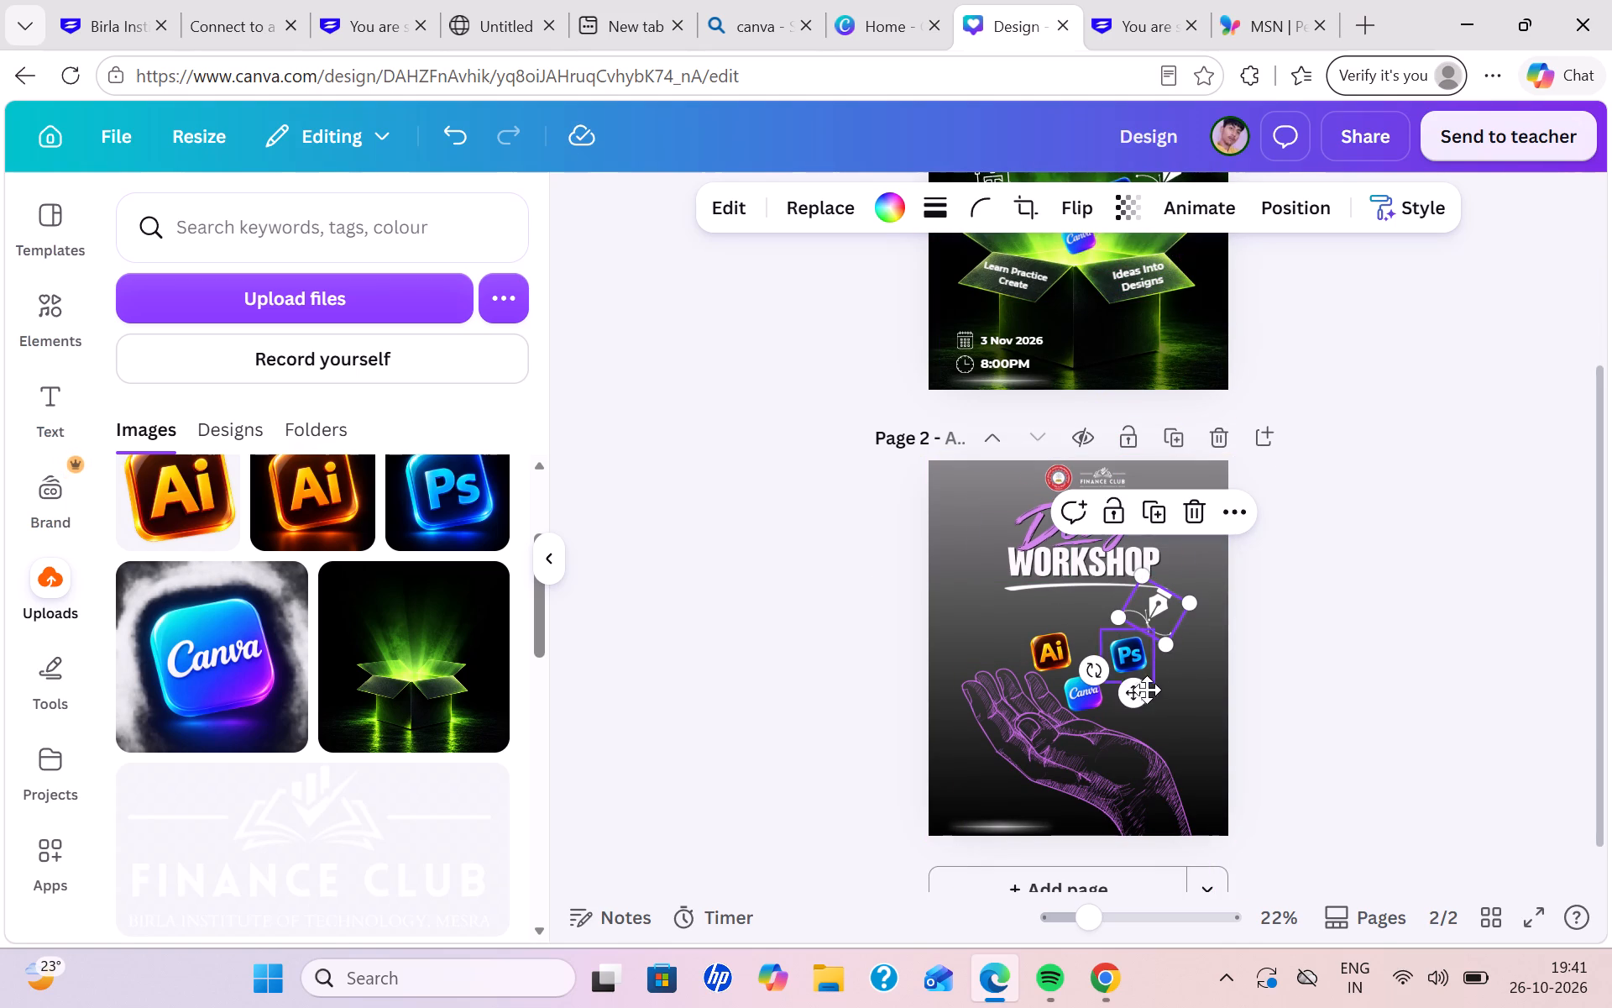
pyautogui.moveTo(1136, 697); pyautogui.dragTo(1086, 718)
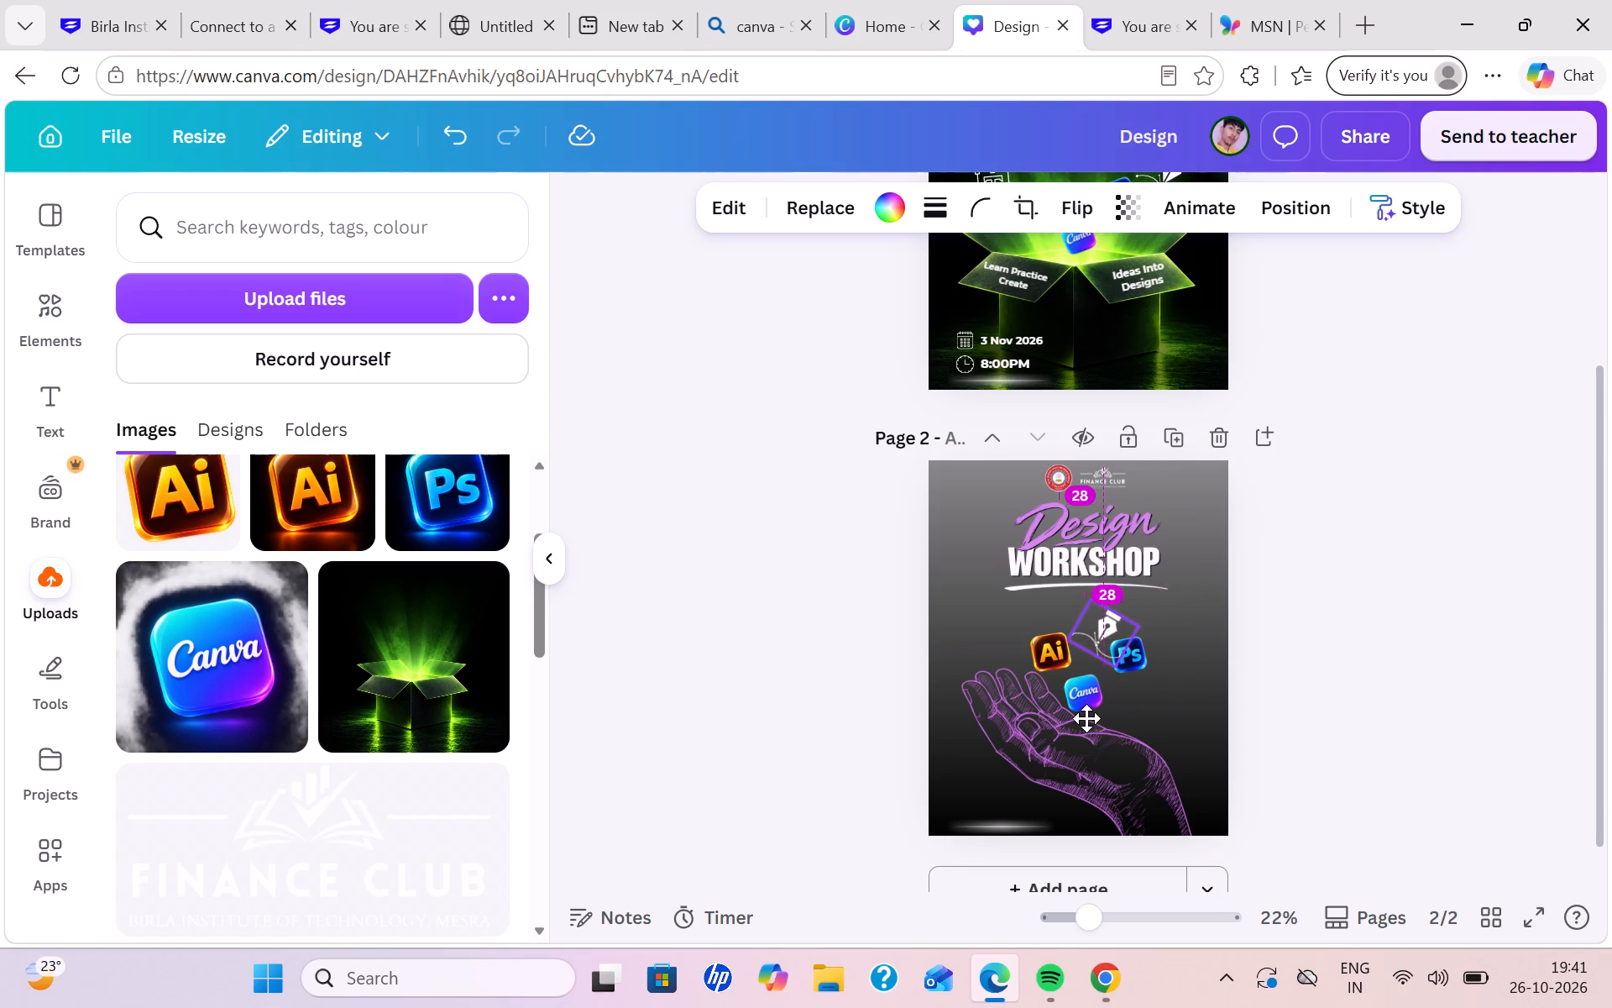
pyautogui.moveTo(1086, 718); pyautogui.dragTo(1080, 711)
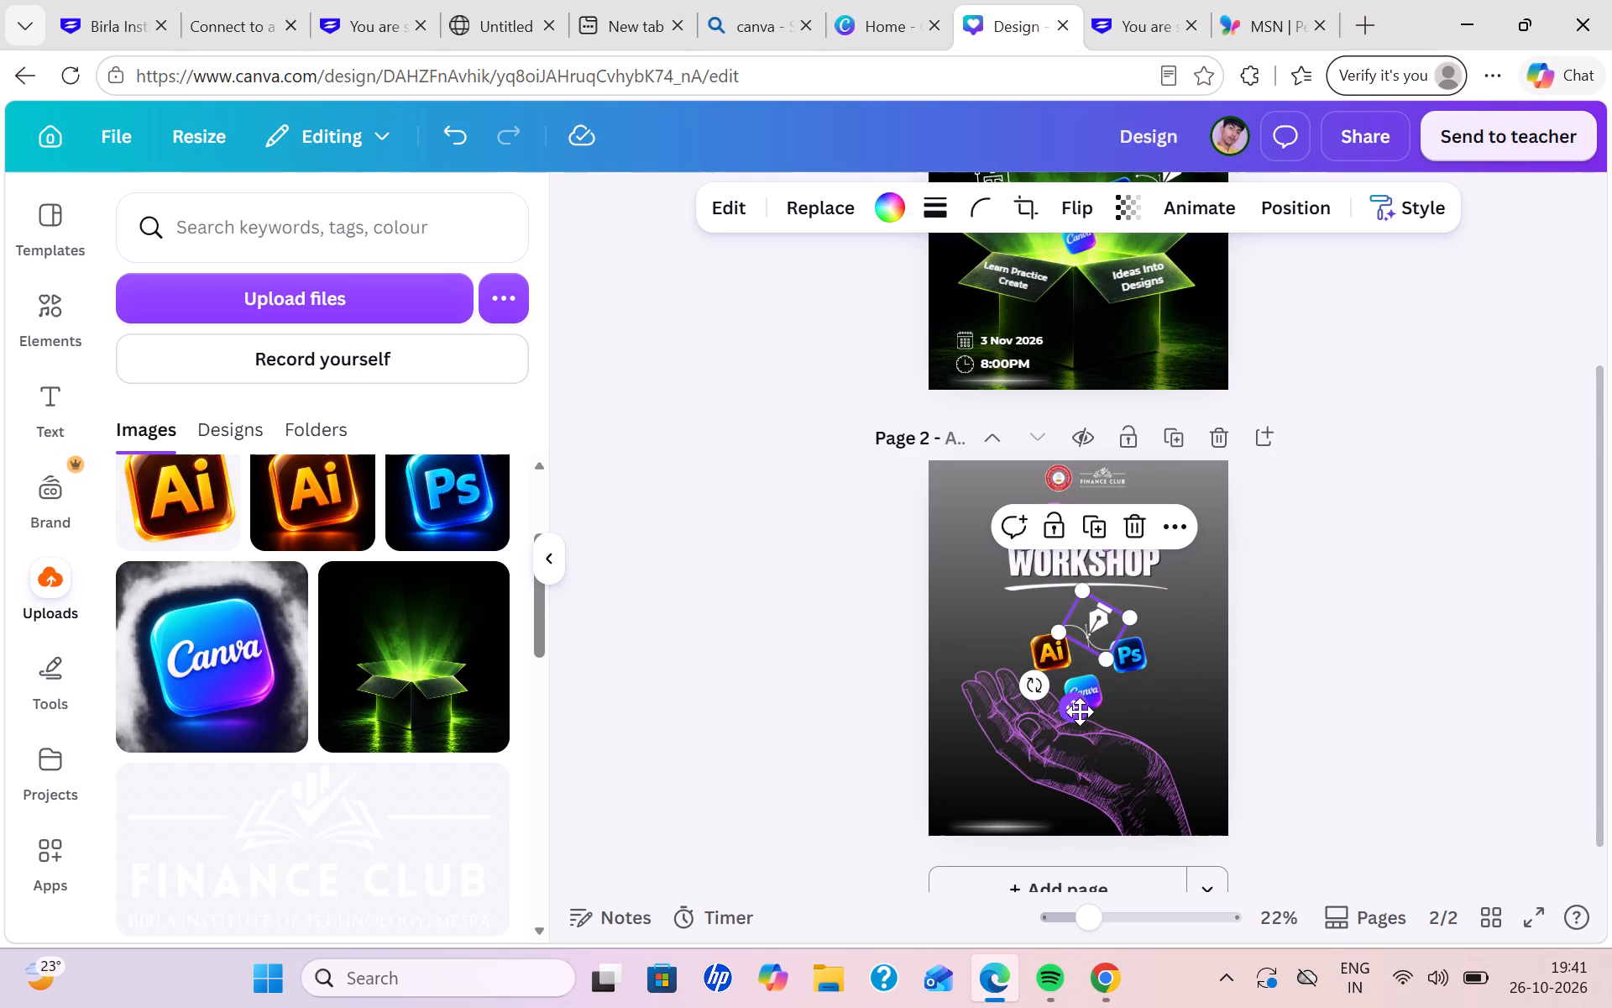
pyautogui.click(1306, 639)
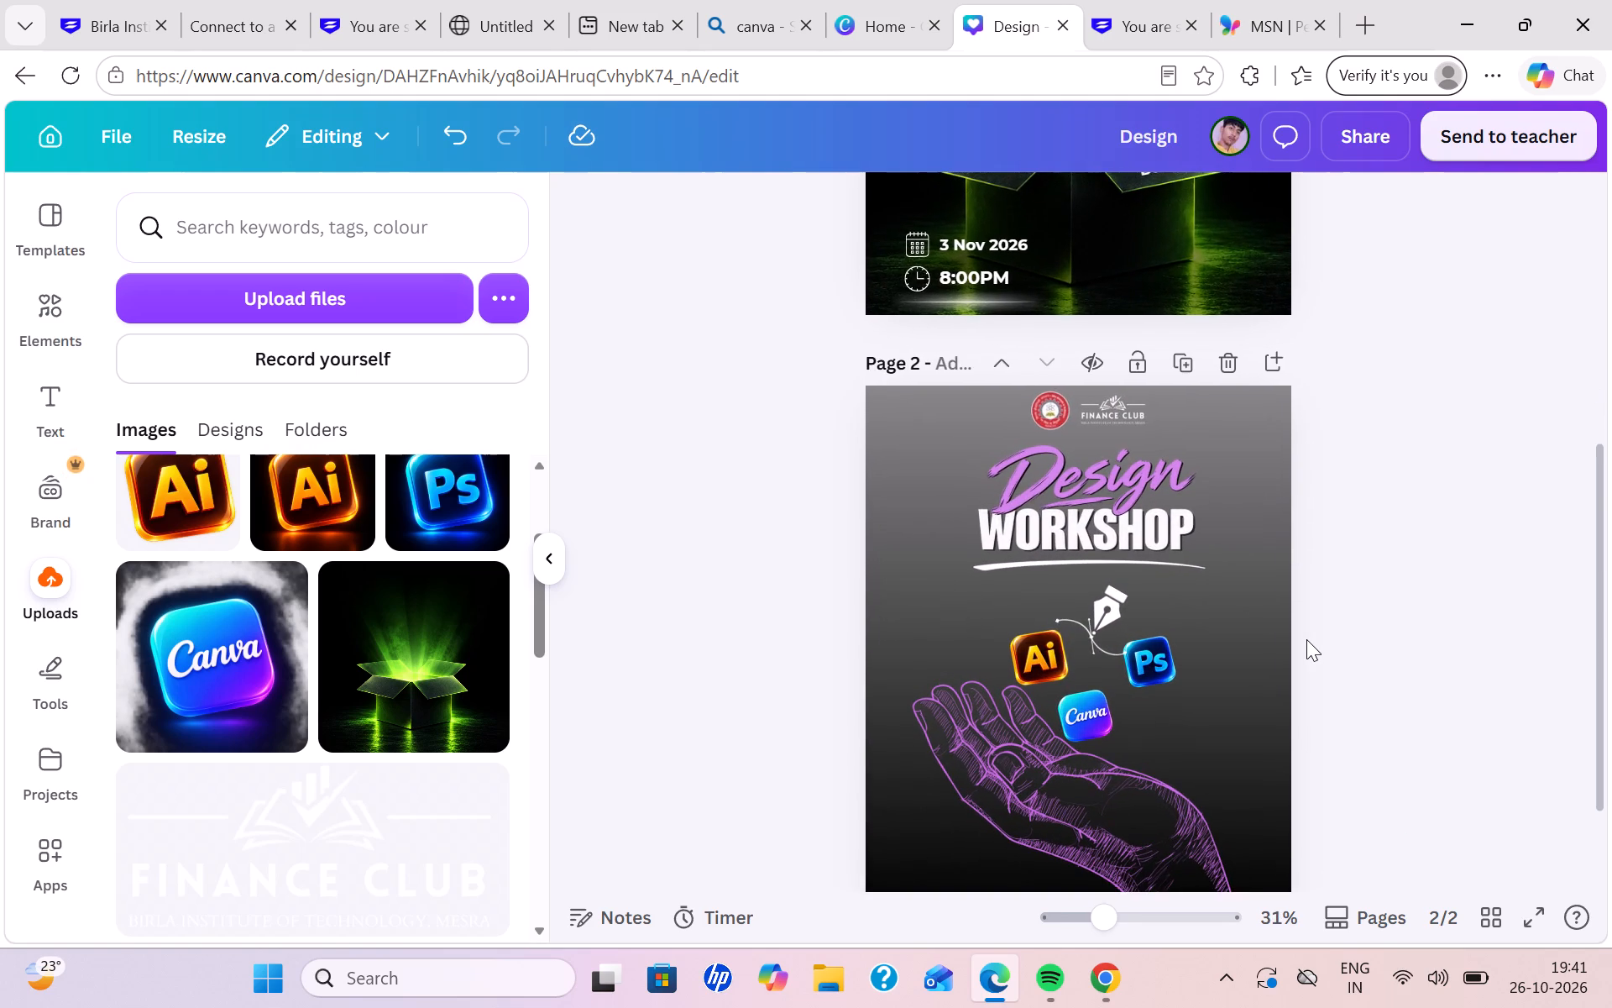
# Nudge the pen-tool graphic slightly down between the Ai and Ps icons on page 2.
pyautogui.moveTo(1088, 608); pyautogui.dragTo(1088, 618)
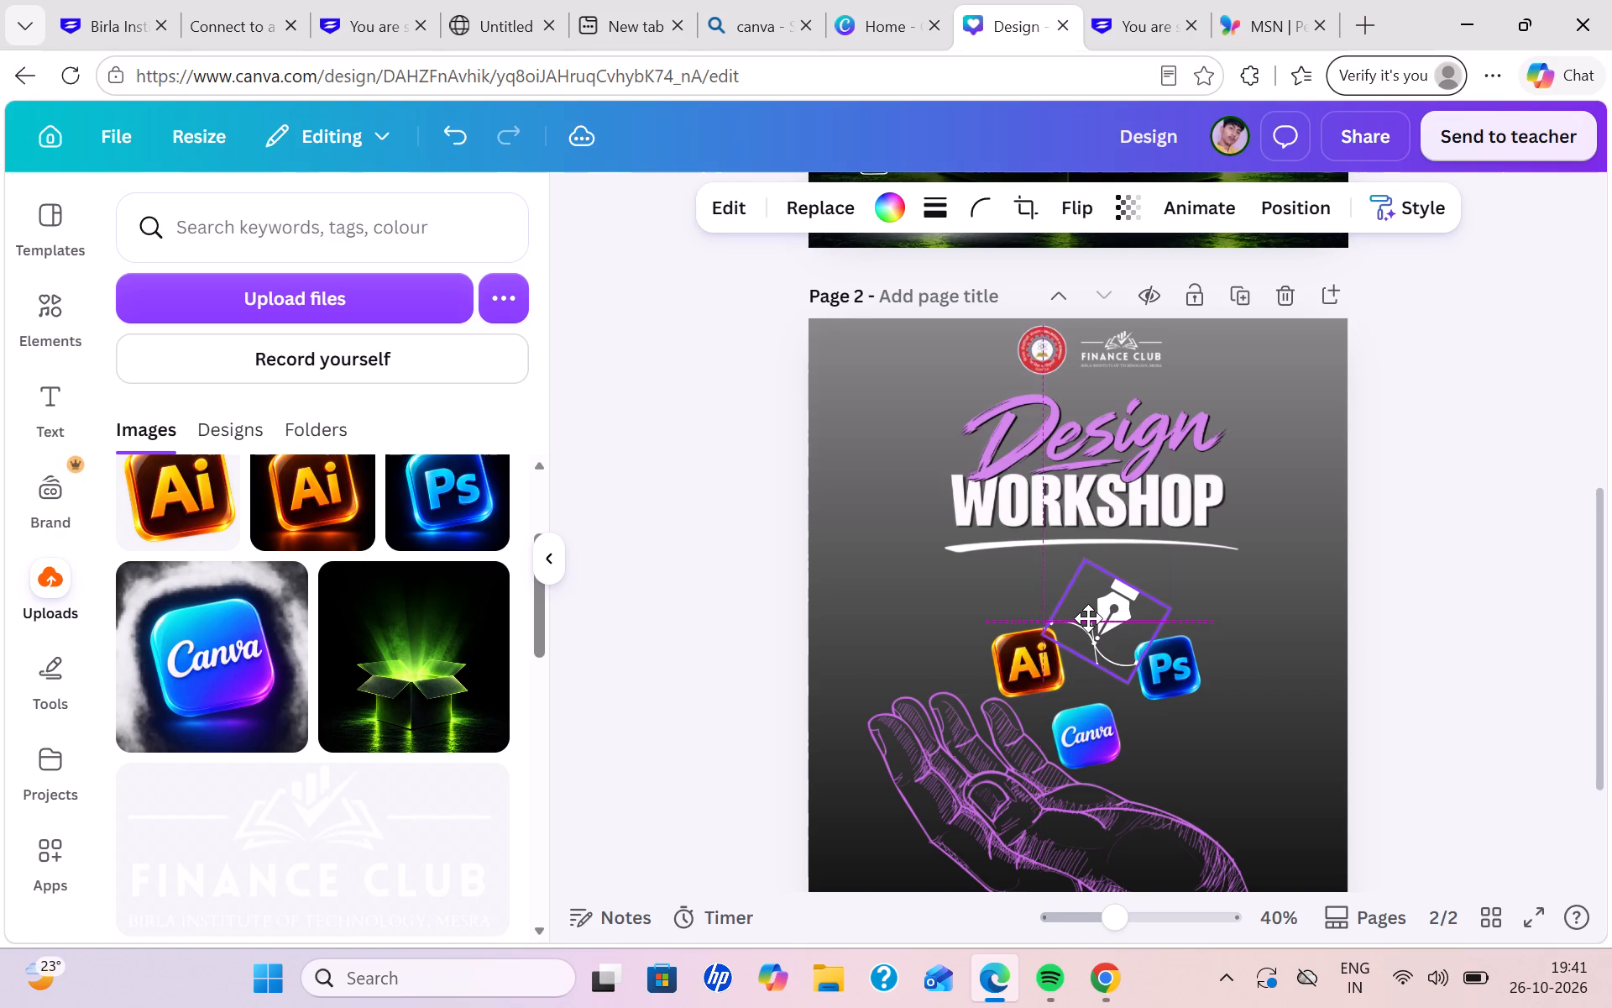
pyautogui.moveTo(1088, 618); pyautogui.dragTo(1089, 624)
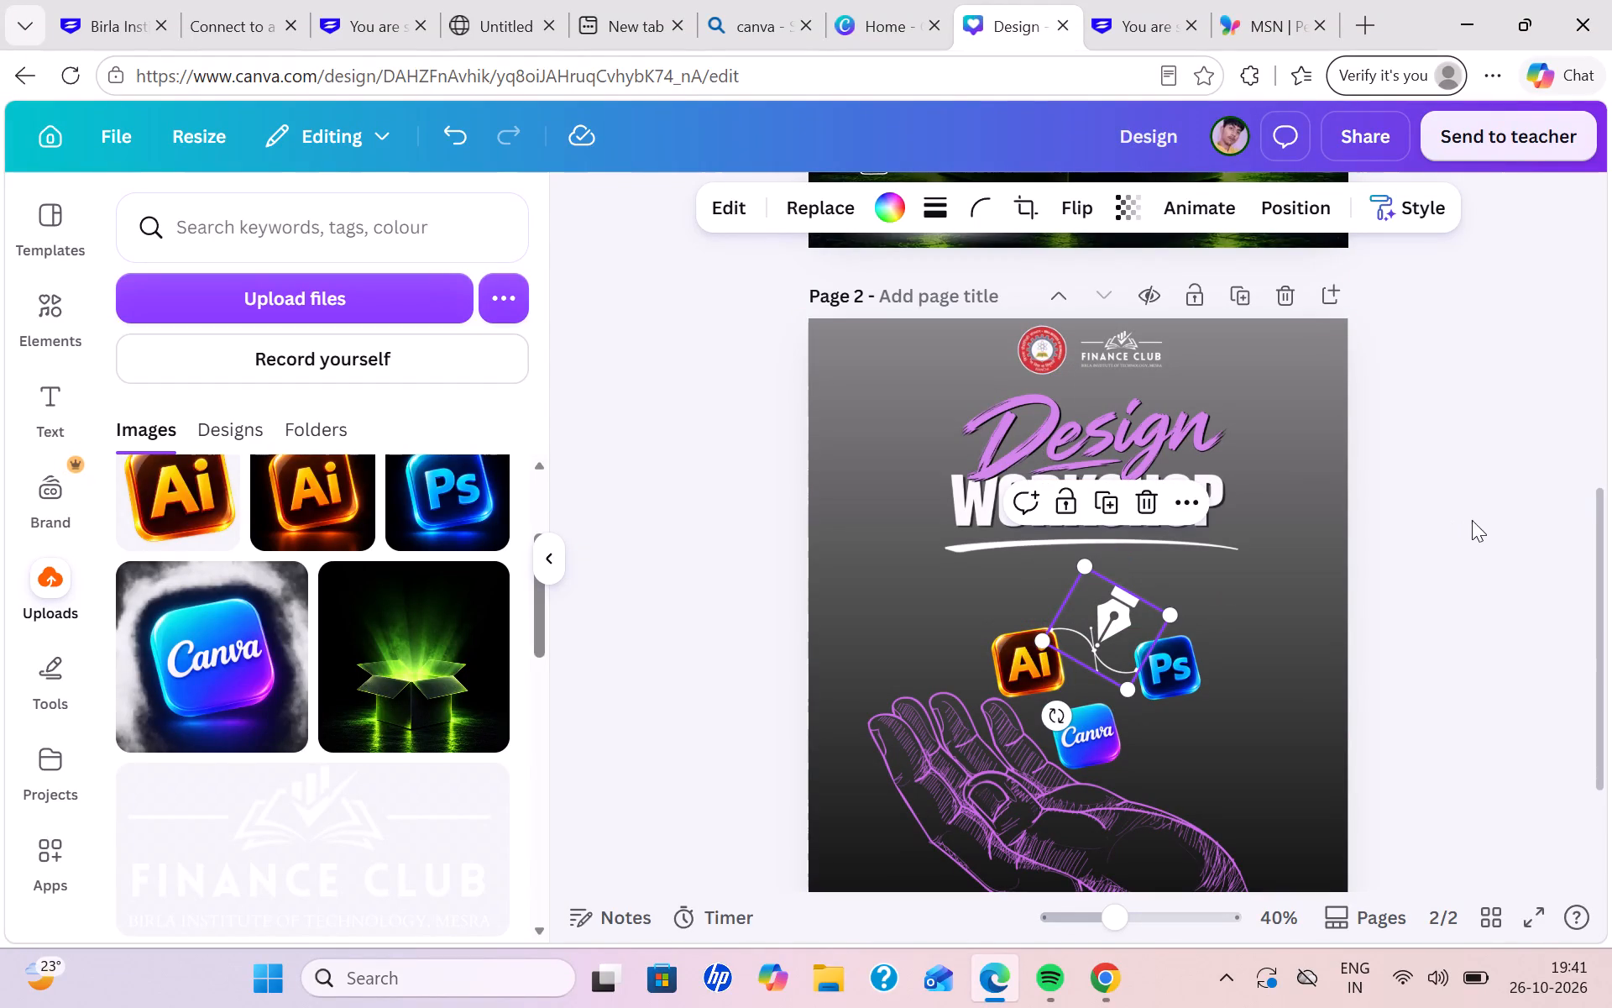
pyautogui.click(1493, 523)
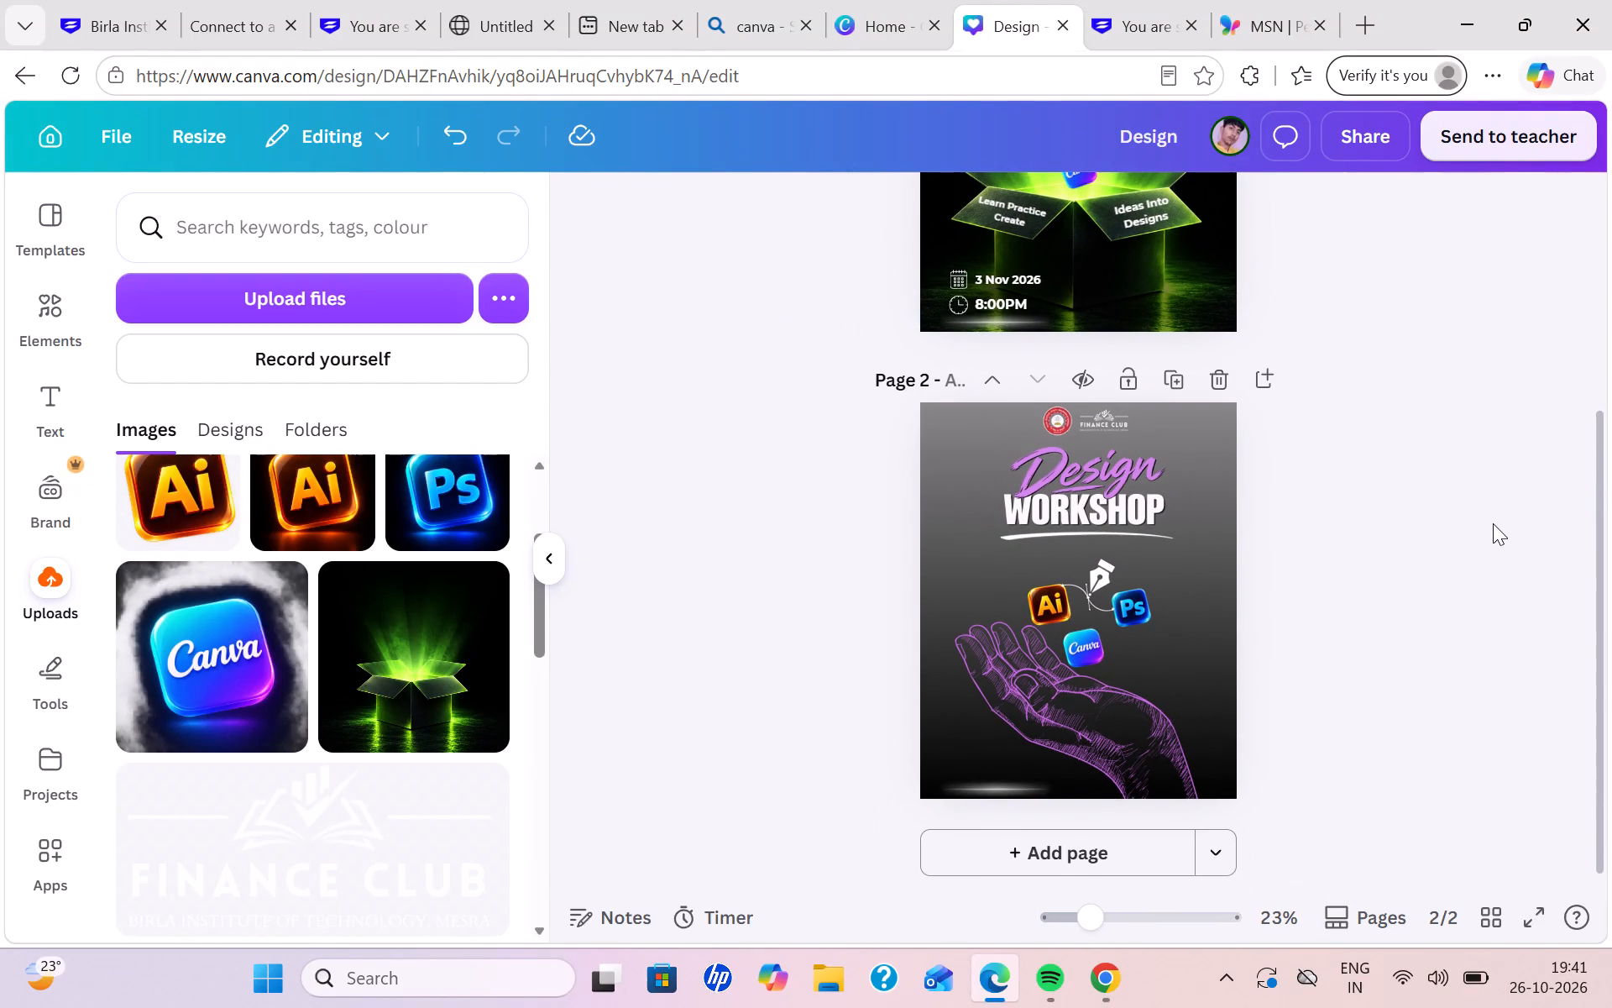
# Copy the green light glow from page 1's top-left corner and paste it onto page 2.
pyautogui.scroll(1, 1351, 438)
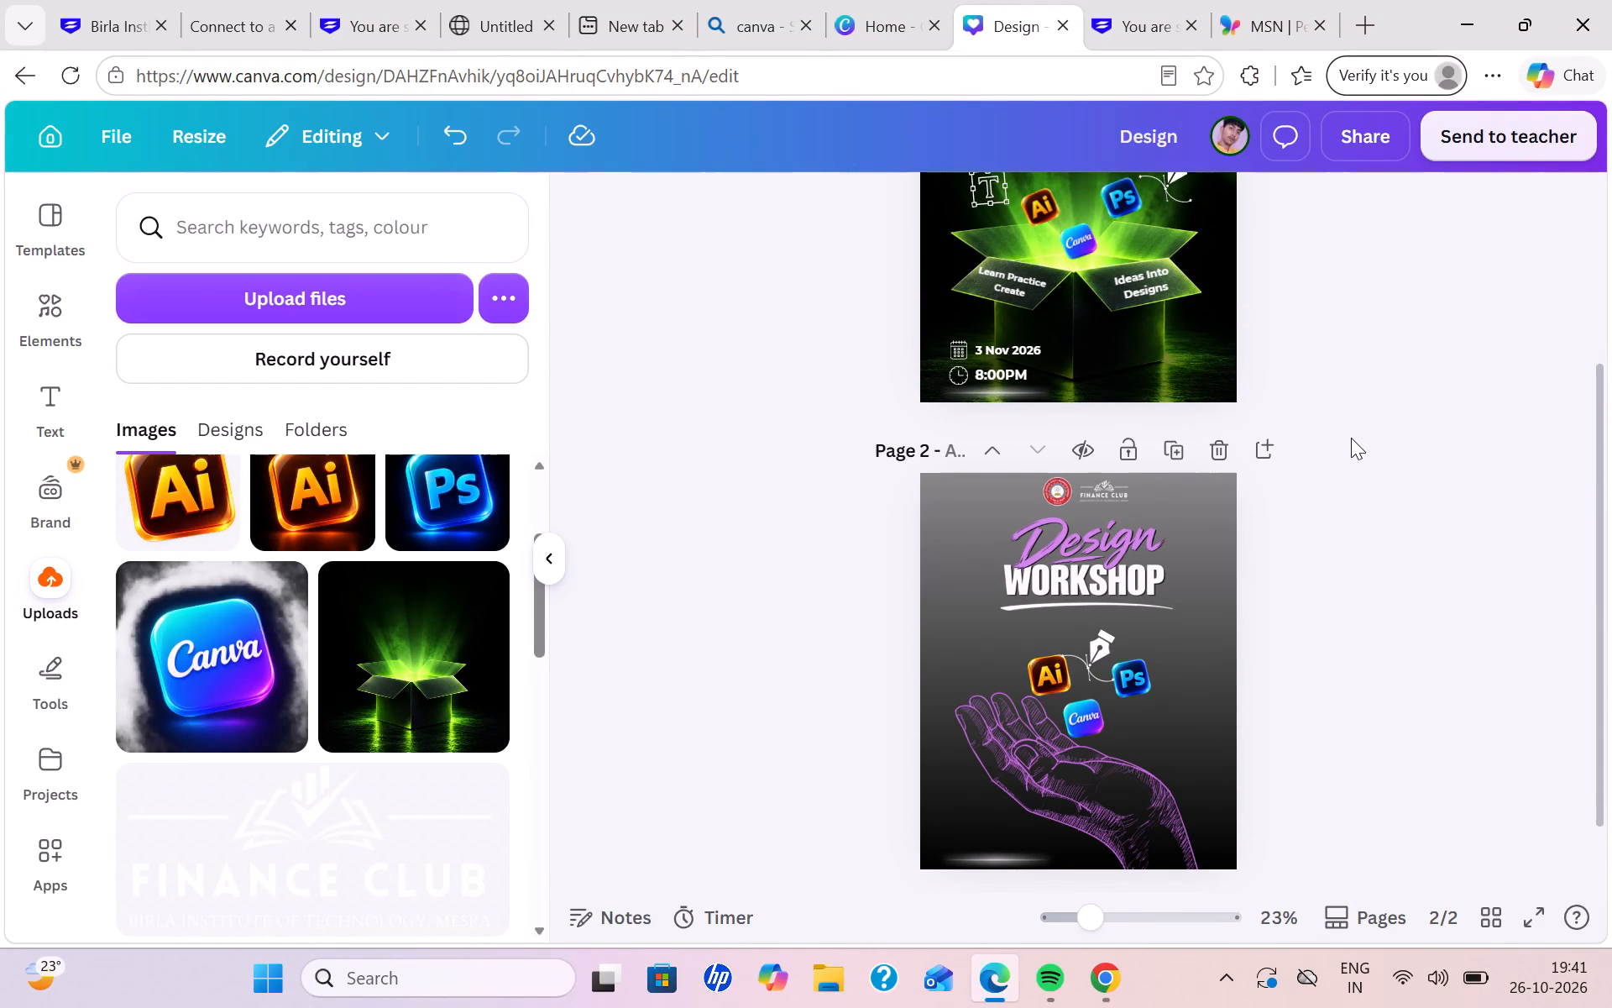
pyautogui.scroll(1, 1351, 438)
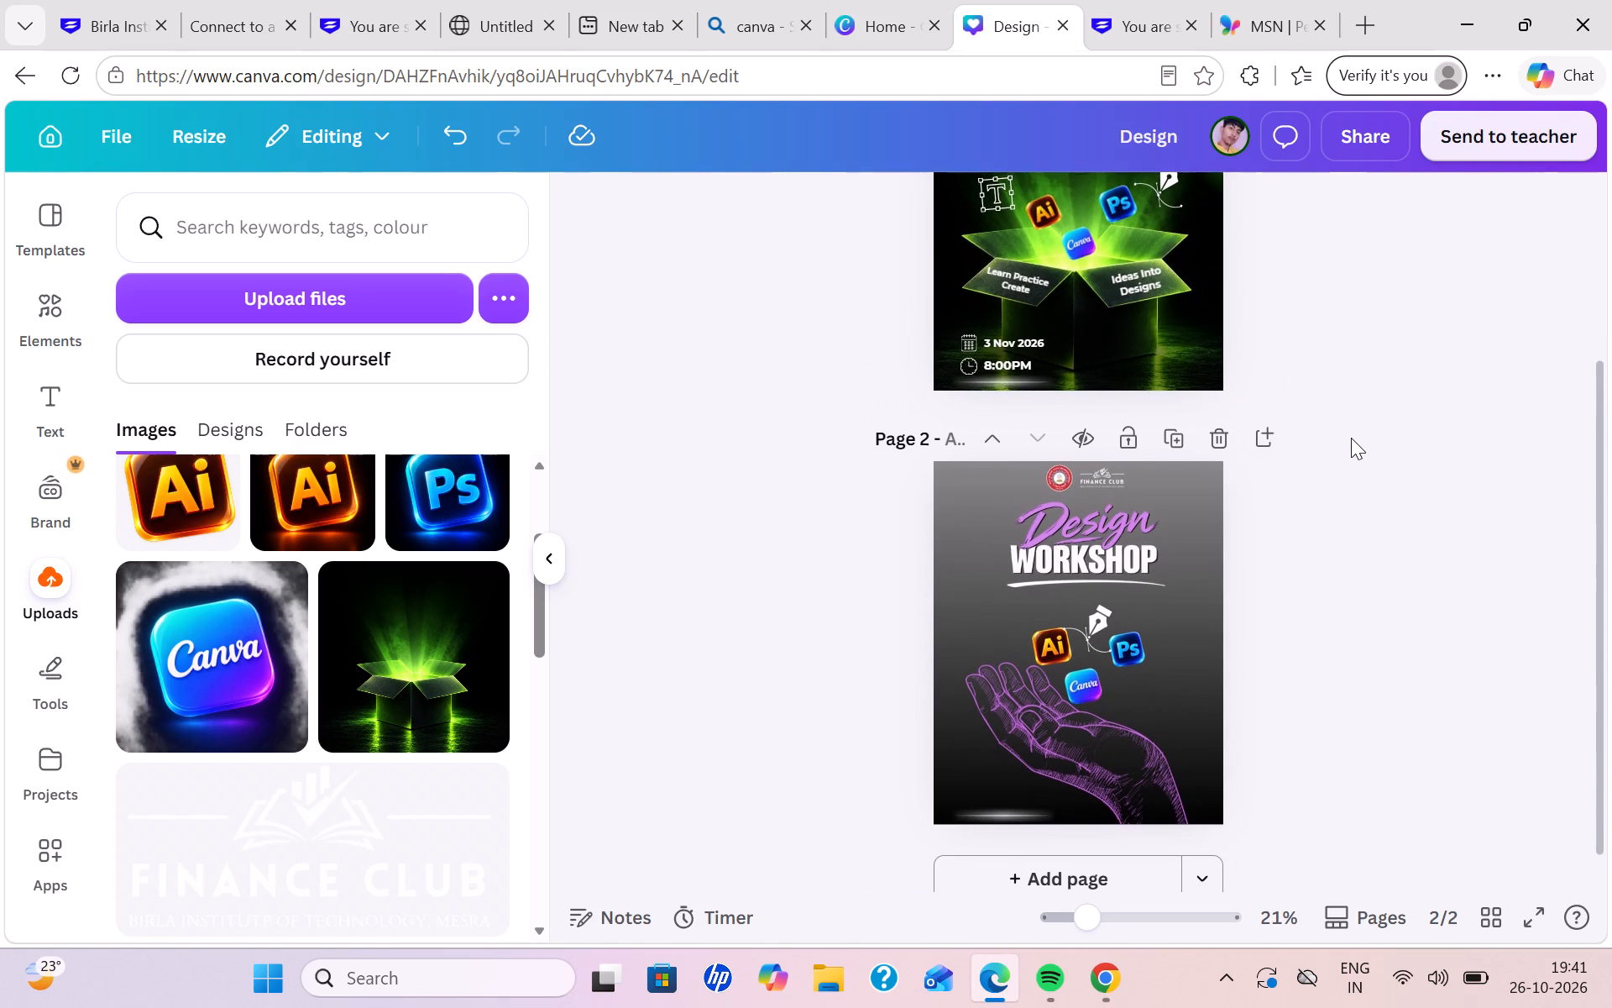
pyautogui.scroll(2, 1351, 438)
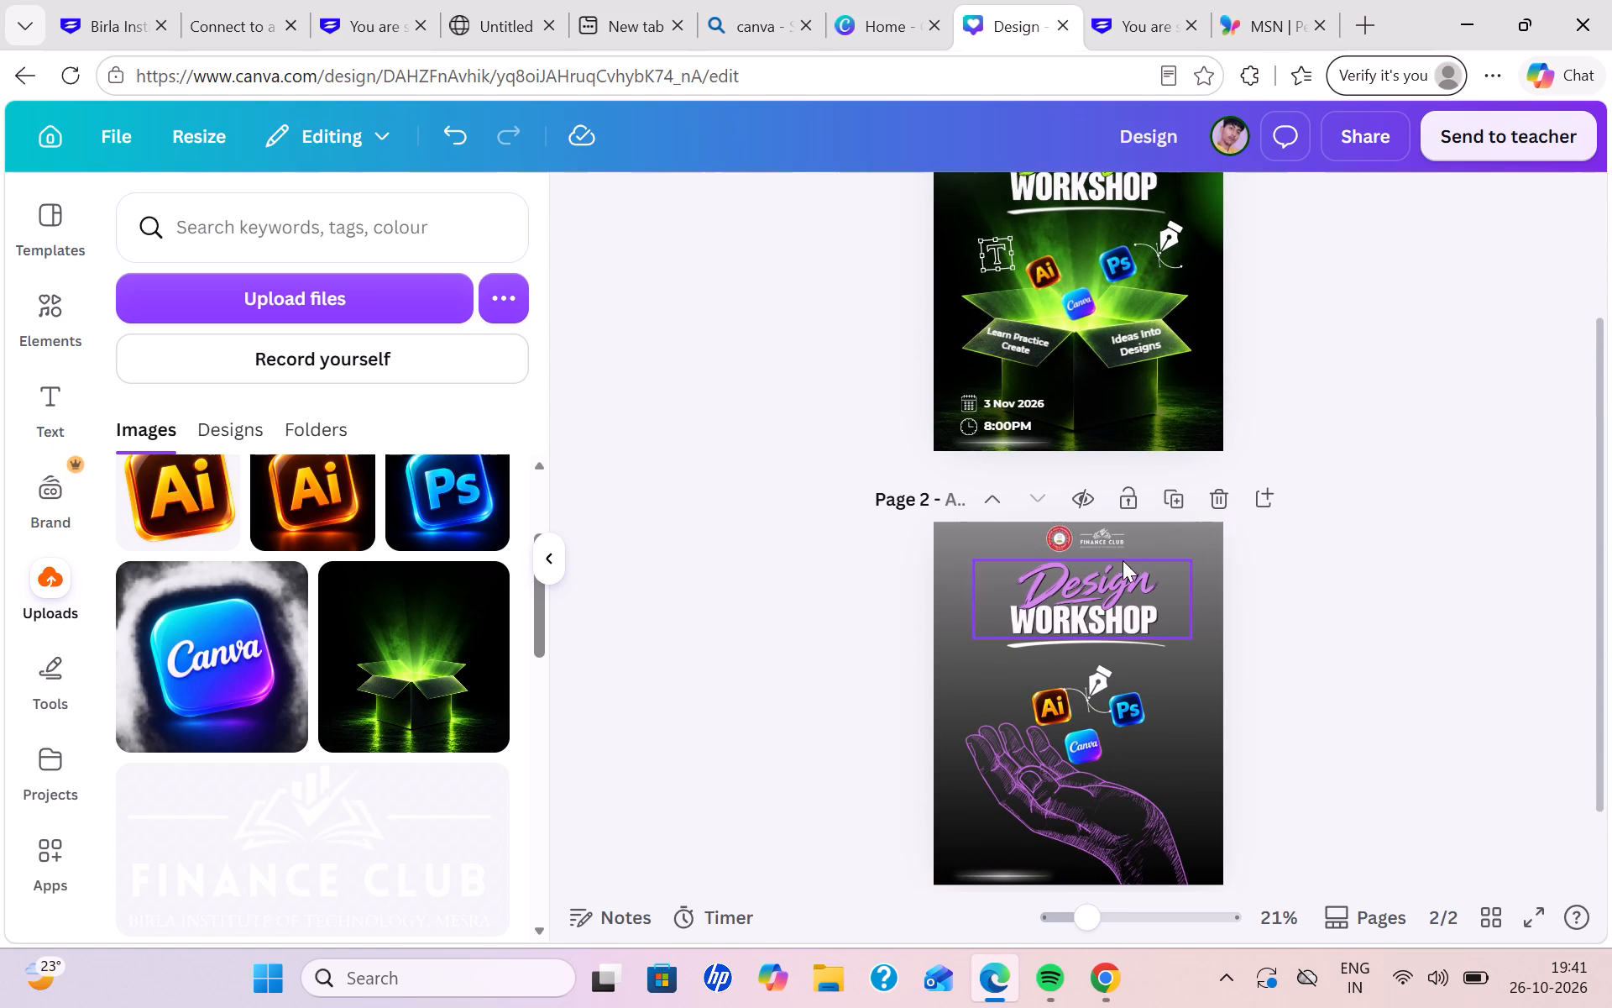
pyautogui.scroll(1, 1110, 571)
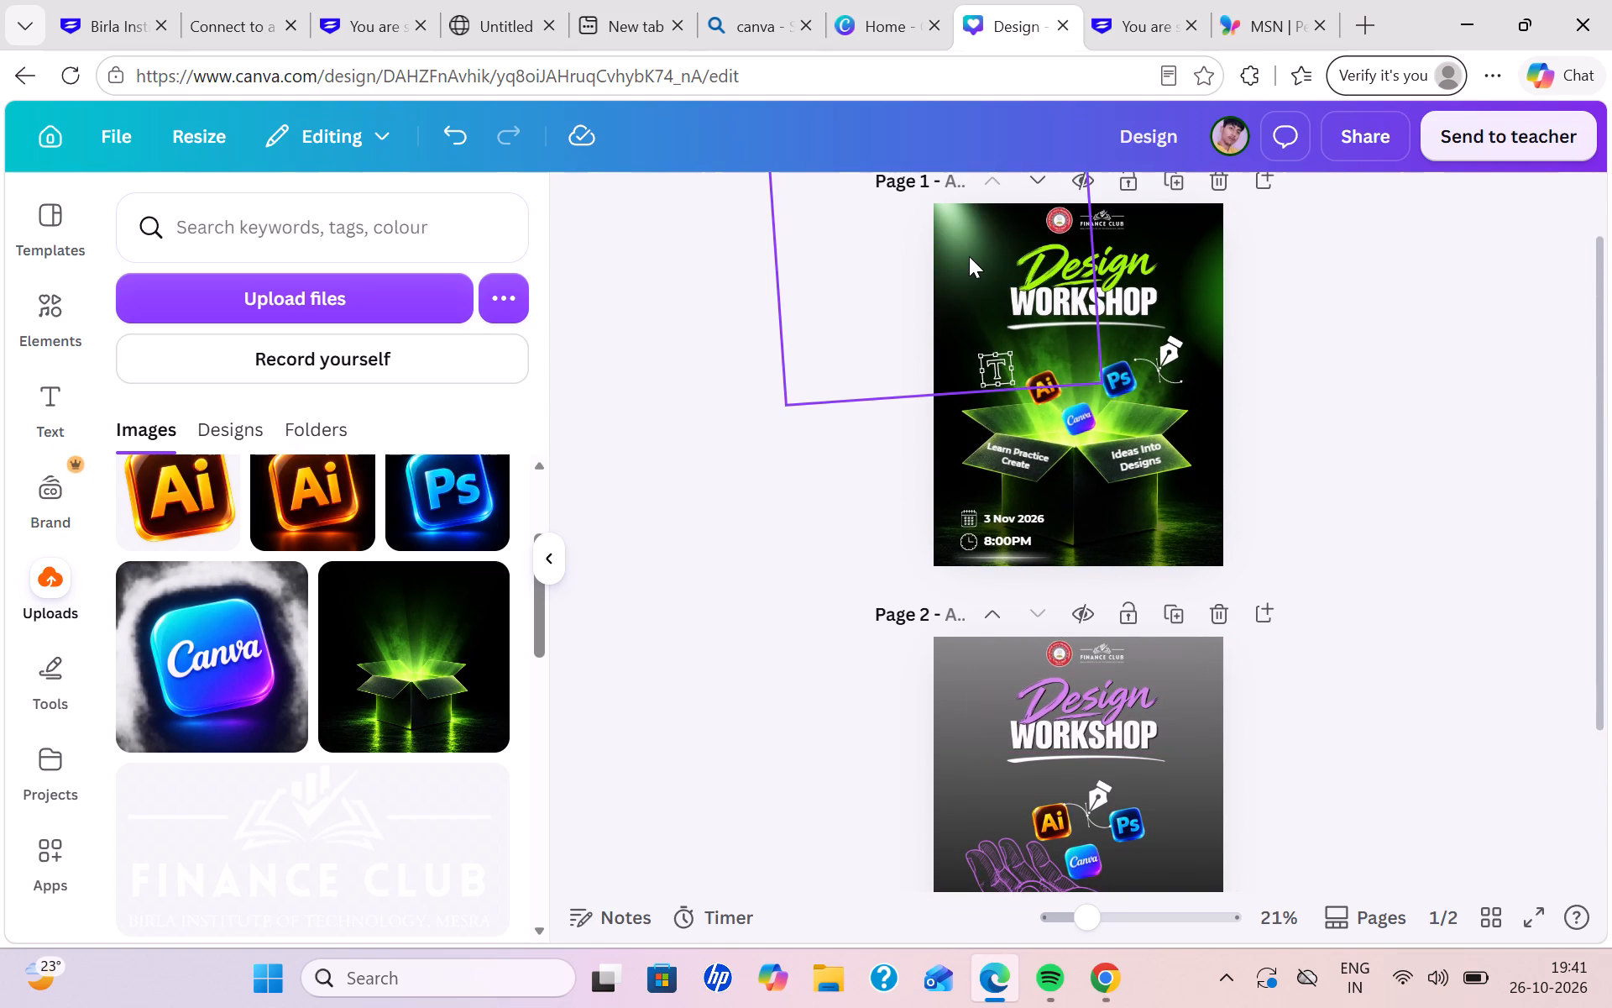
pyautogui.click(969, 256)
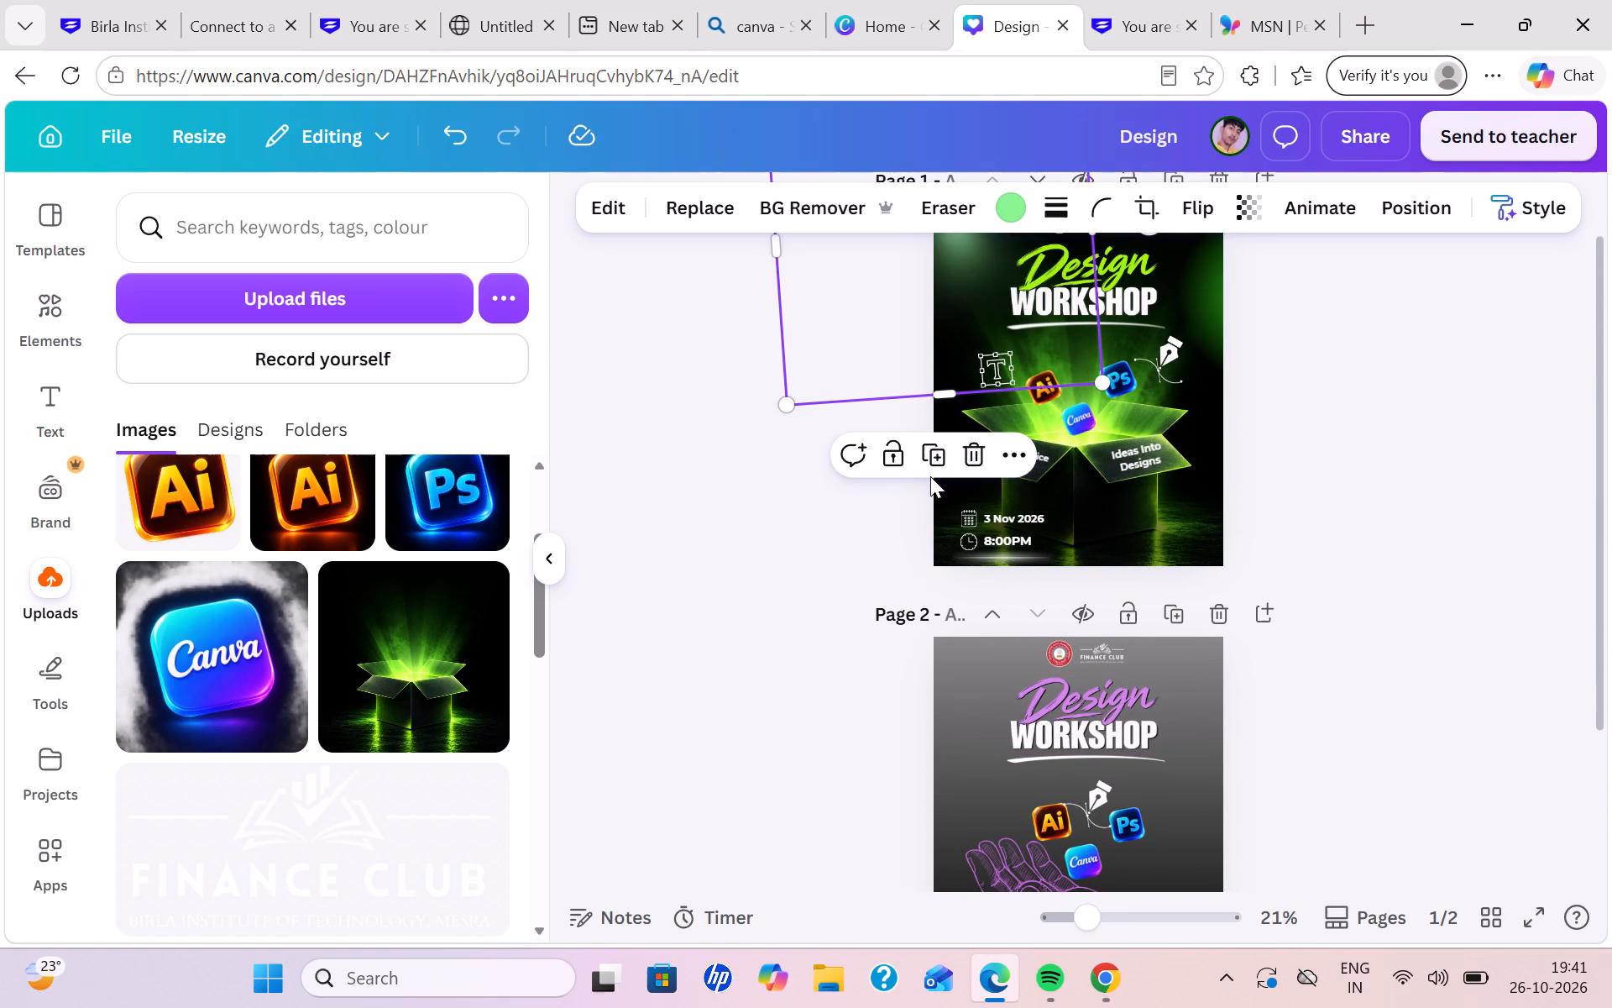
pyautogui.click(1004, 457)
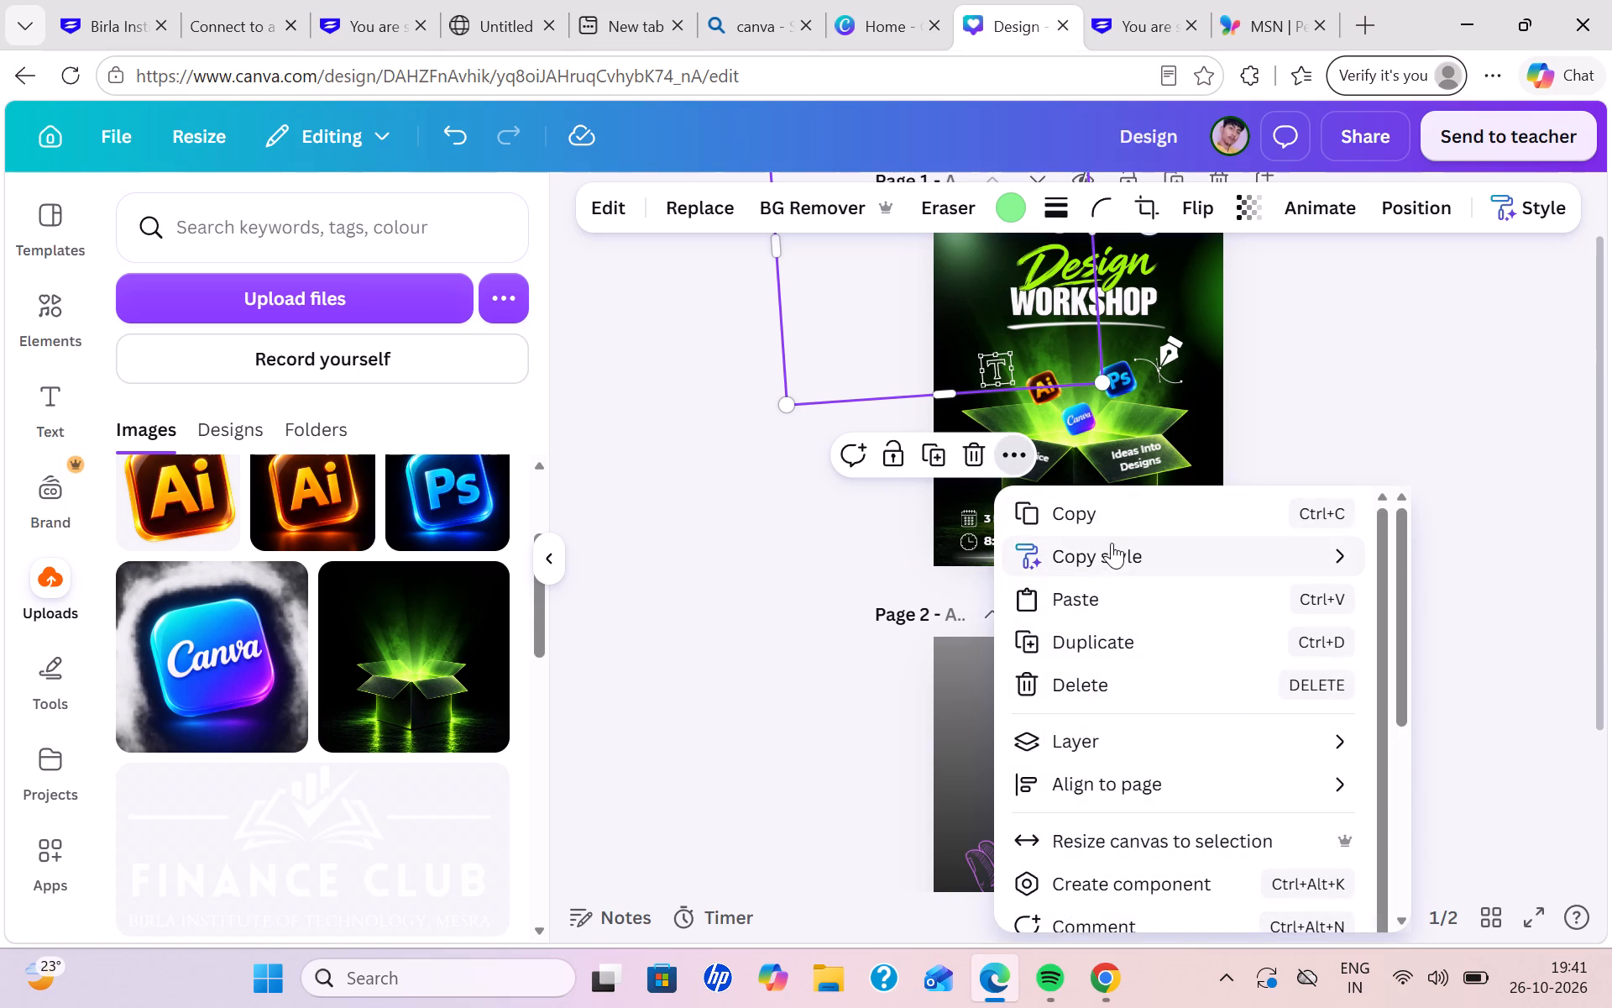
pyautogui.click(1112, 514)
pyautogui.scroll(-5, 1363, 500)
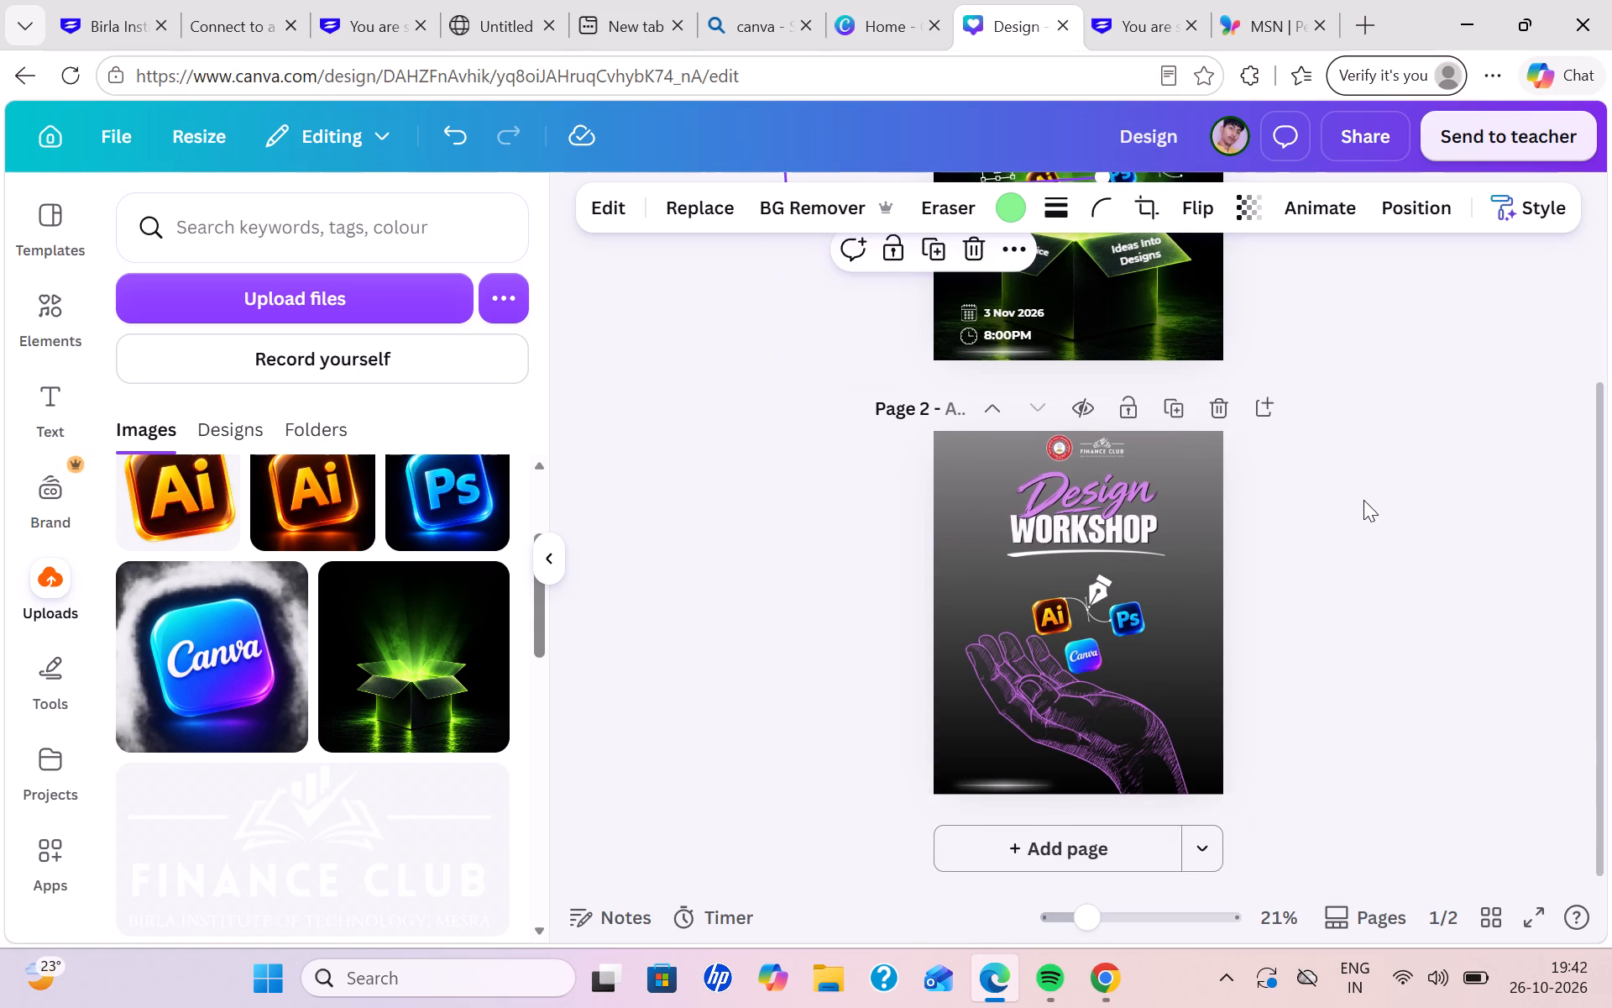
pyautogui.click(1159, 570)
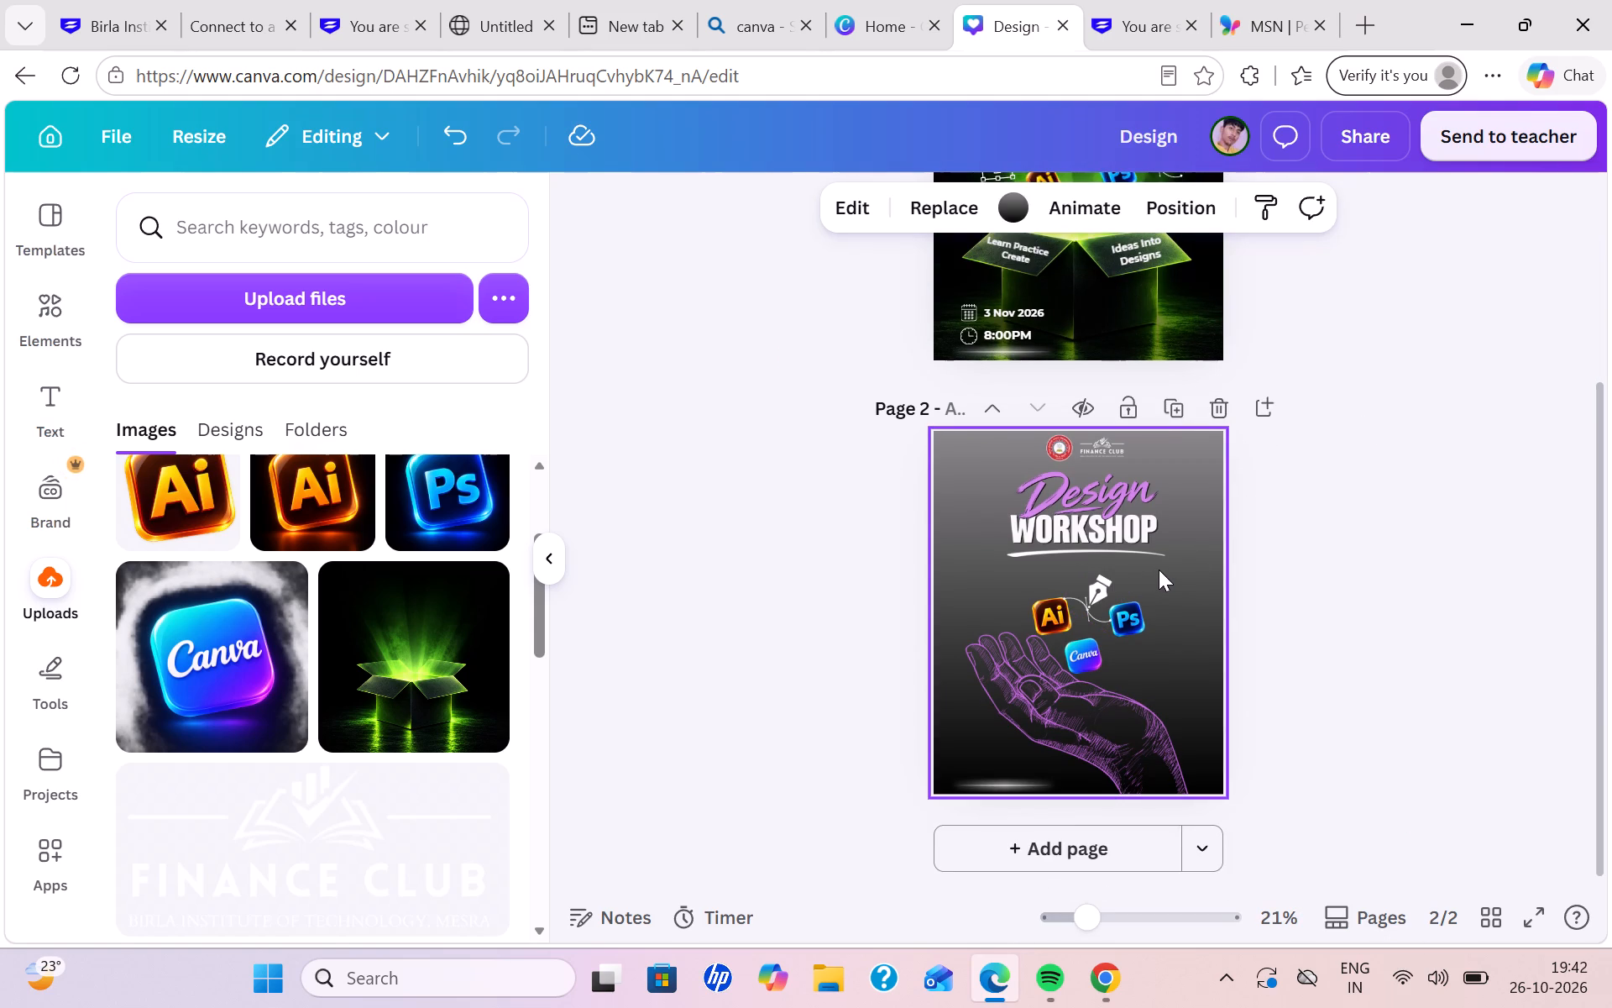
pyautogui.click(1159, 570)
pyautogui.hotkey('ctrl', 'v')
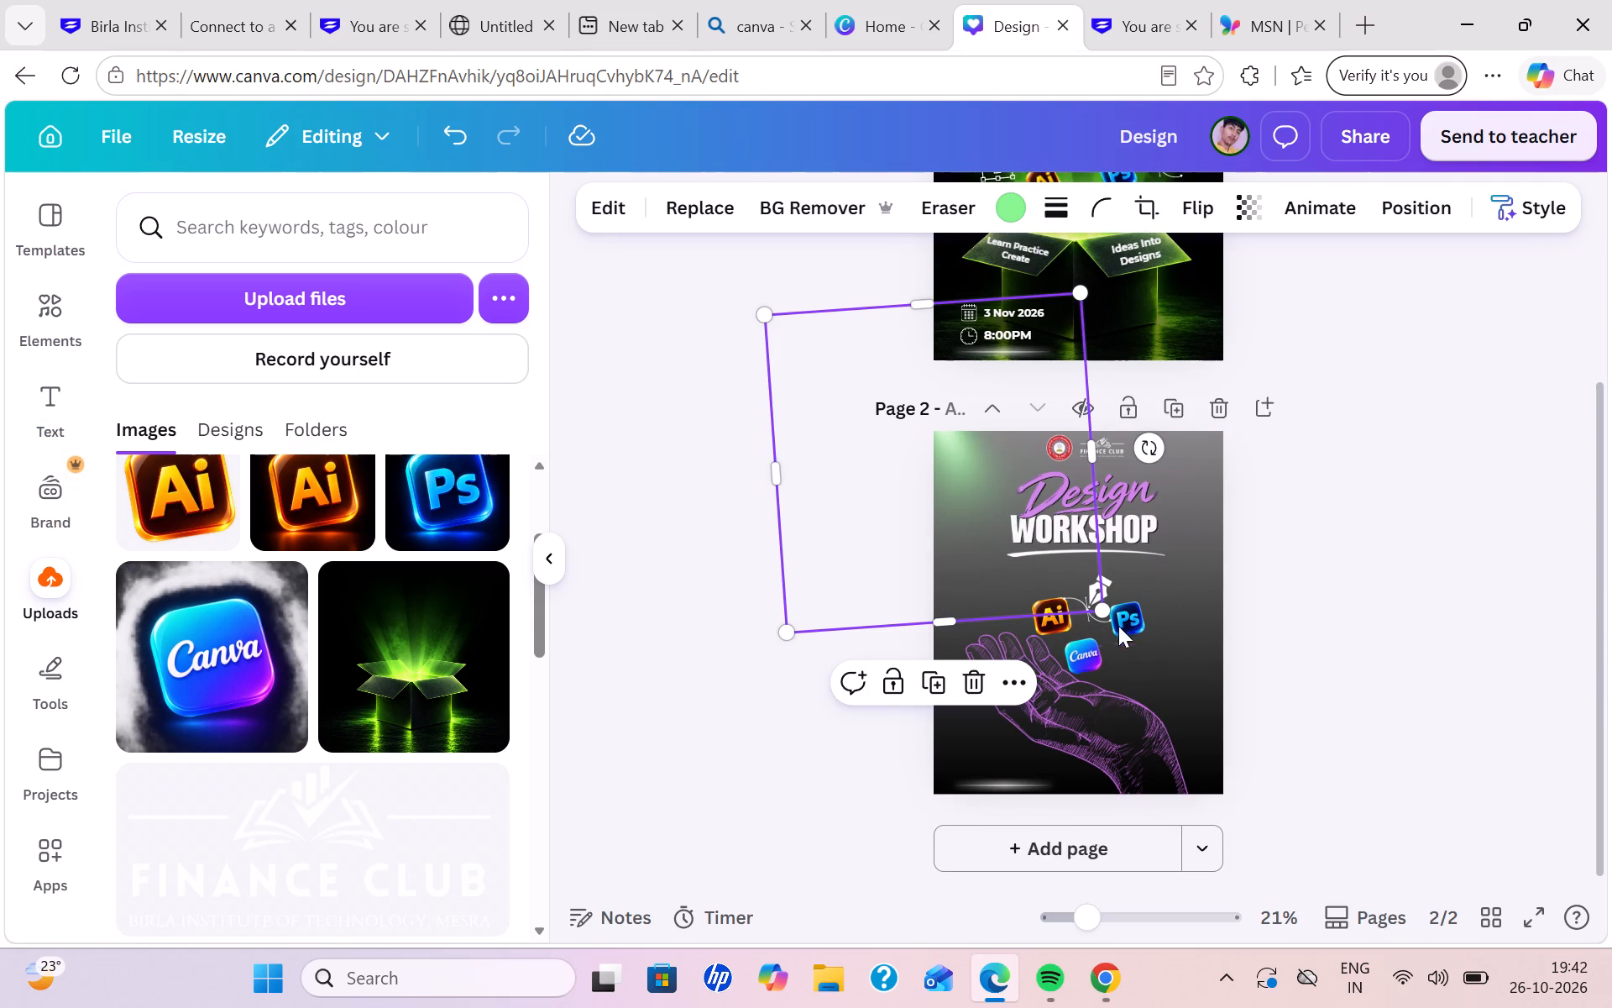
# Recolour page 2's glow to Magenta #cb6ce6, enlarge it slightly and shift it a little left in the top-left corner.
pyautogui.click(1009, 205)
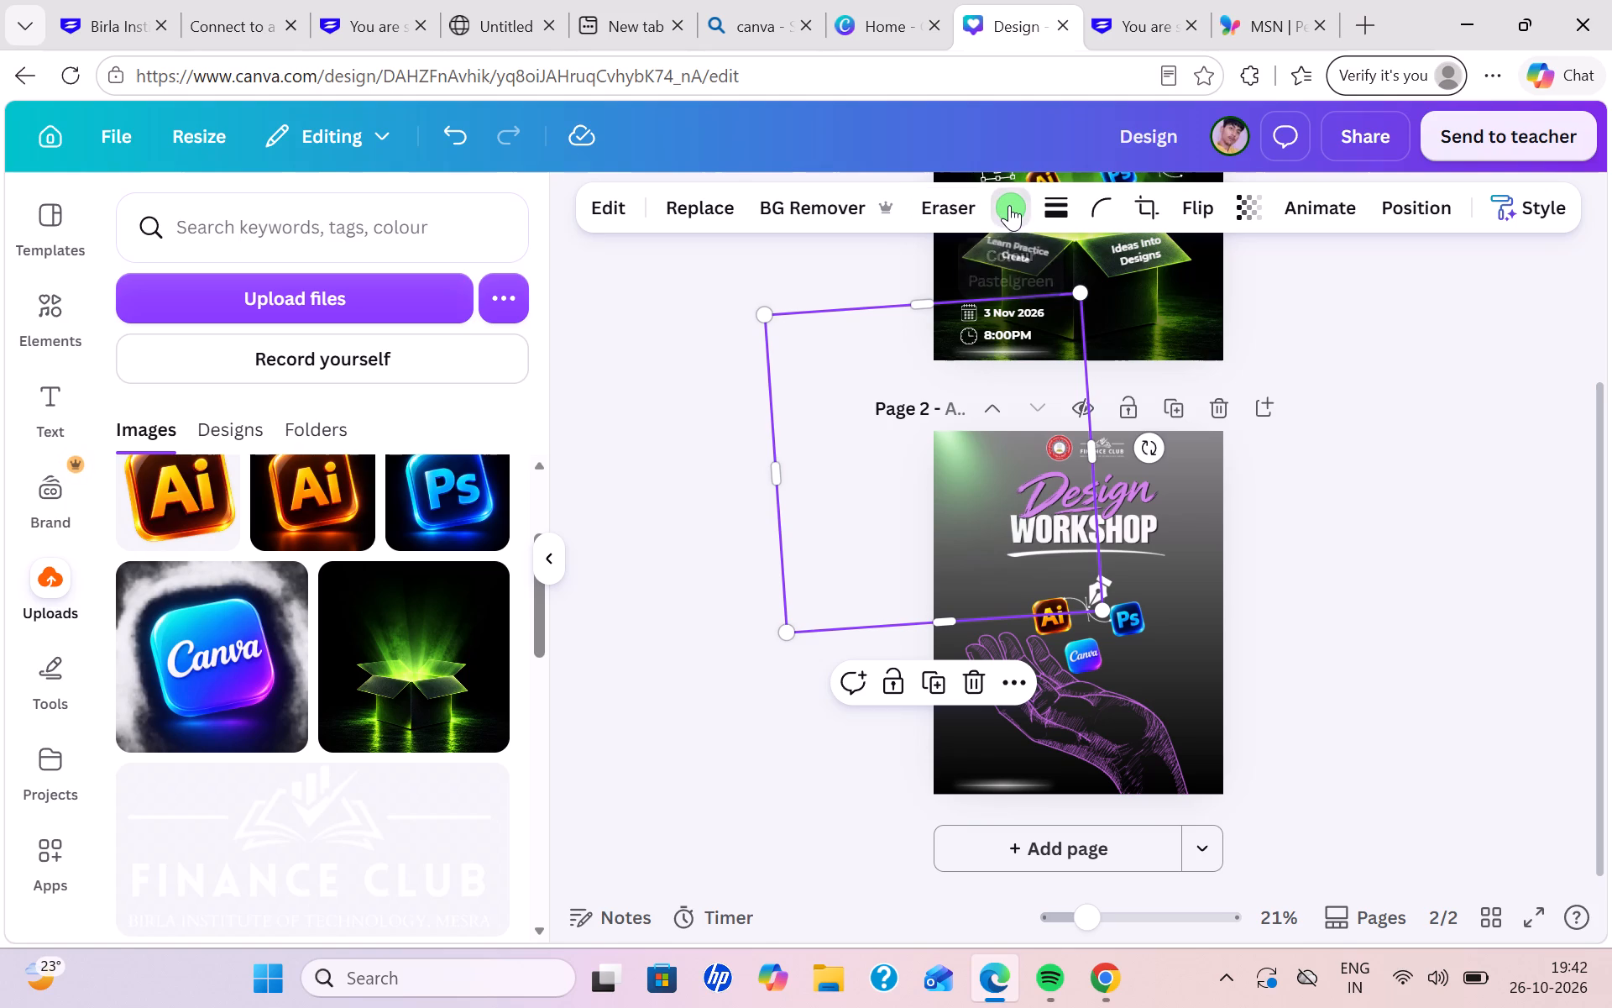
pyautogui.click(251, 382)
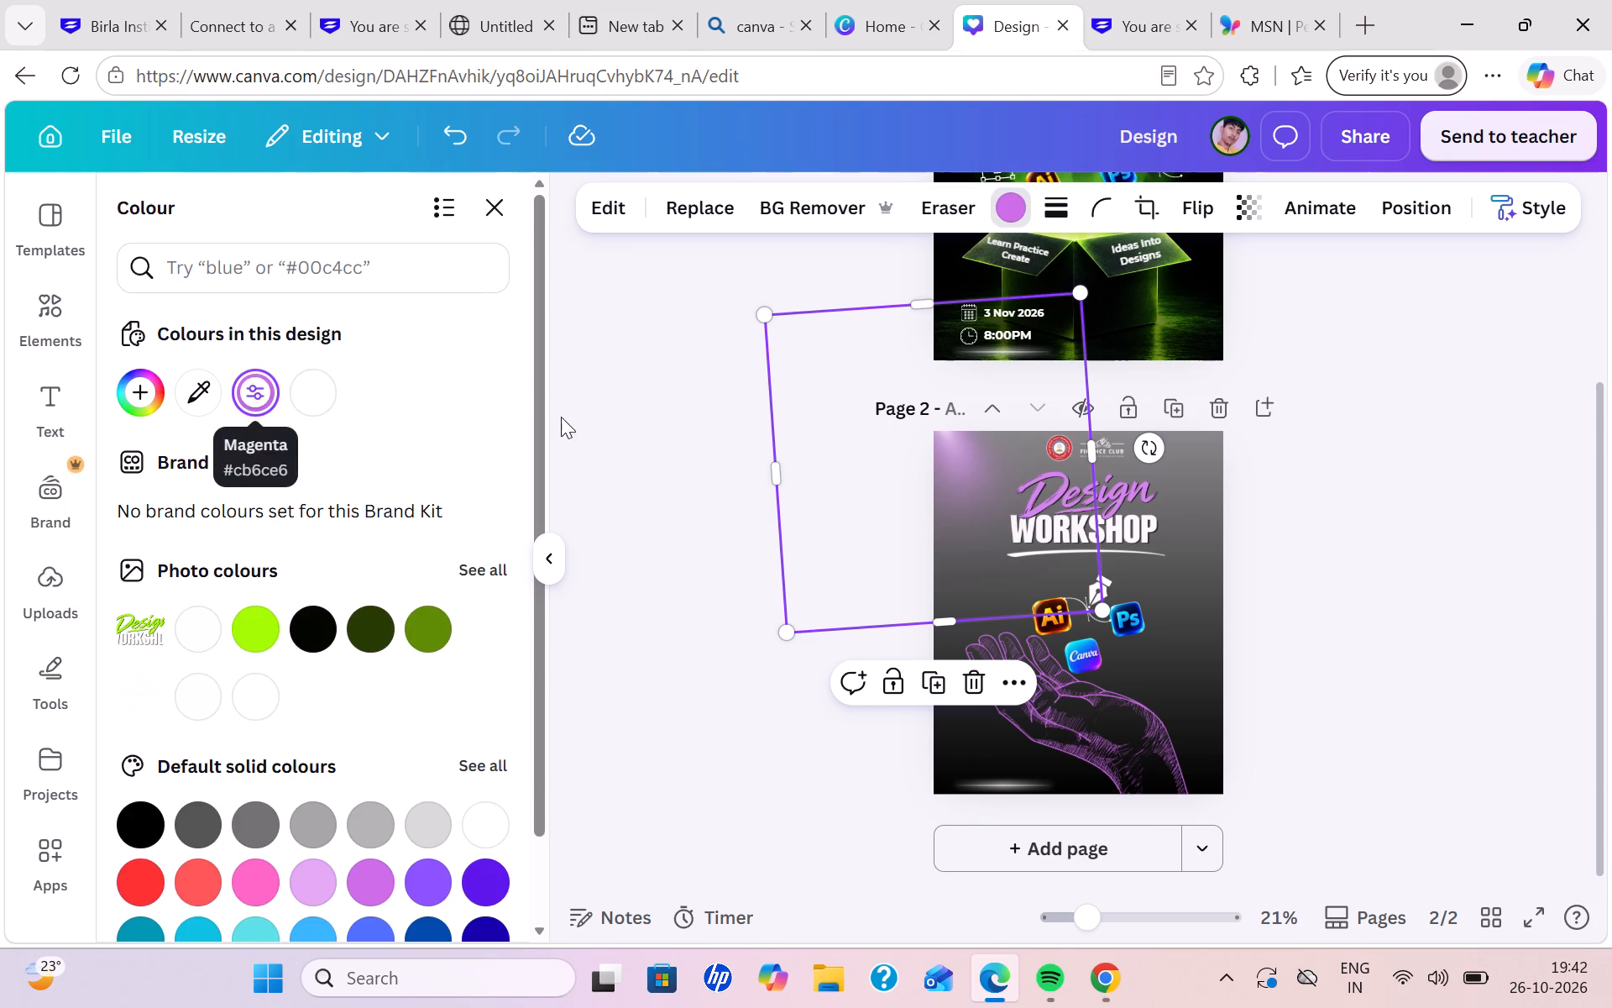
pyautogui.moveTo(1108, 613); pyautogui.dragTo(1153, 651)
pyautogui.moveTo(1024, 548); pyautogui.dragTo(1003, 552)
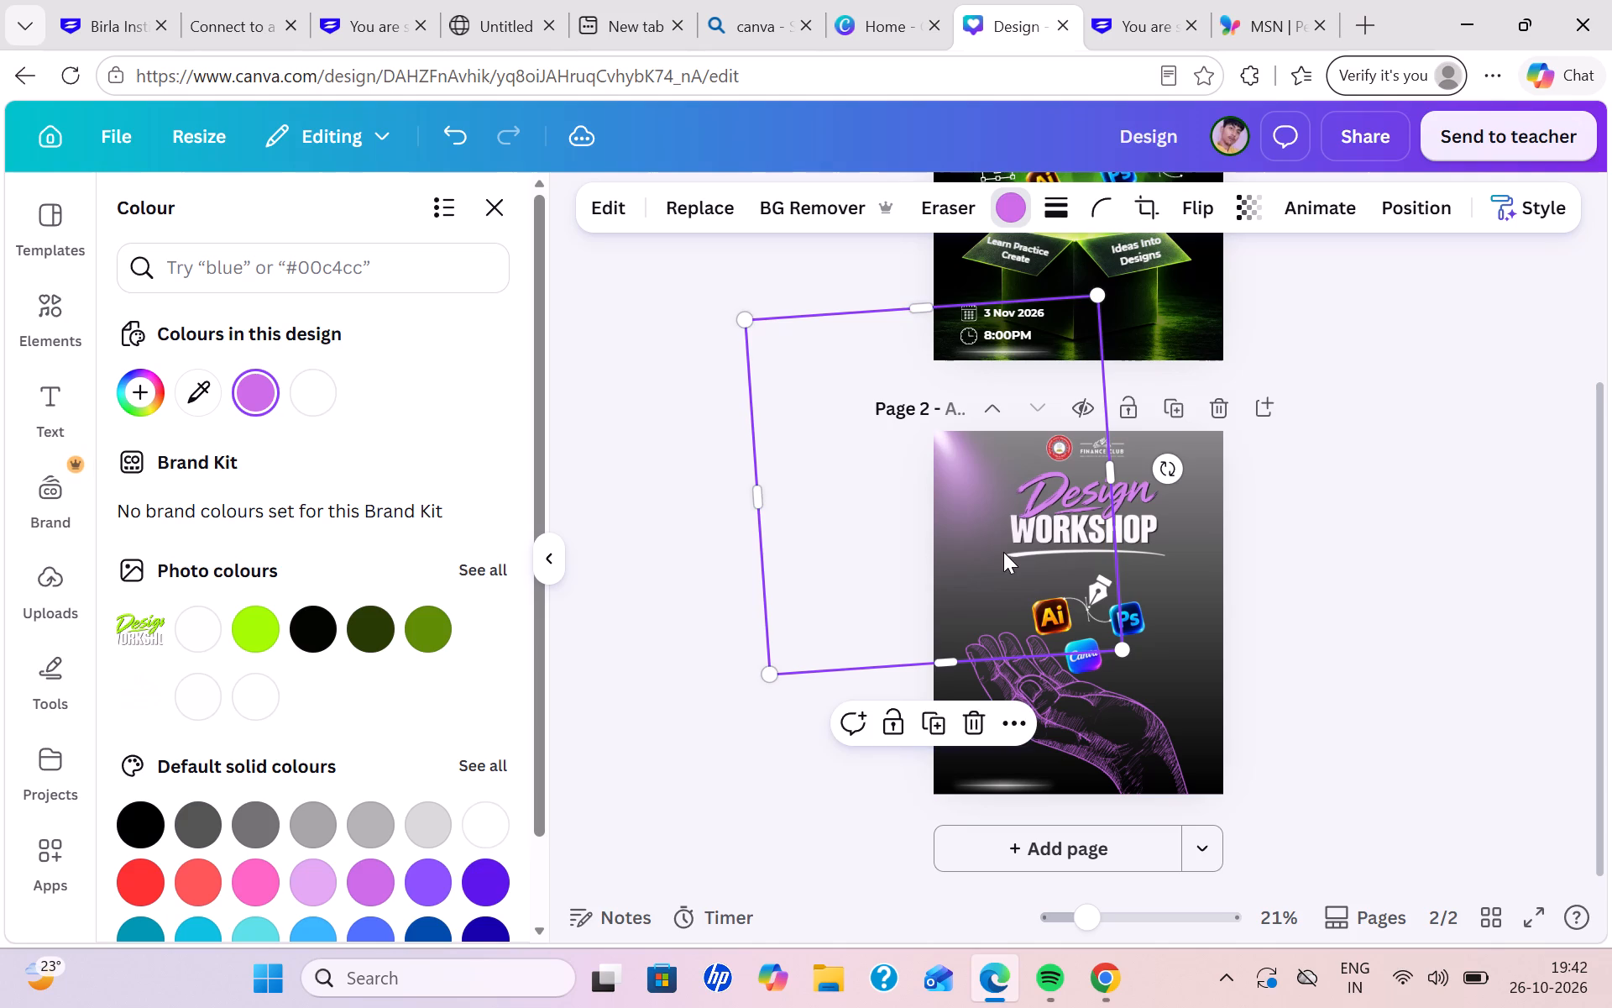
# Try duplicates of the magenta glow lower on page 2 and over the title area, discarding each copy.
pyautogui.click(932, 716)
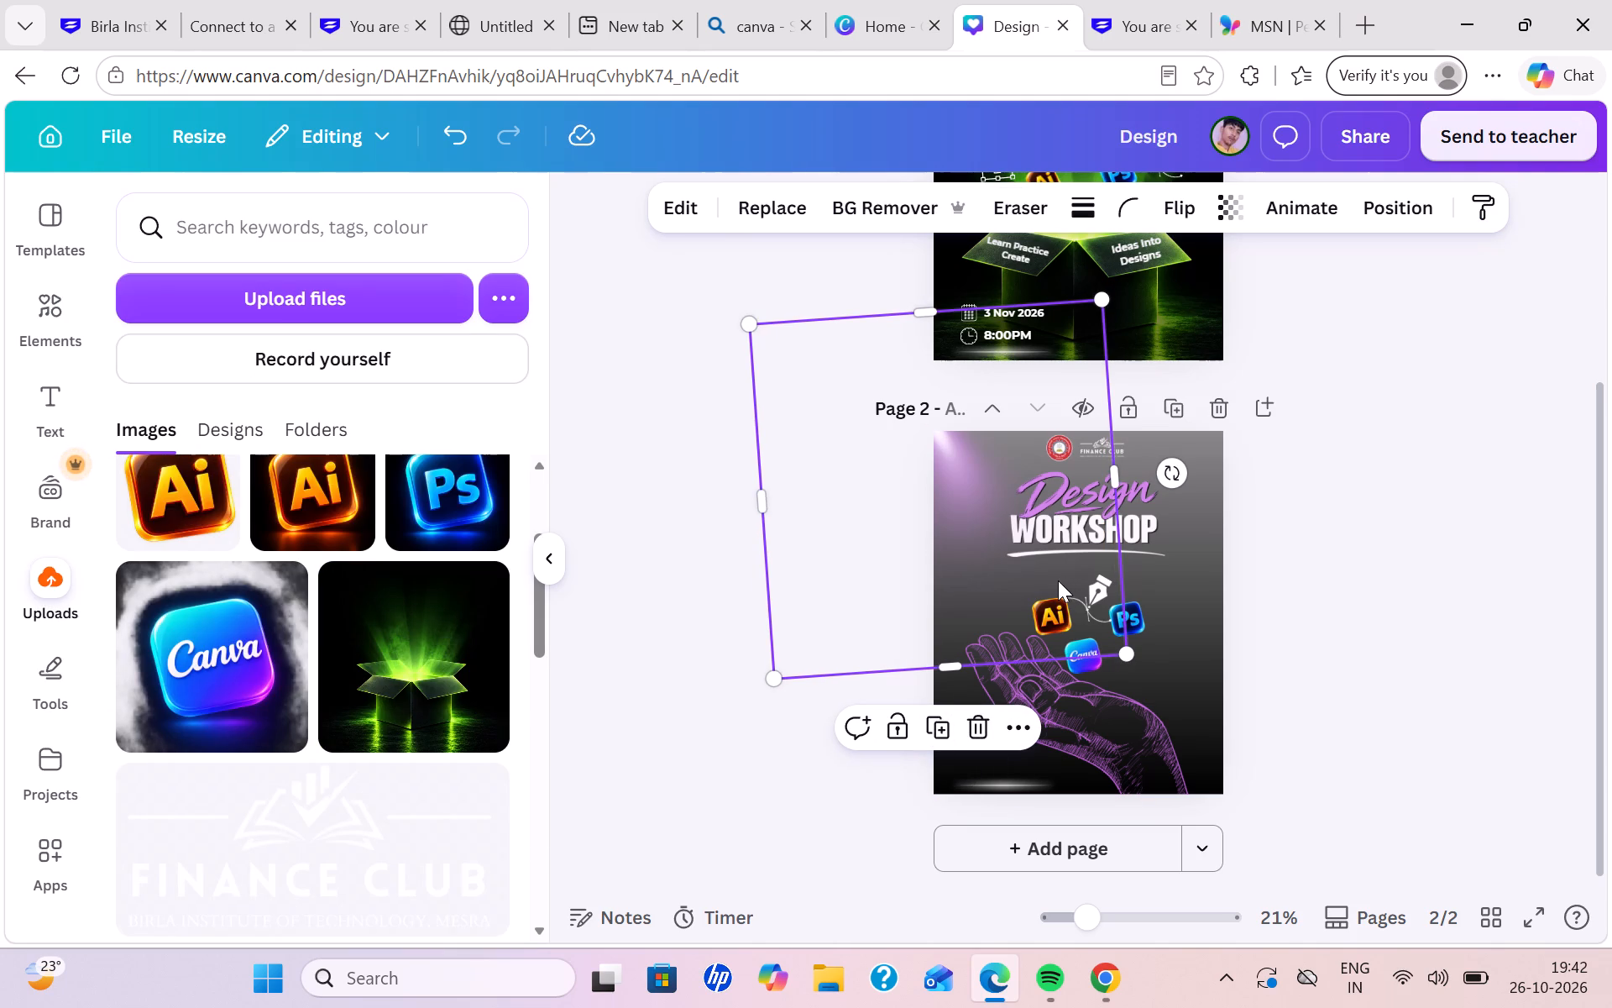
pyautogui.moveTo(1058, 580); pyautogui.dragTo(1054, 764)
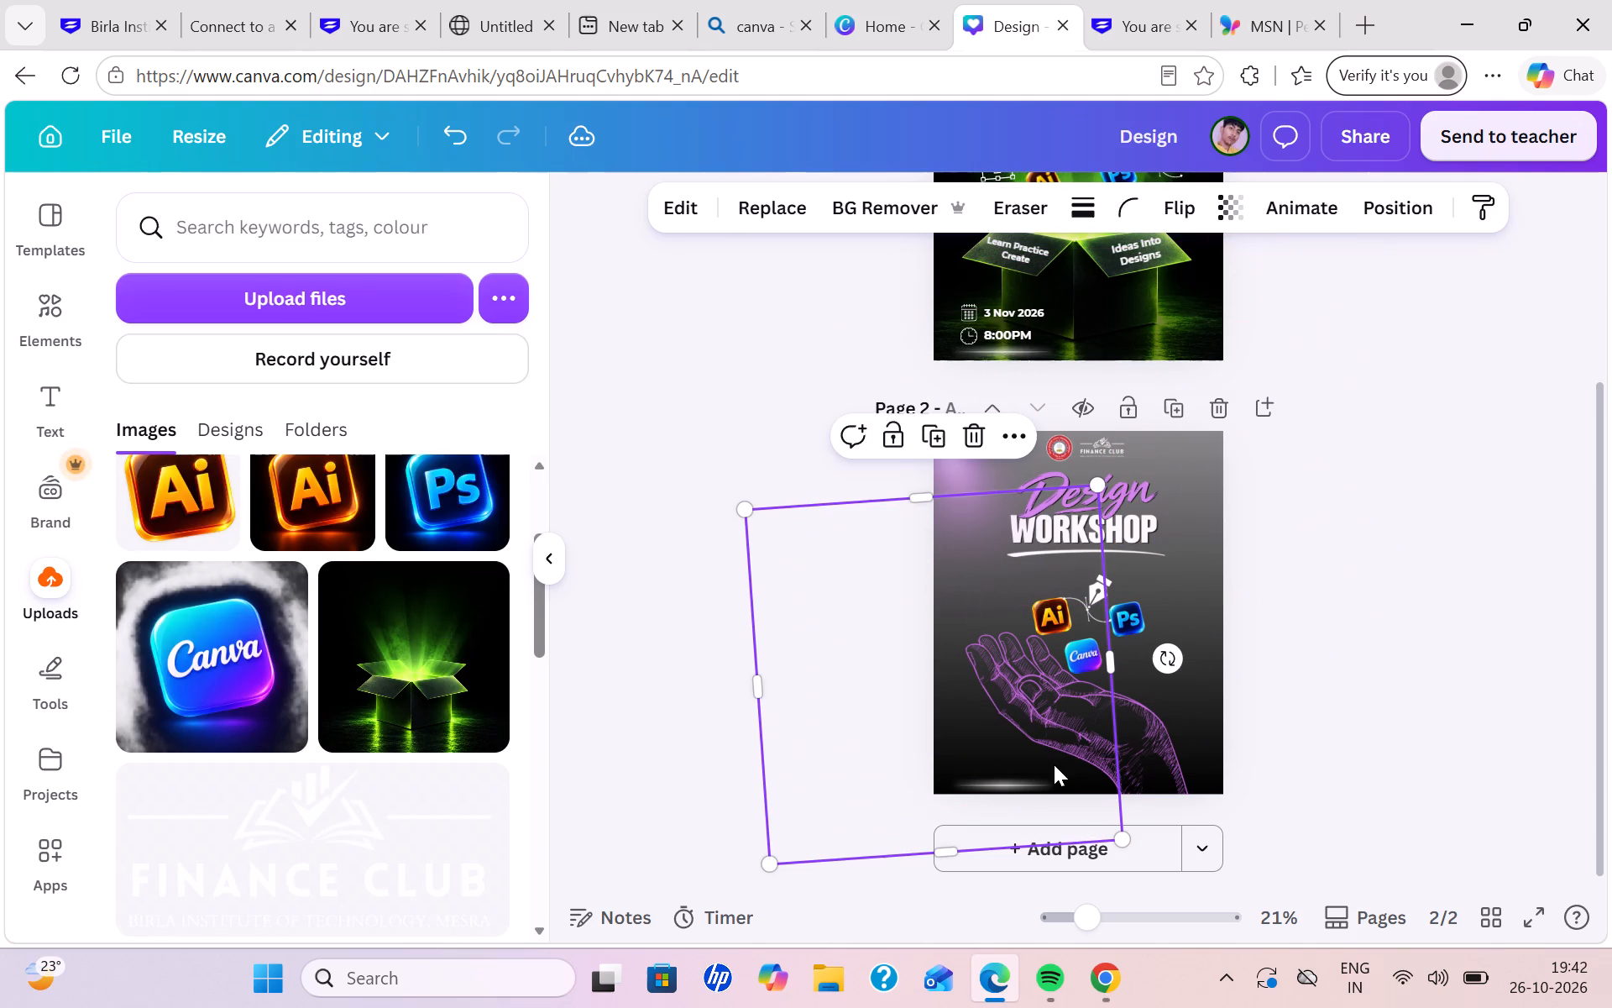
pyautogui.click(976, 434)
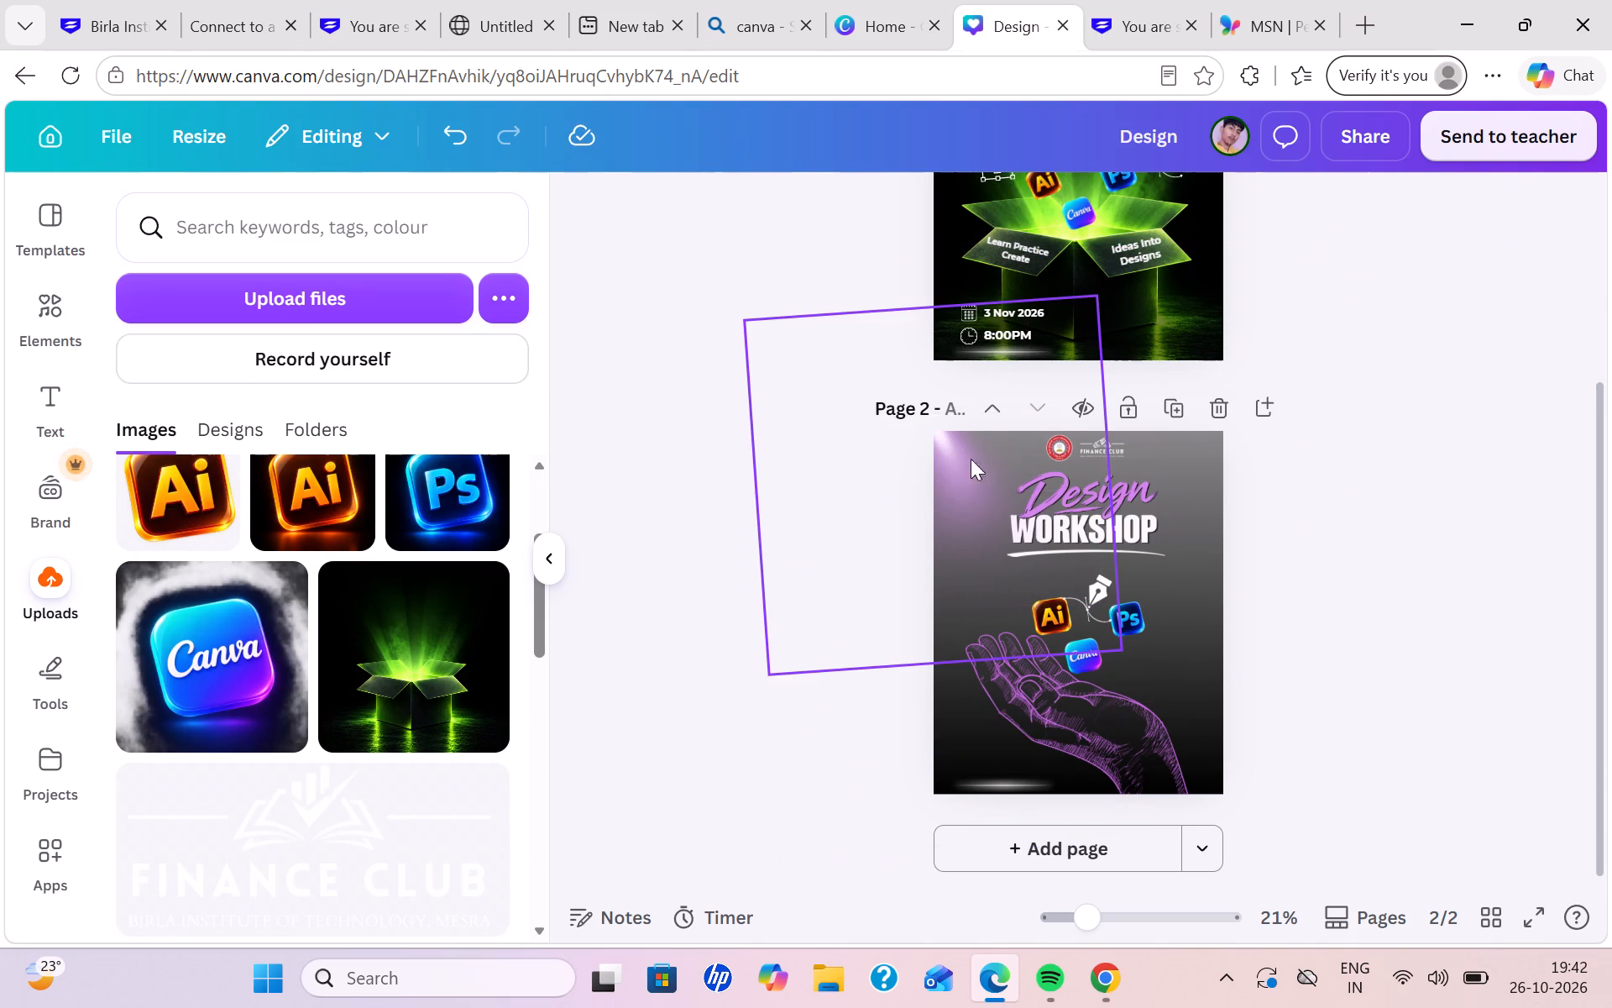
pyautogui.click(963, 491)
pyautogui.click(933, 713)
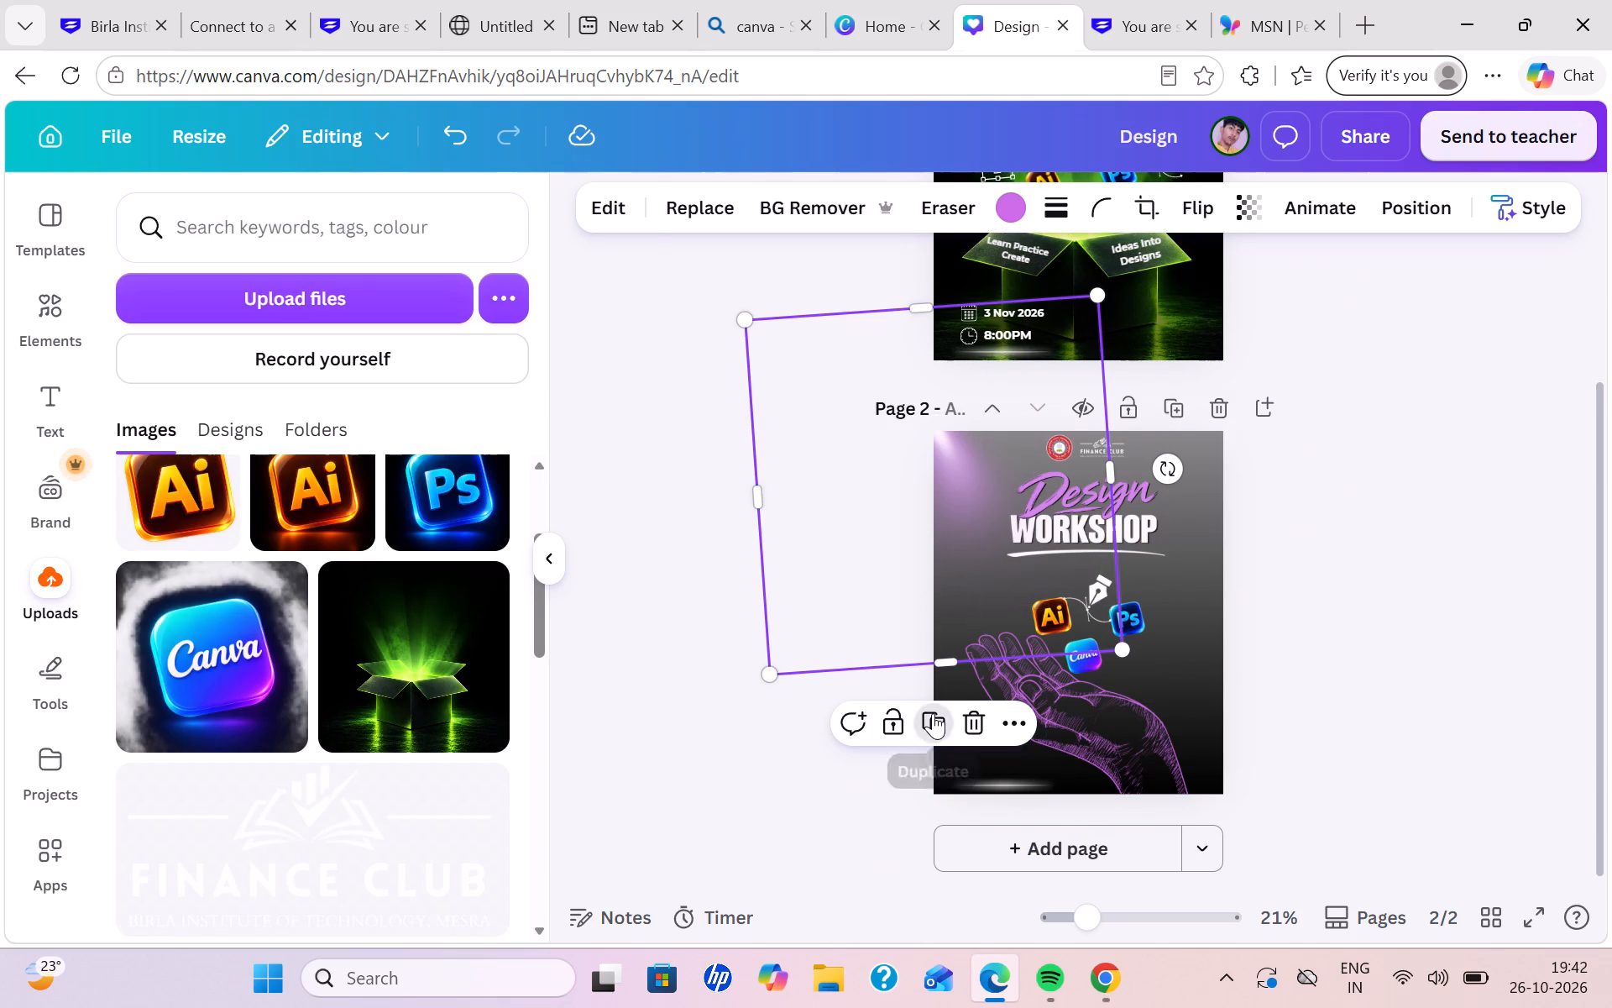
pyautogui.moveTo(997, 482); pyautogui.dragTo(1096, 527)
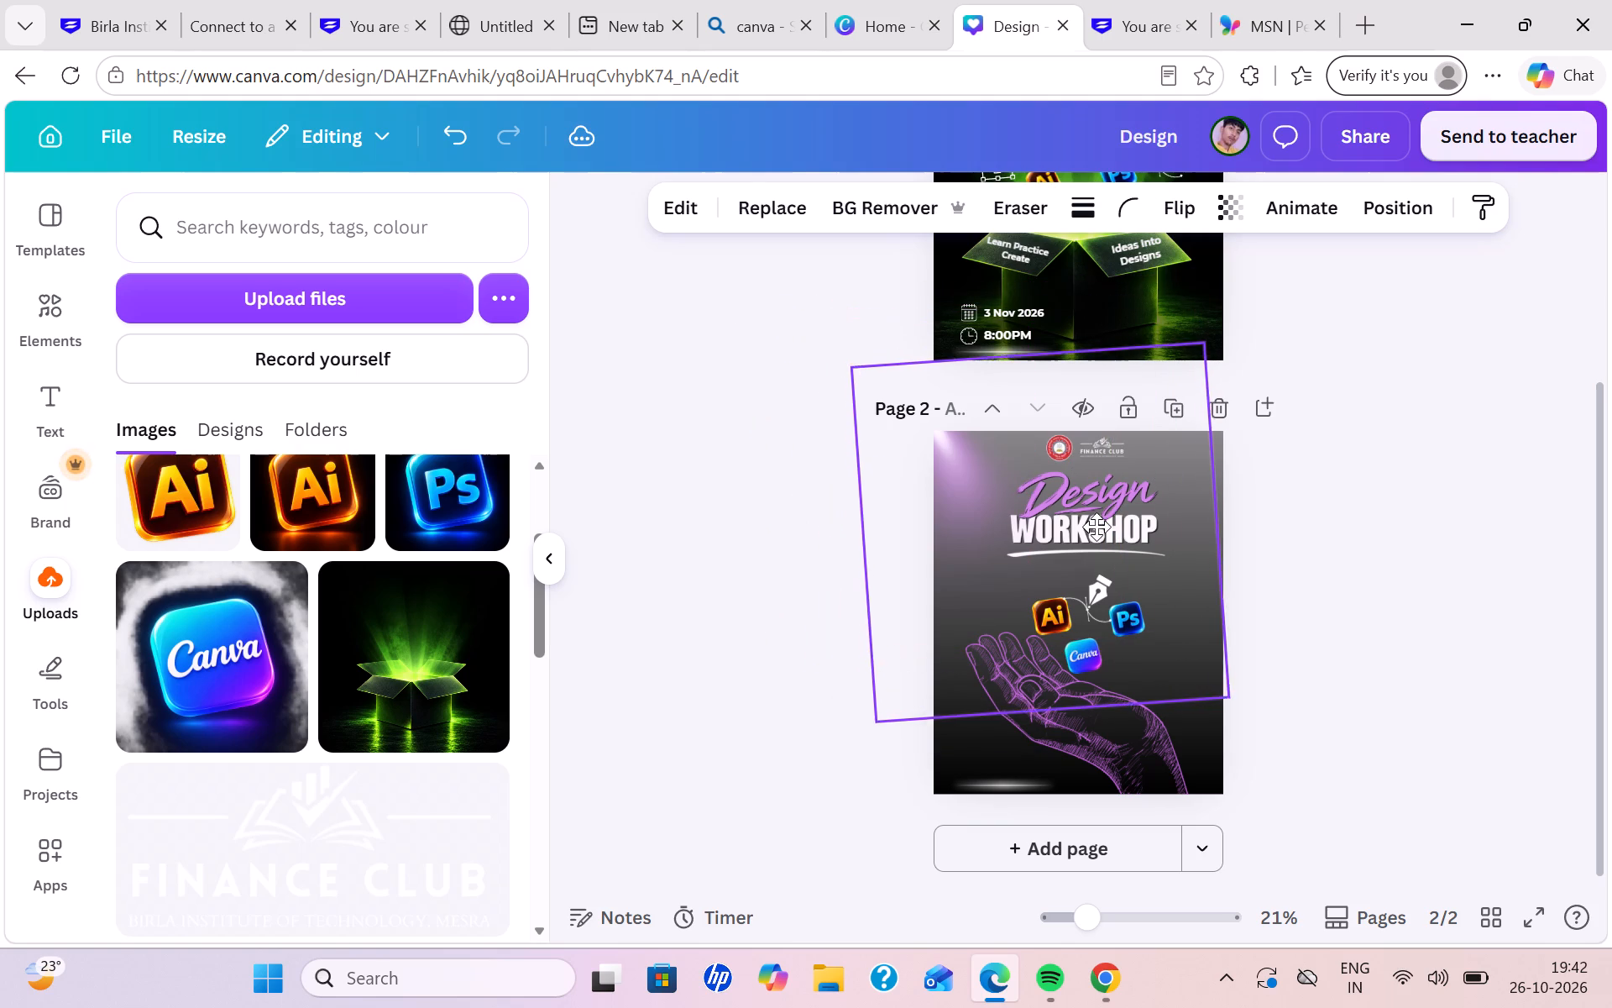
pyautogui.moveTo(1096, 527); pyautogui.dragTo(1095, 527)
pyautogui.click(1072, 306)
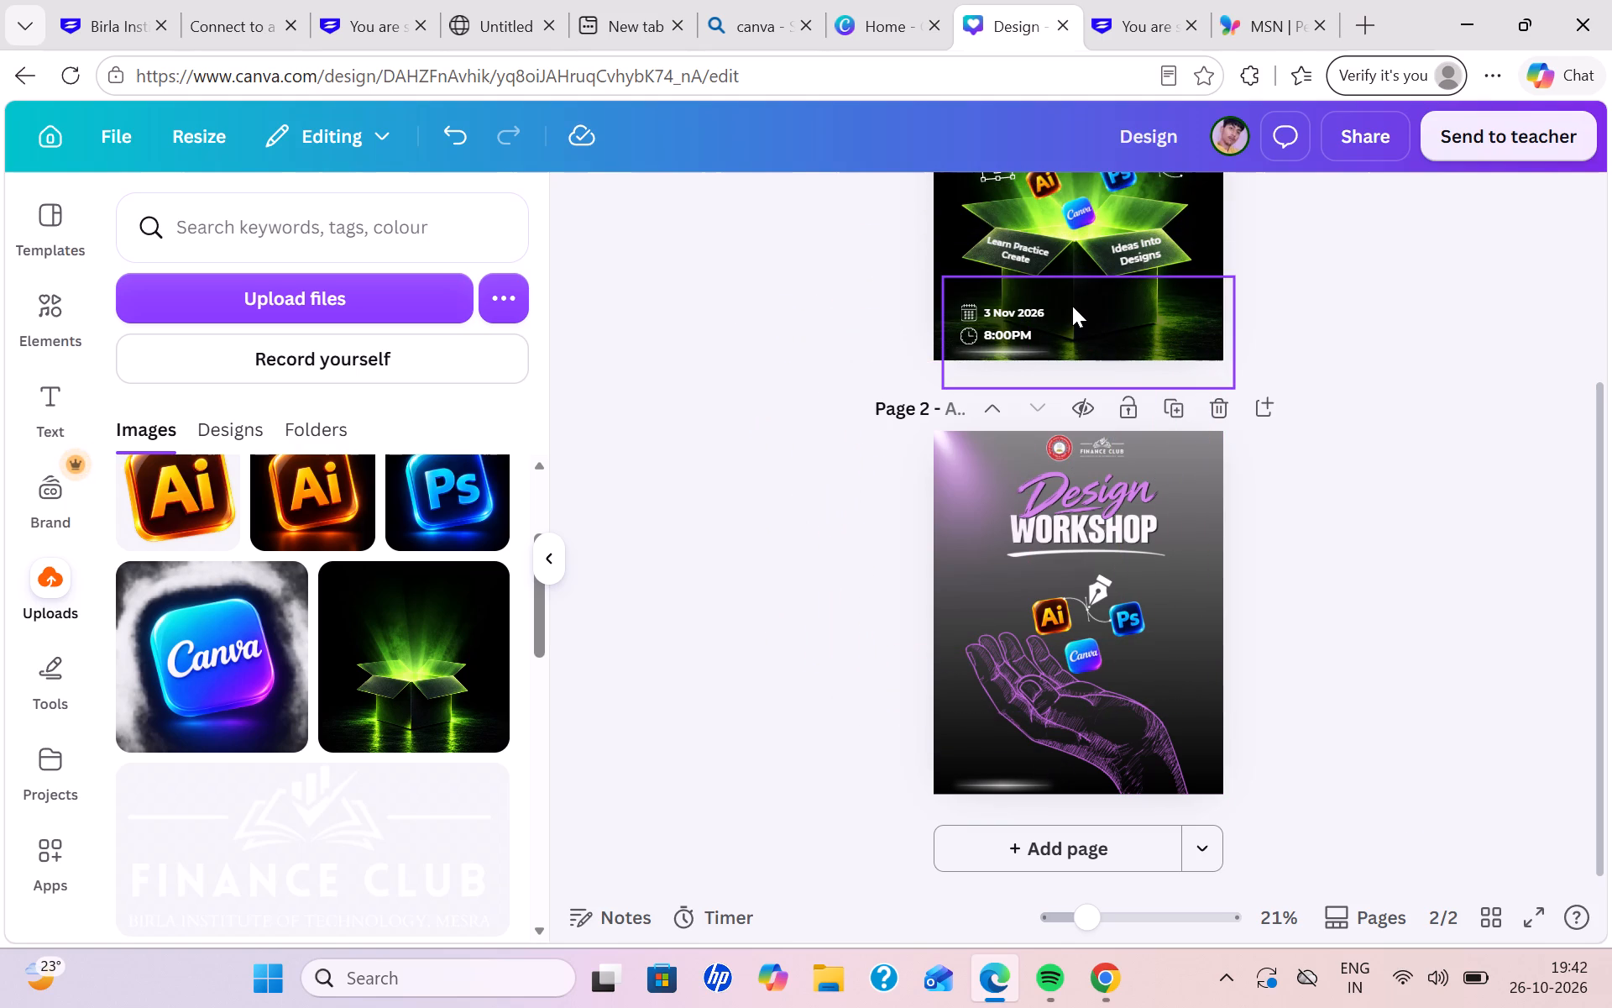
# Copy the green glow from the right edge of page 1 and paste it onto page 2.
pyautogui.scroll(1, 1072, 306)
pyautogui.click(1209, 319)
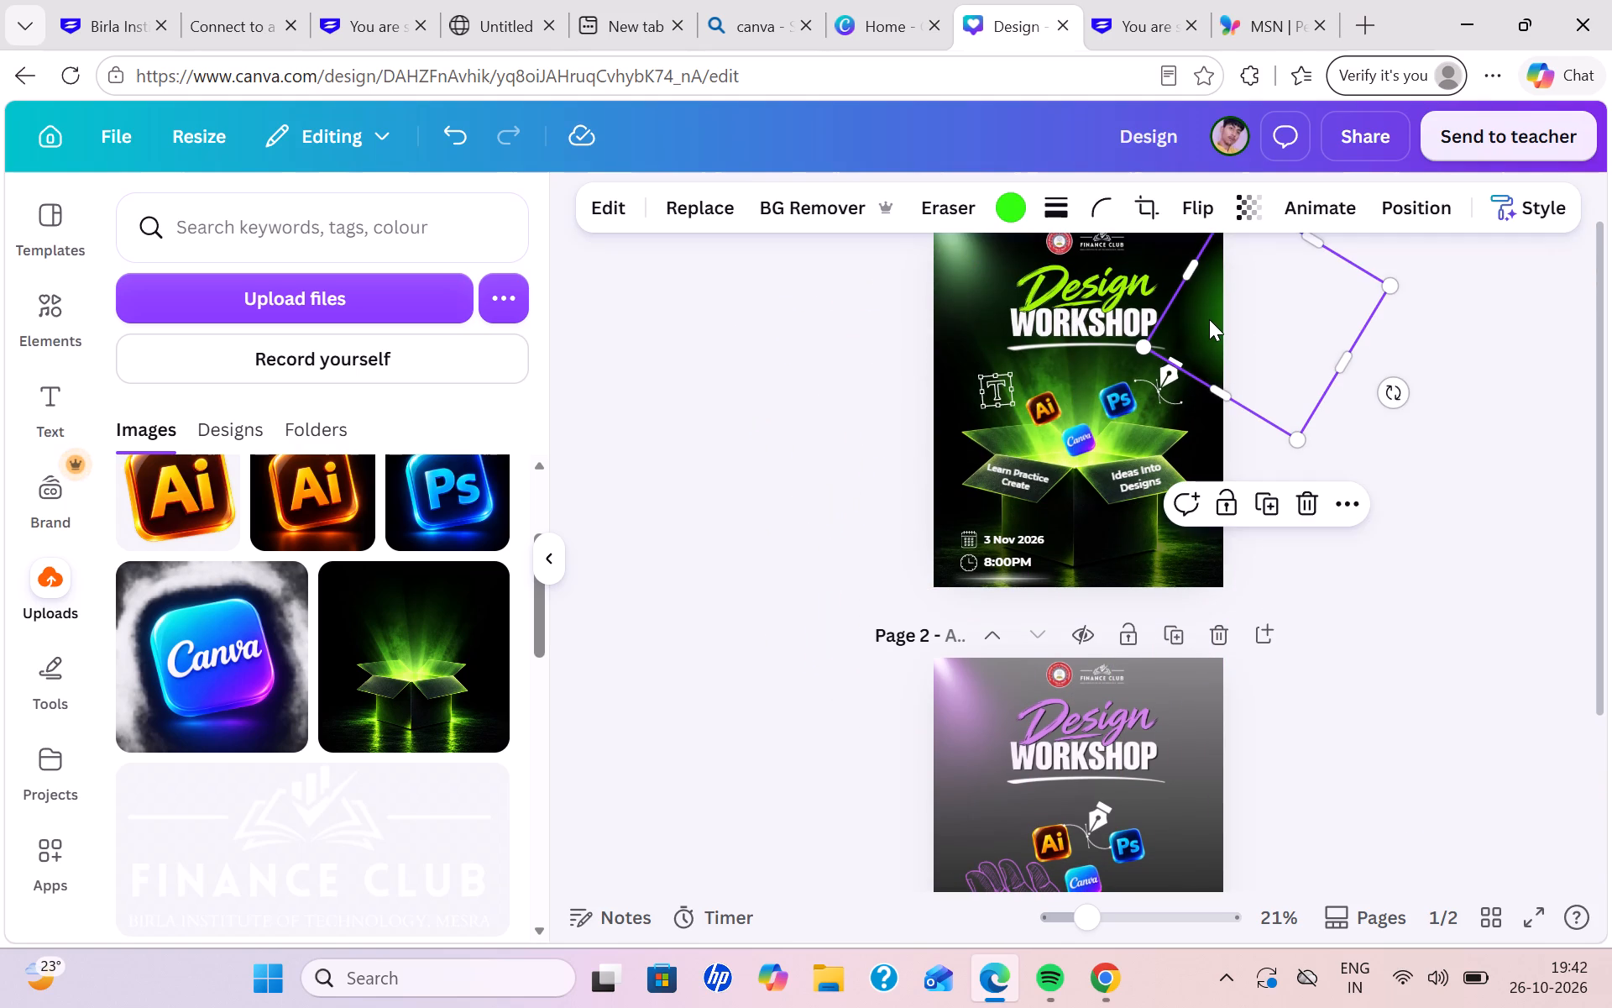
pyautogui.click(1327, 508)
pyautogui.click(1267, 564)
pyautogui.scroll(-3, 1026, 636)
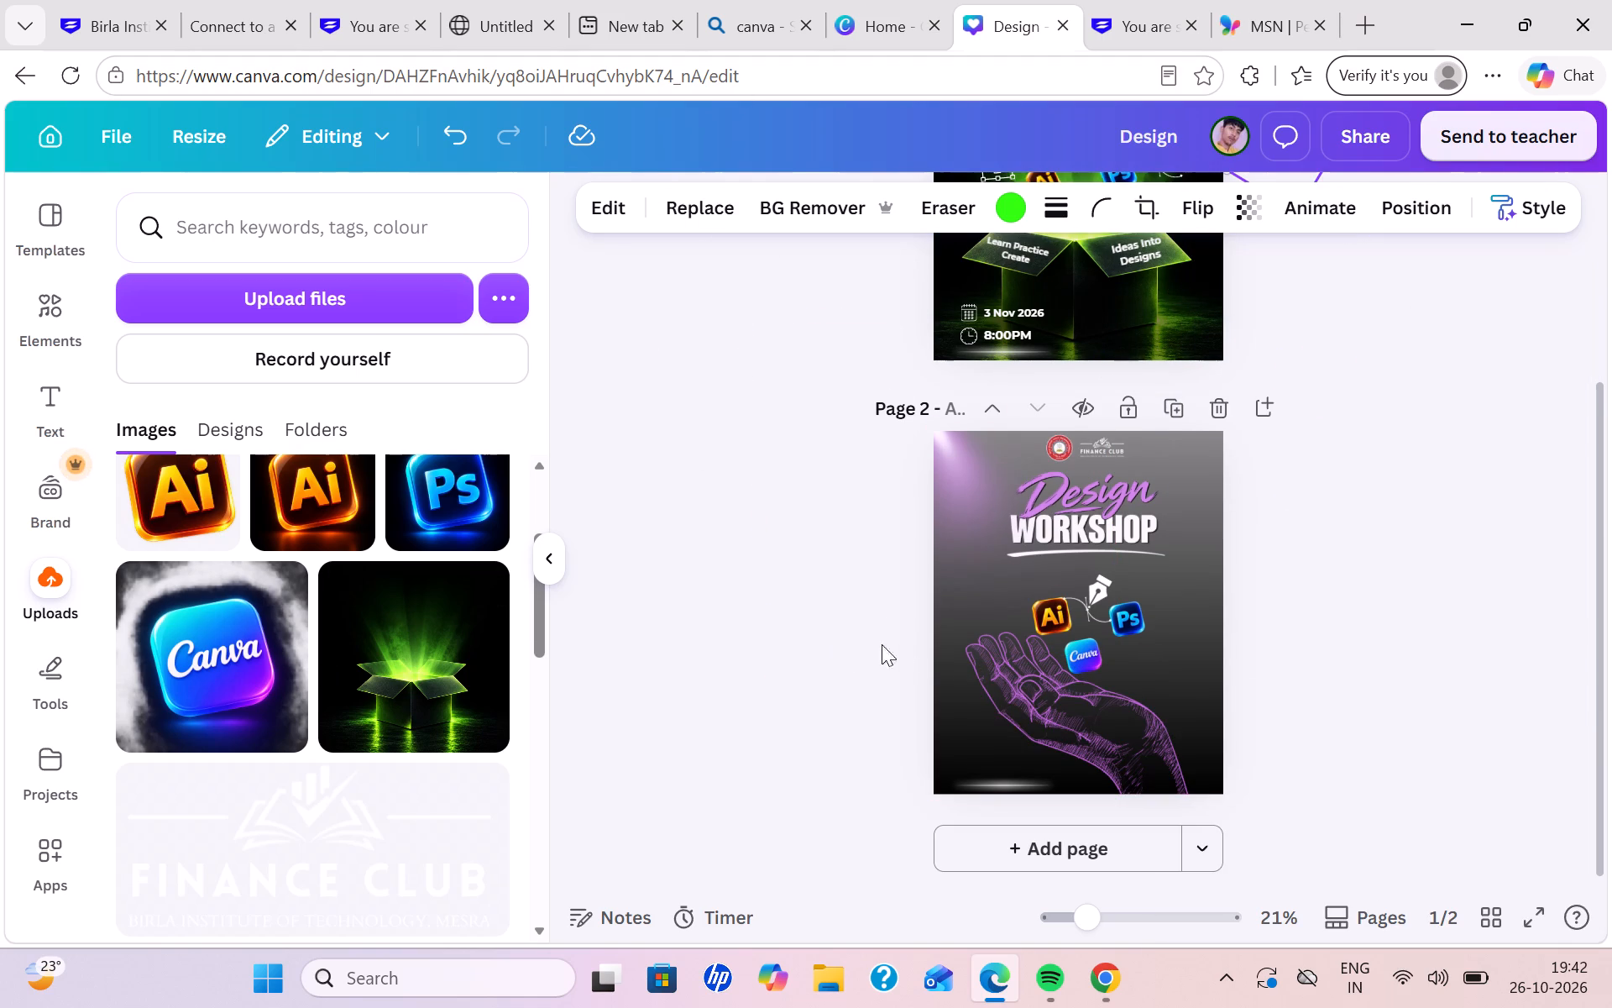
pyautogui.click(1171, 596)
pyautogui.hotkey('ctrl', 'v')
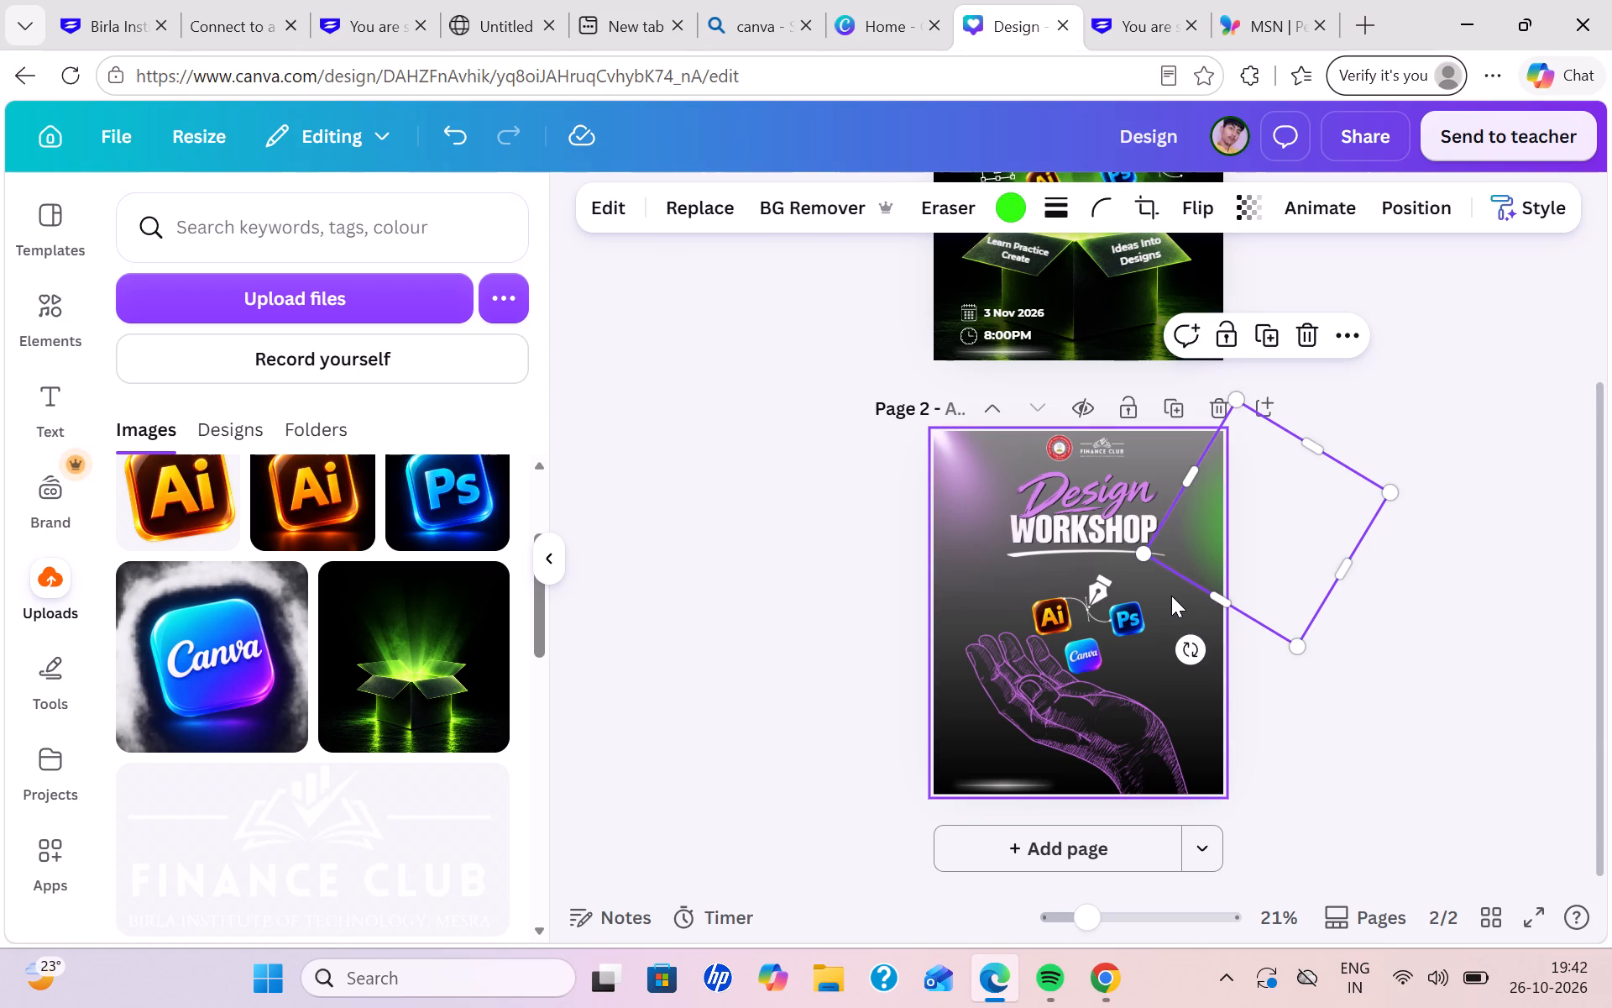
# Recolour the pasted glow to the magenta already used in the design, enlarge it and move it down along page 2's right edge.
pyautogui.click(1010, 197)
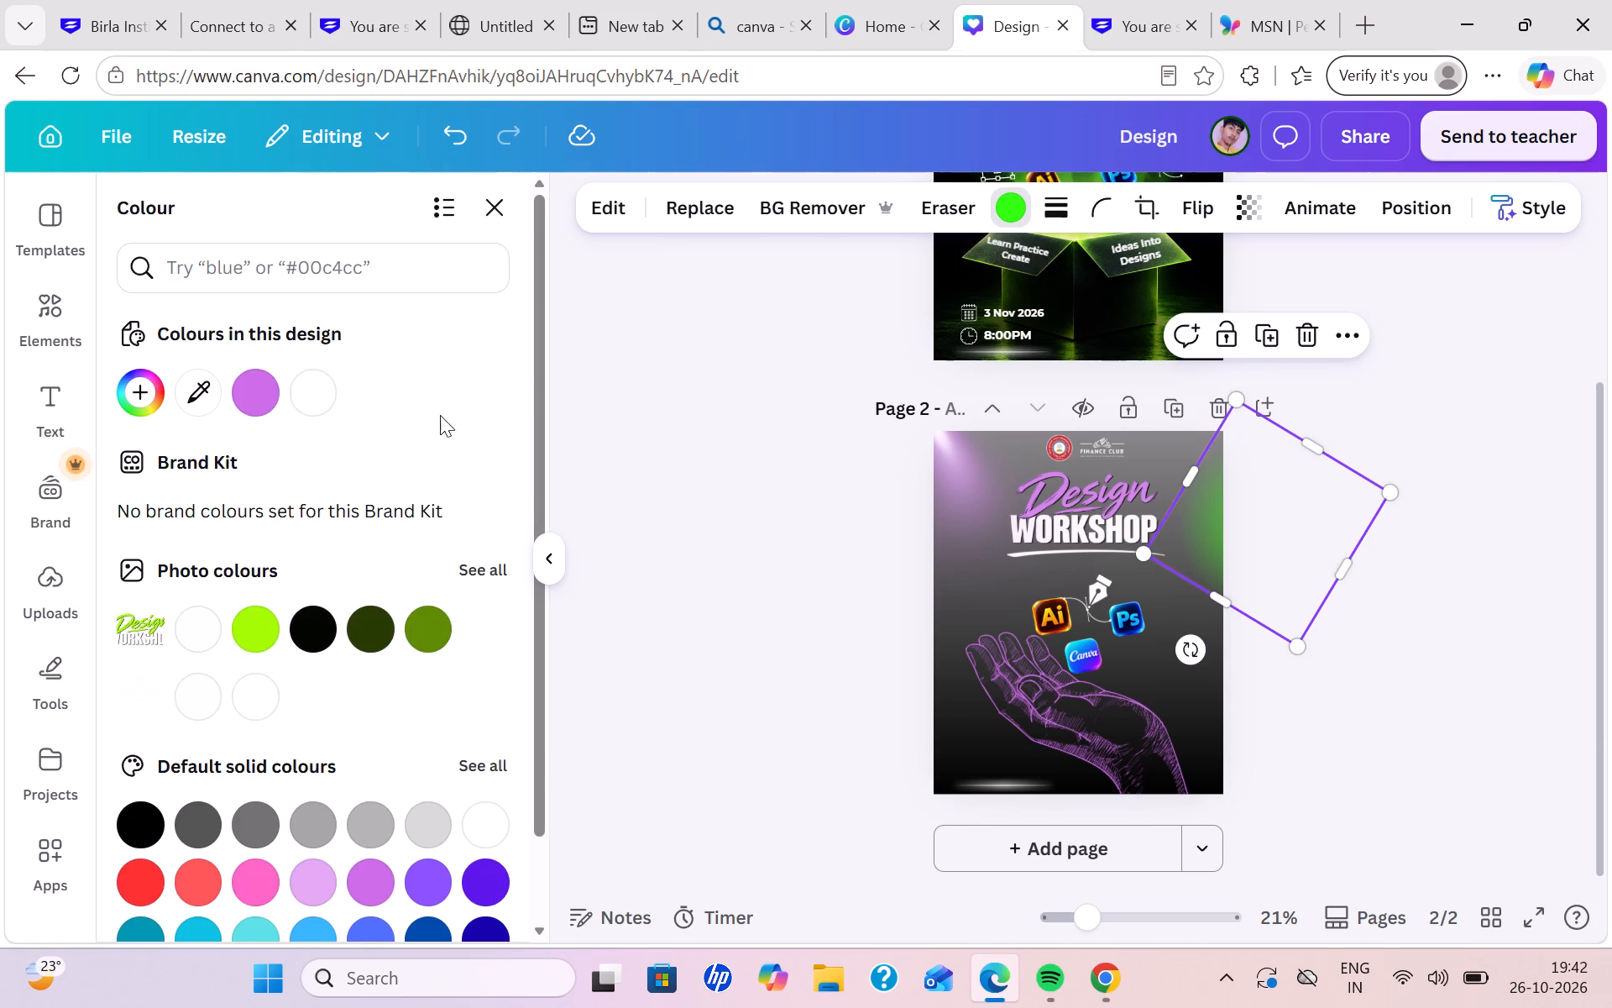
pyautogui.click(270, 382)
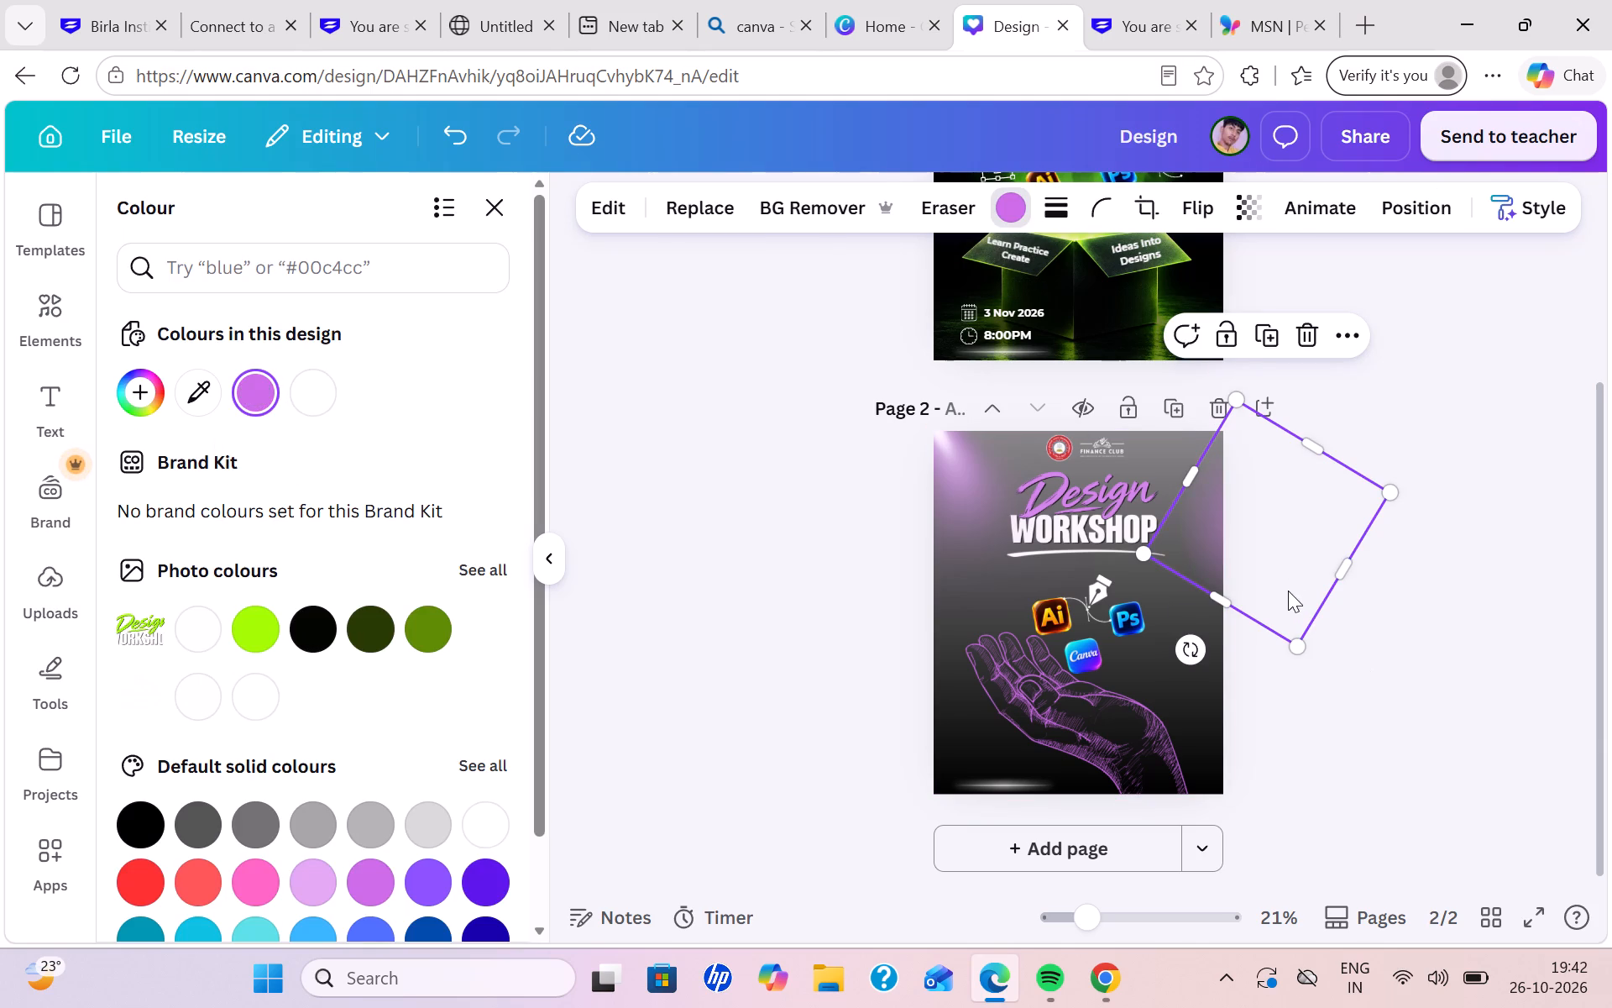
pyautogui.moveTo(1298, 653); pyautogui.dragTo(1374, 771)
pyautogui.moveTo(1285, 568); pyautogui.dragTo(1293, 456)
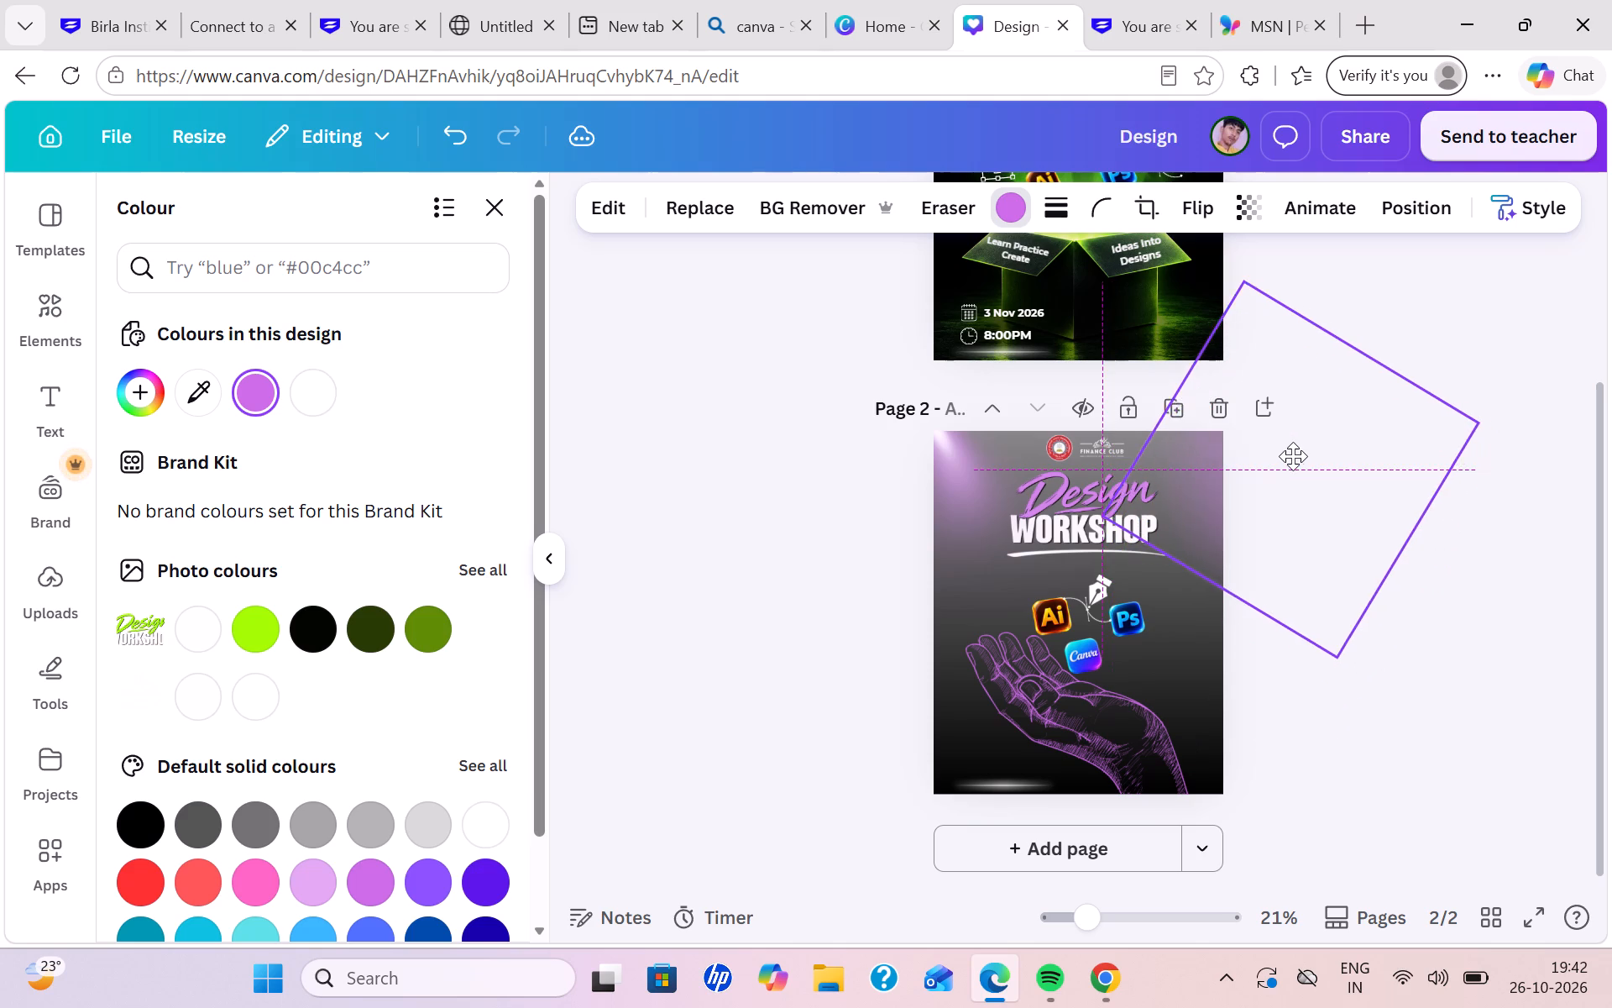
pyautogui.moveTo(1293, 456); pyautogui.dragTo(1269, 638)
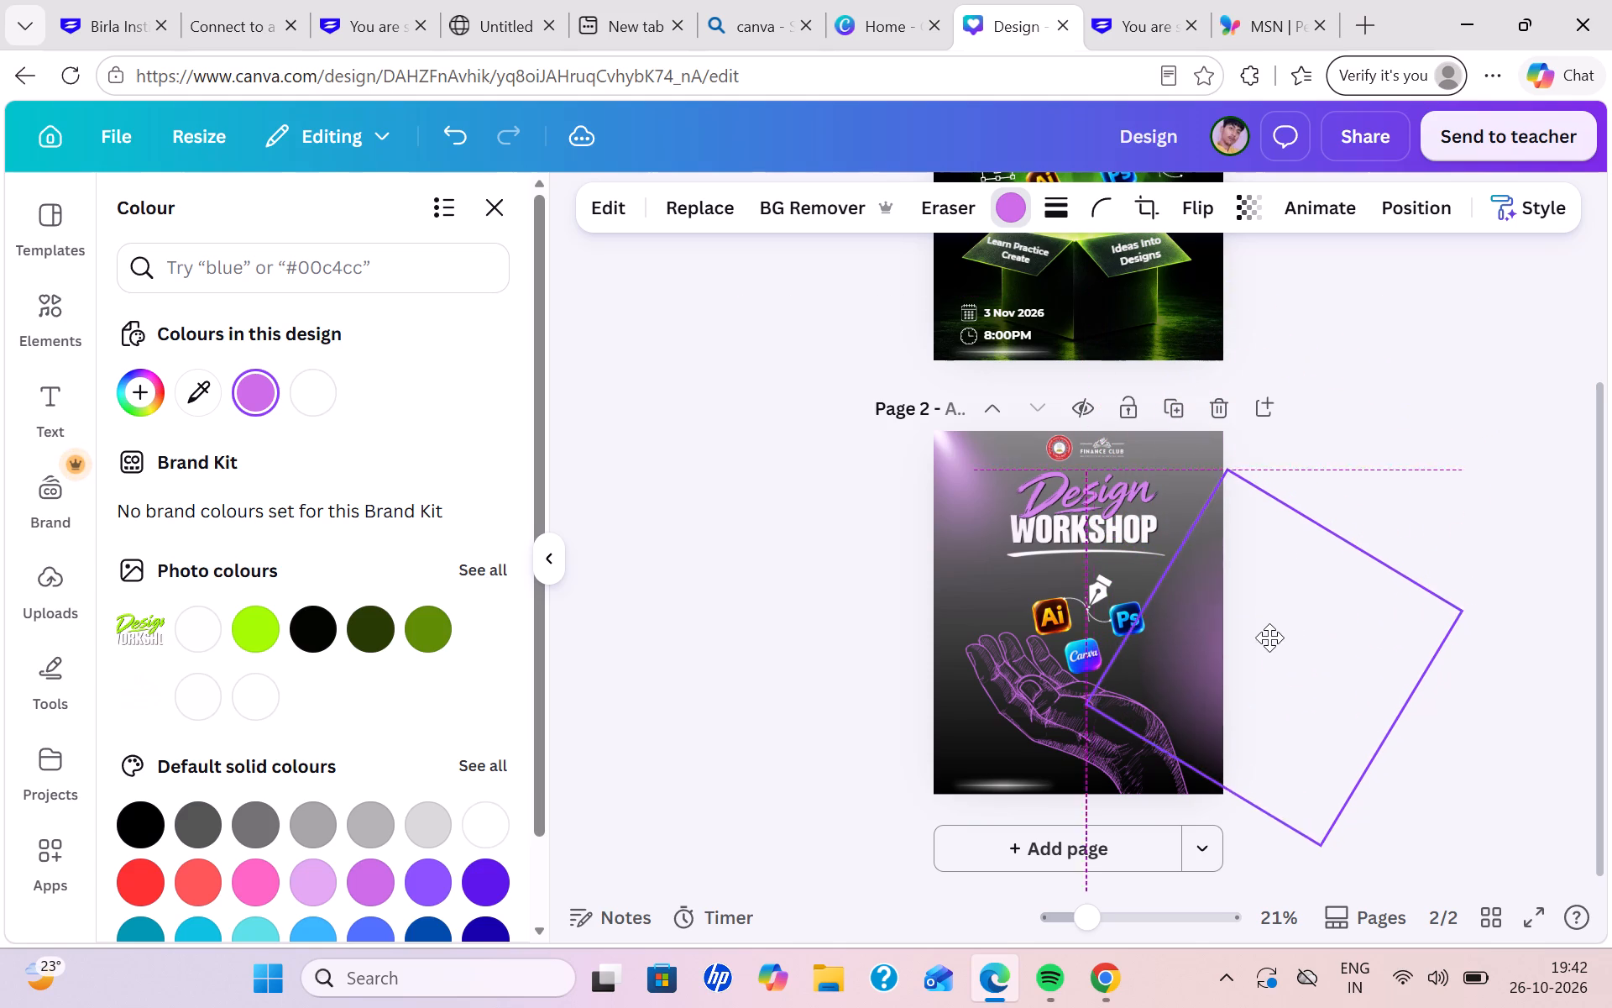
pyautogui.moveTo(1269, 638); pyautogui.dragTo(1268, 638)
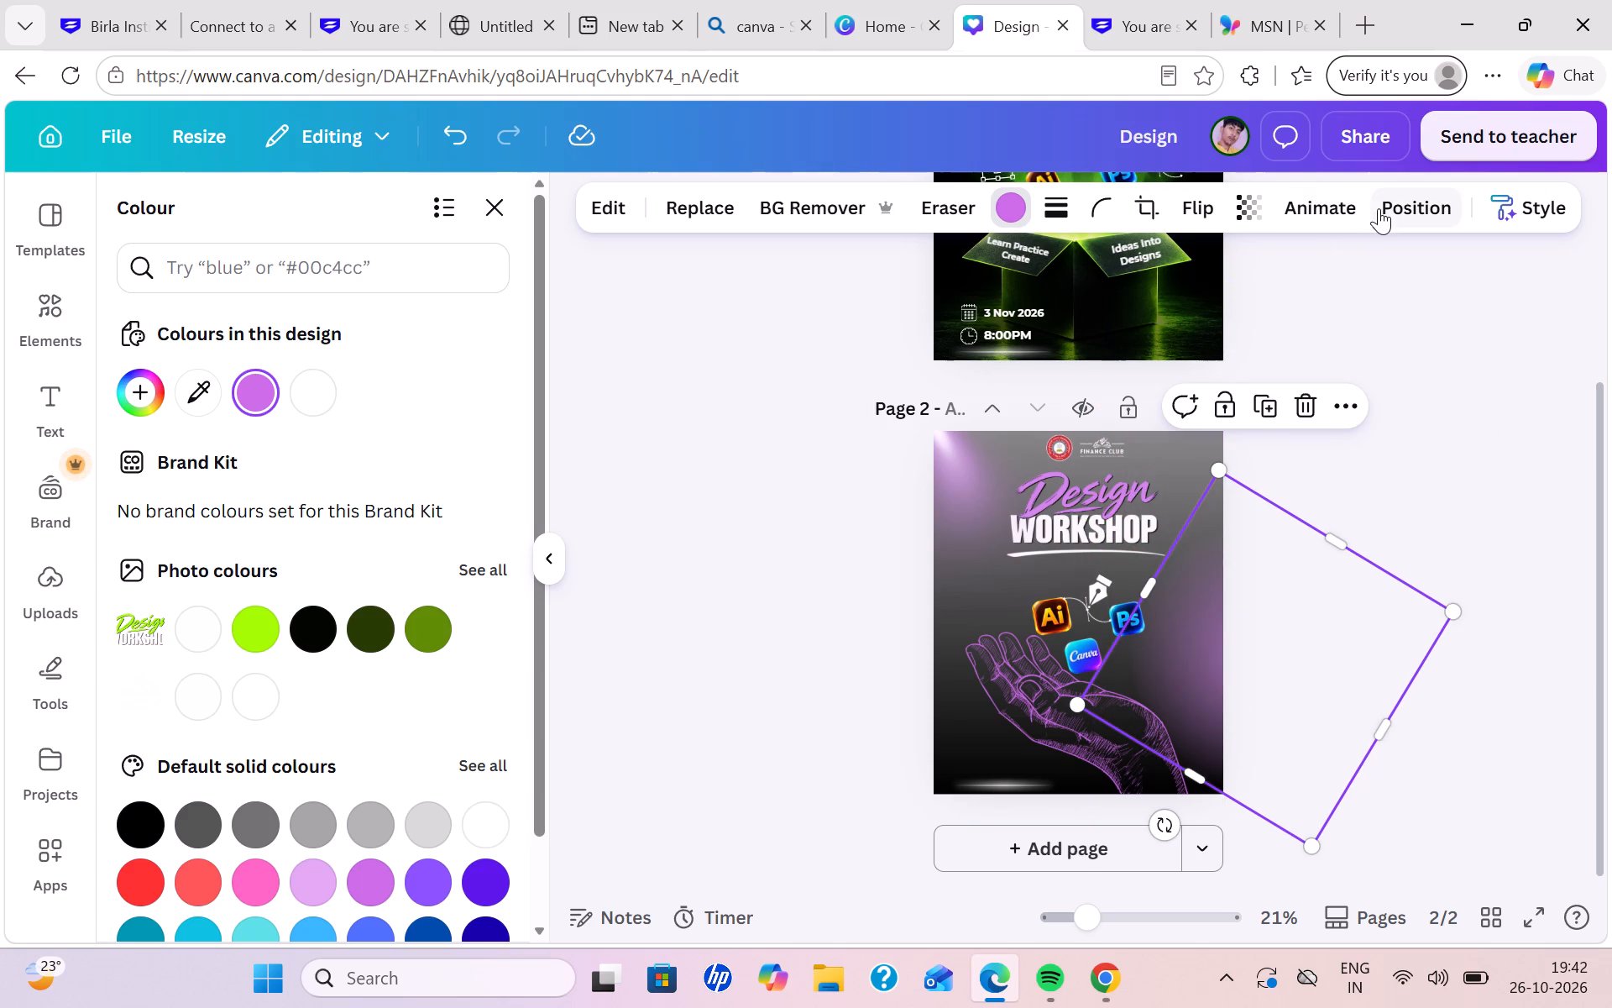
# Set the right-edge glow's transparency to 69 and shift it slightly up and outward on page 2.
pyautogui.click(1247, 213)
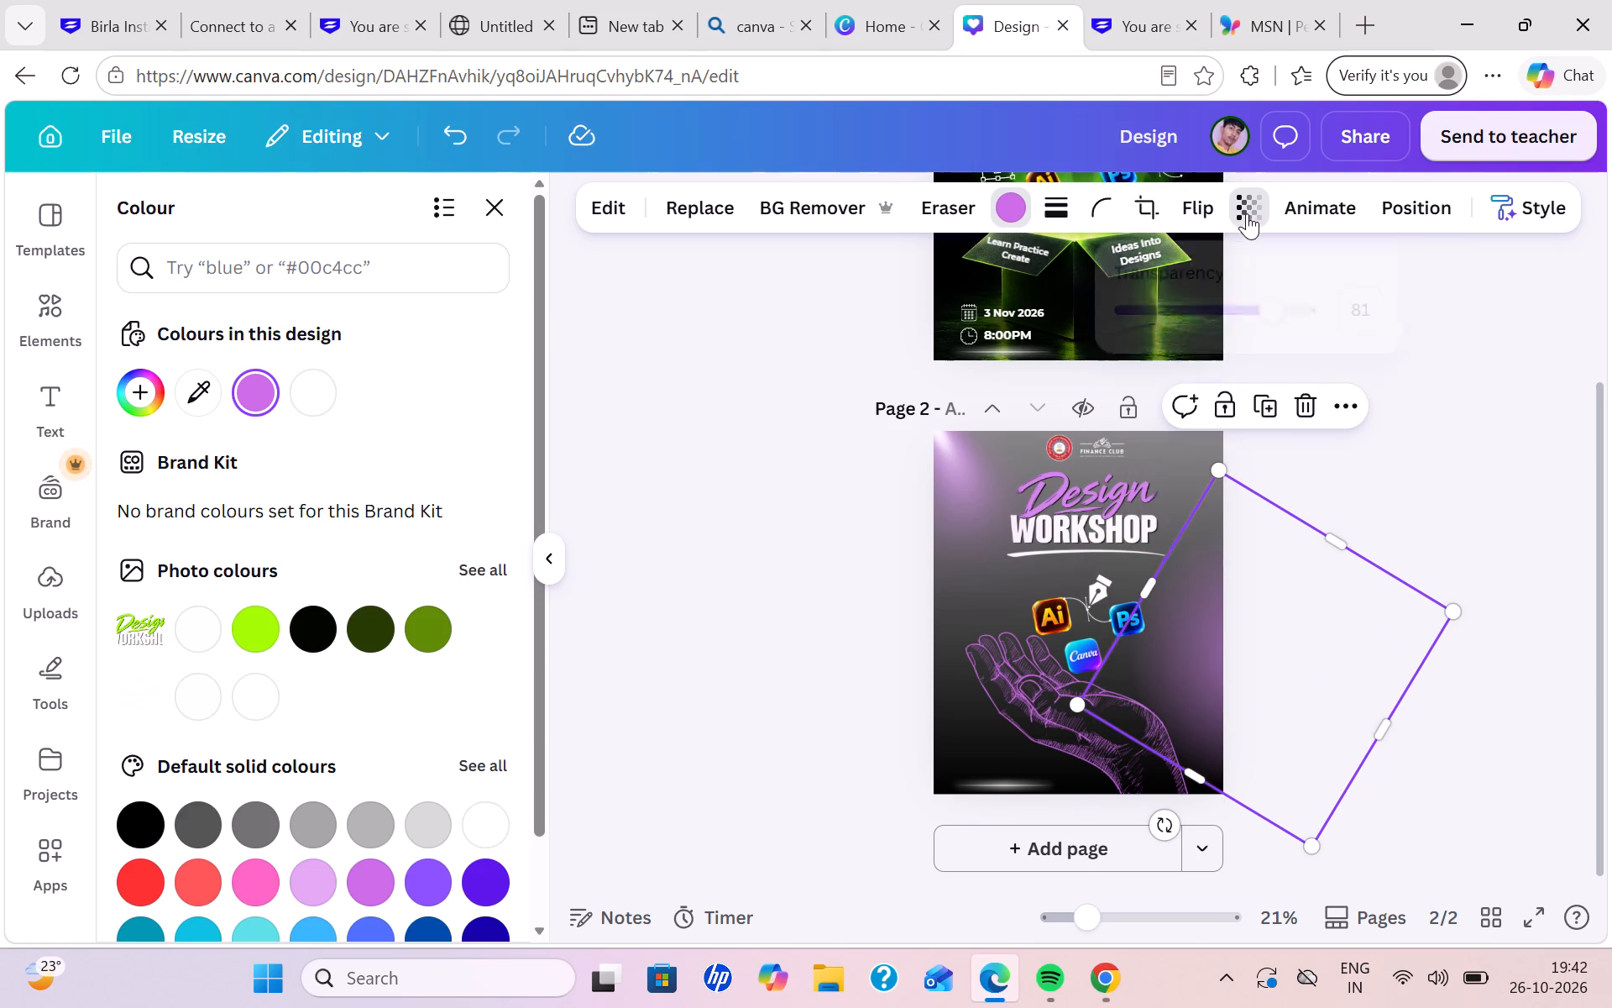
pyautogui.click(1265, 311)
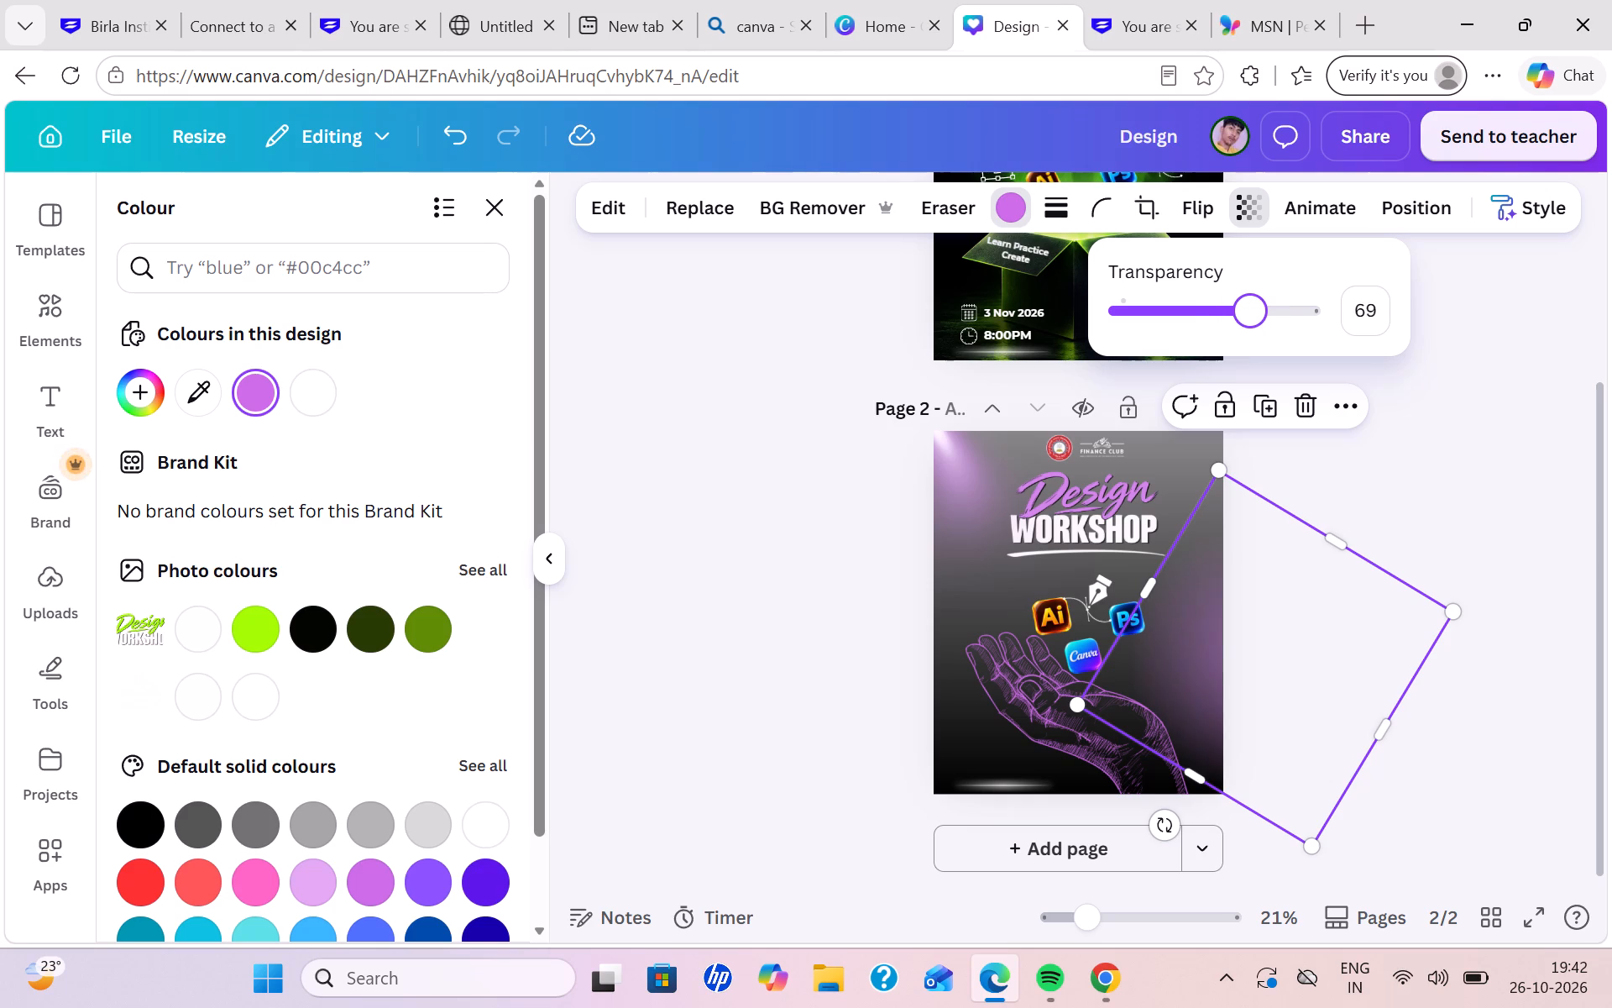
pyautogui.moveTo(1221, 625); pyautogui.dragTo(1239, 605)
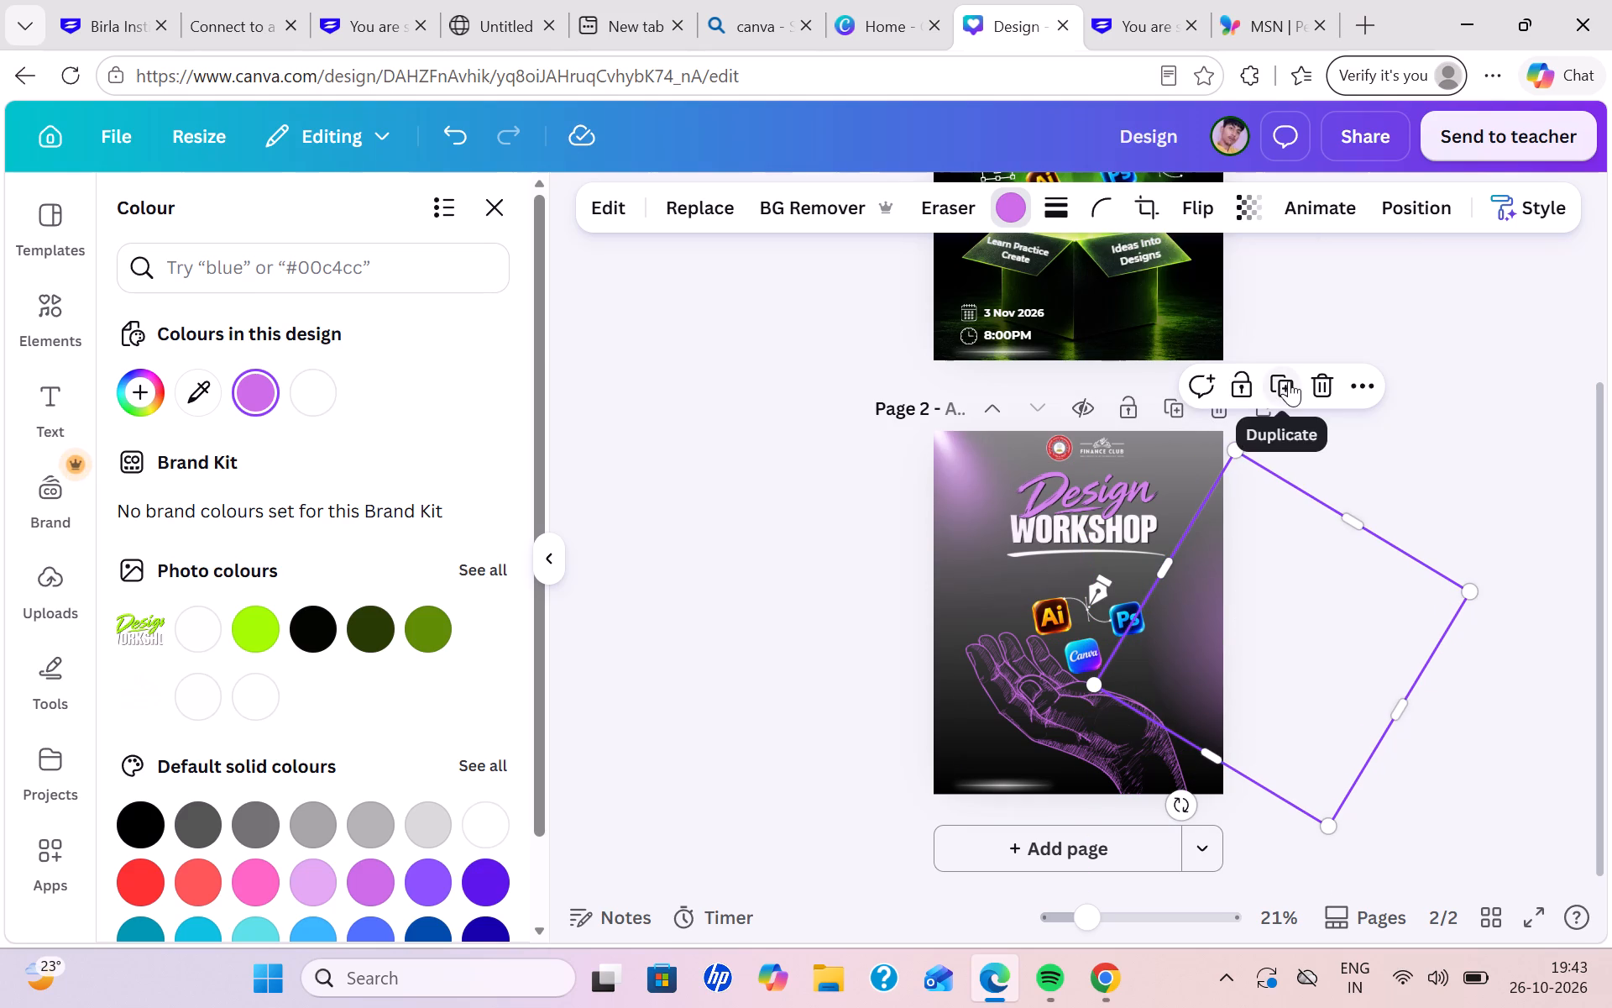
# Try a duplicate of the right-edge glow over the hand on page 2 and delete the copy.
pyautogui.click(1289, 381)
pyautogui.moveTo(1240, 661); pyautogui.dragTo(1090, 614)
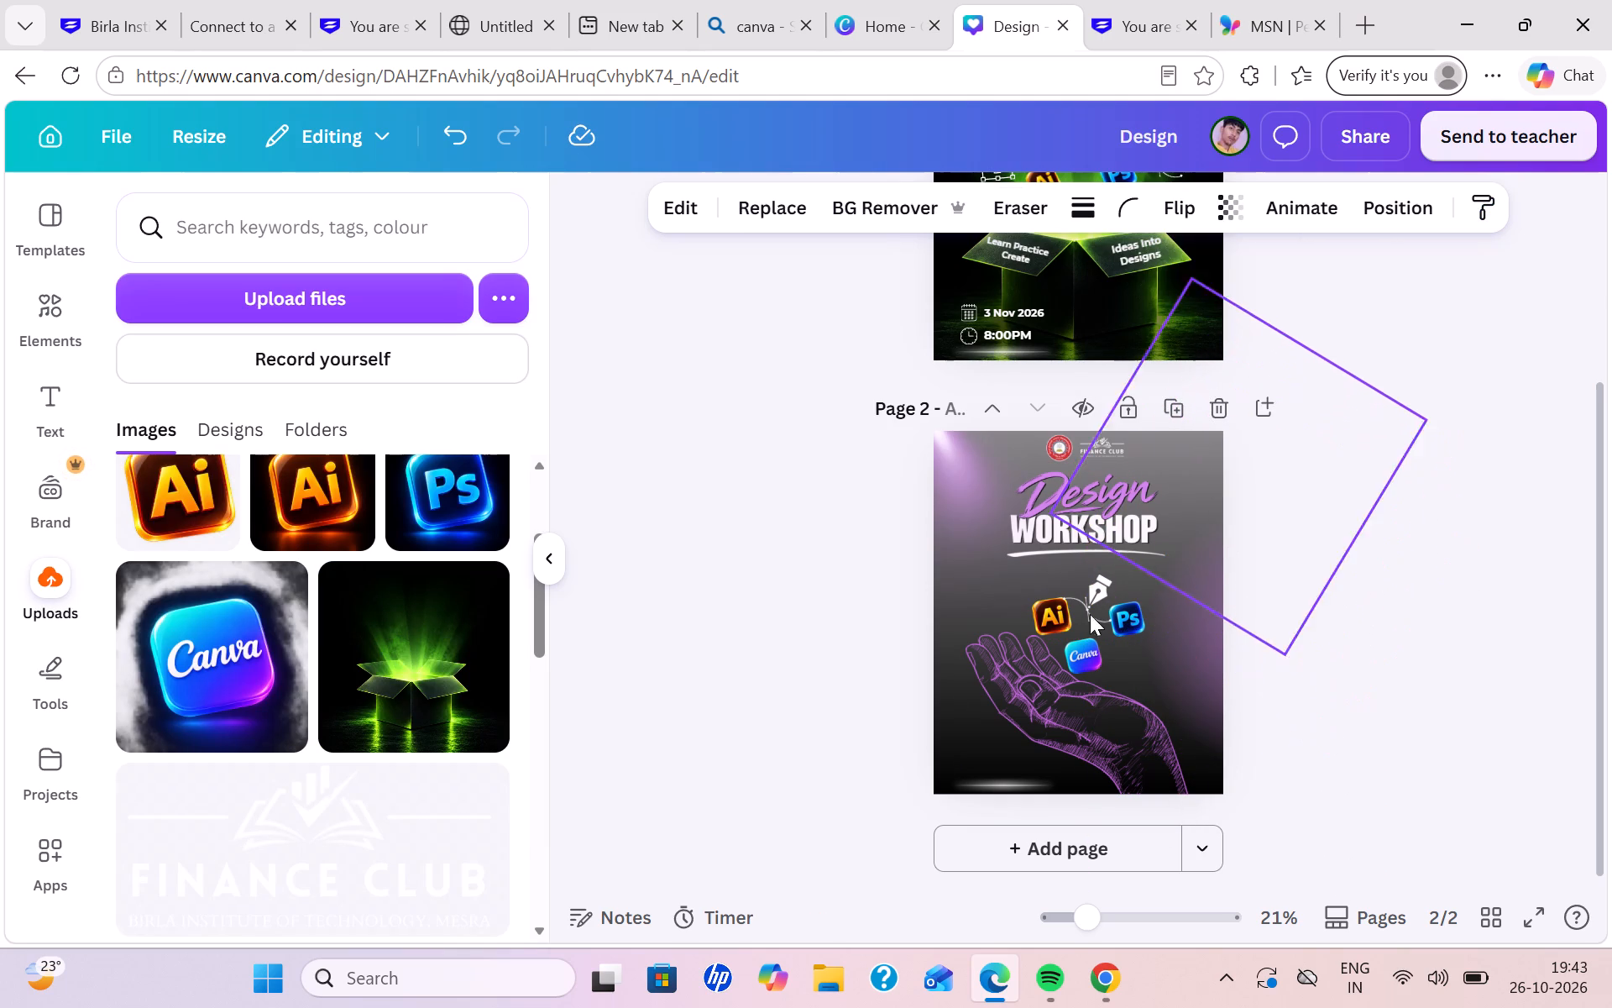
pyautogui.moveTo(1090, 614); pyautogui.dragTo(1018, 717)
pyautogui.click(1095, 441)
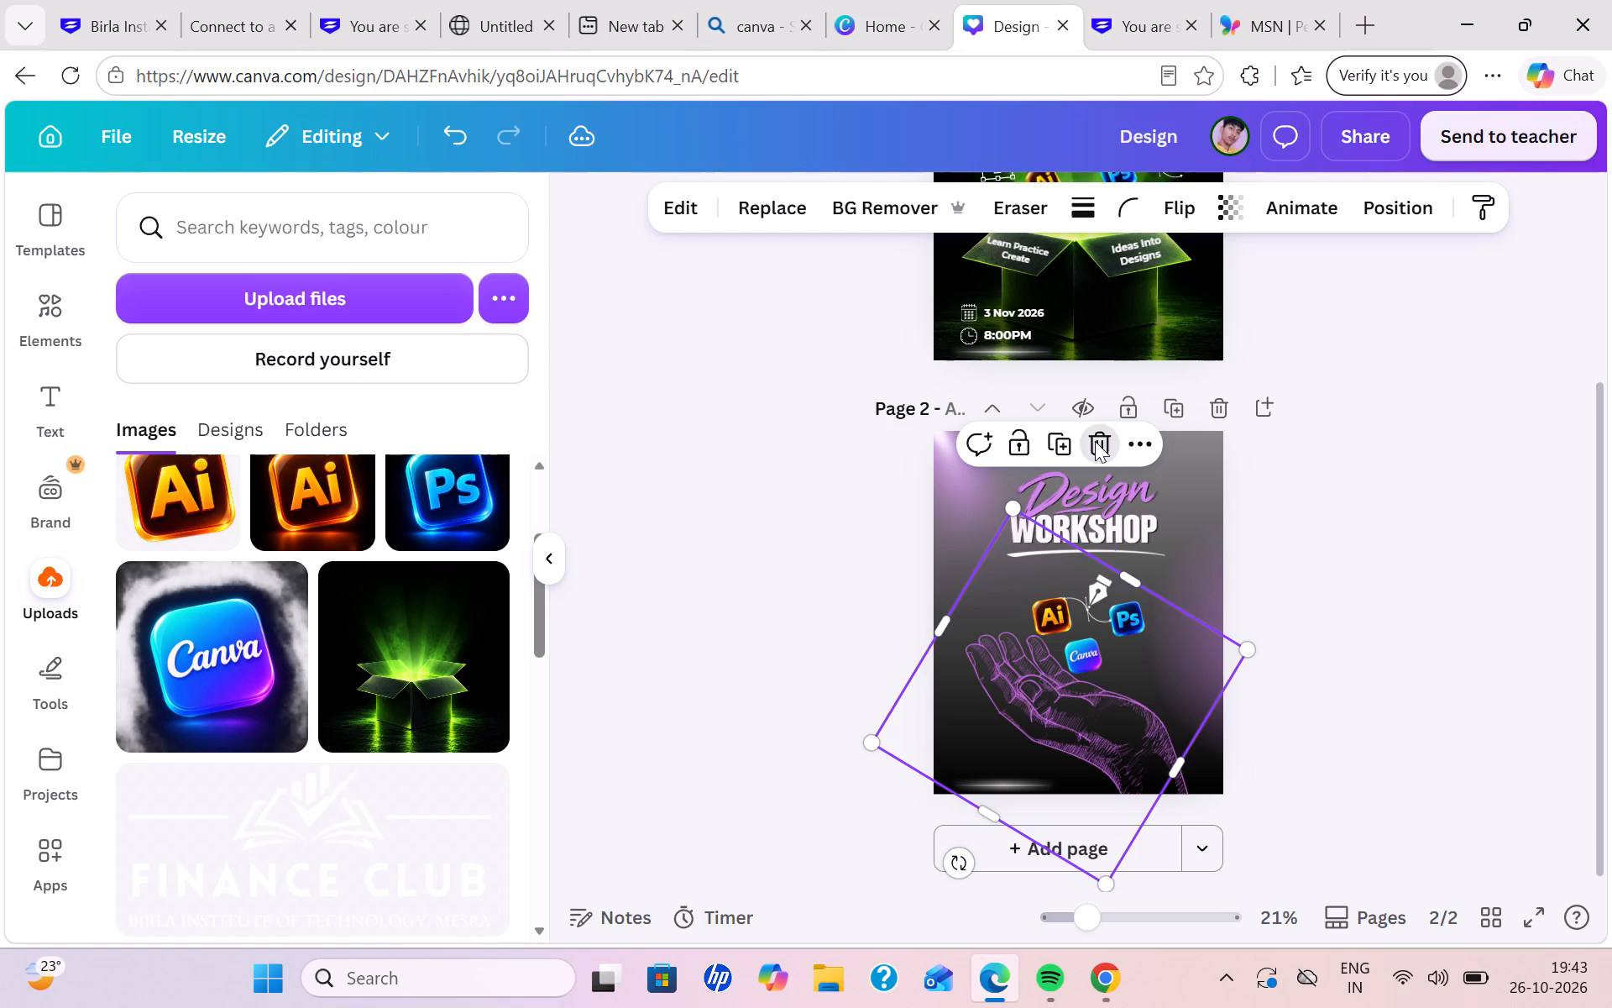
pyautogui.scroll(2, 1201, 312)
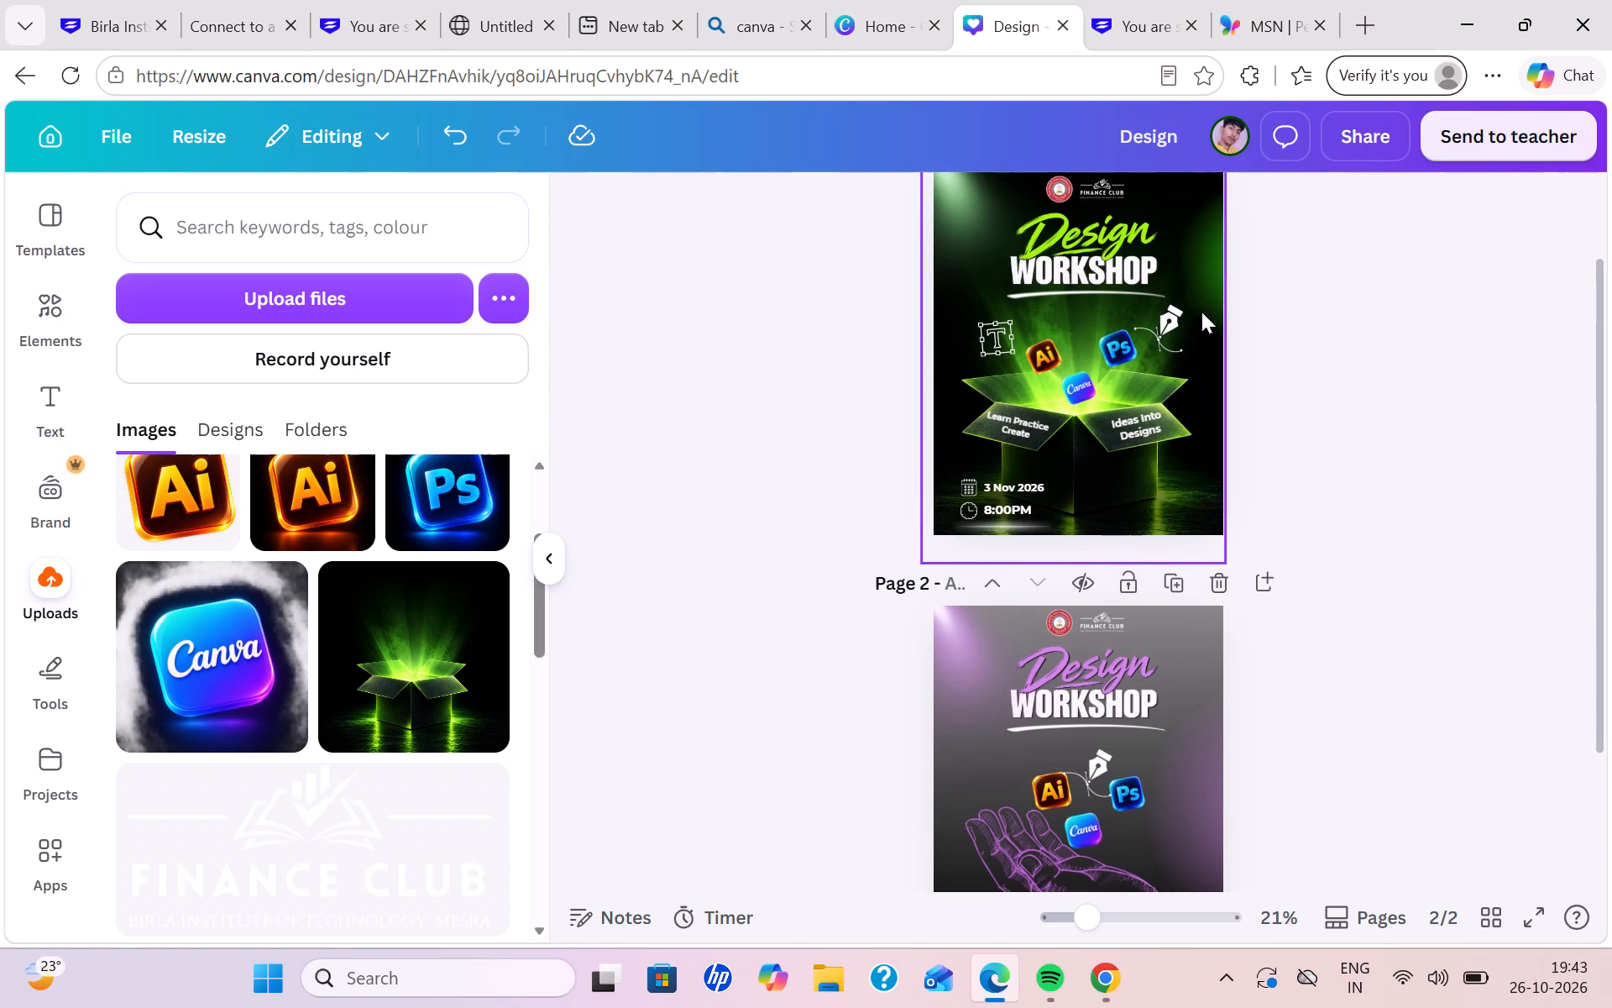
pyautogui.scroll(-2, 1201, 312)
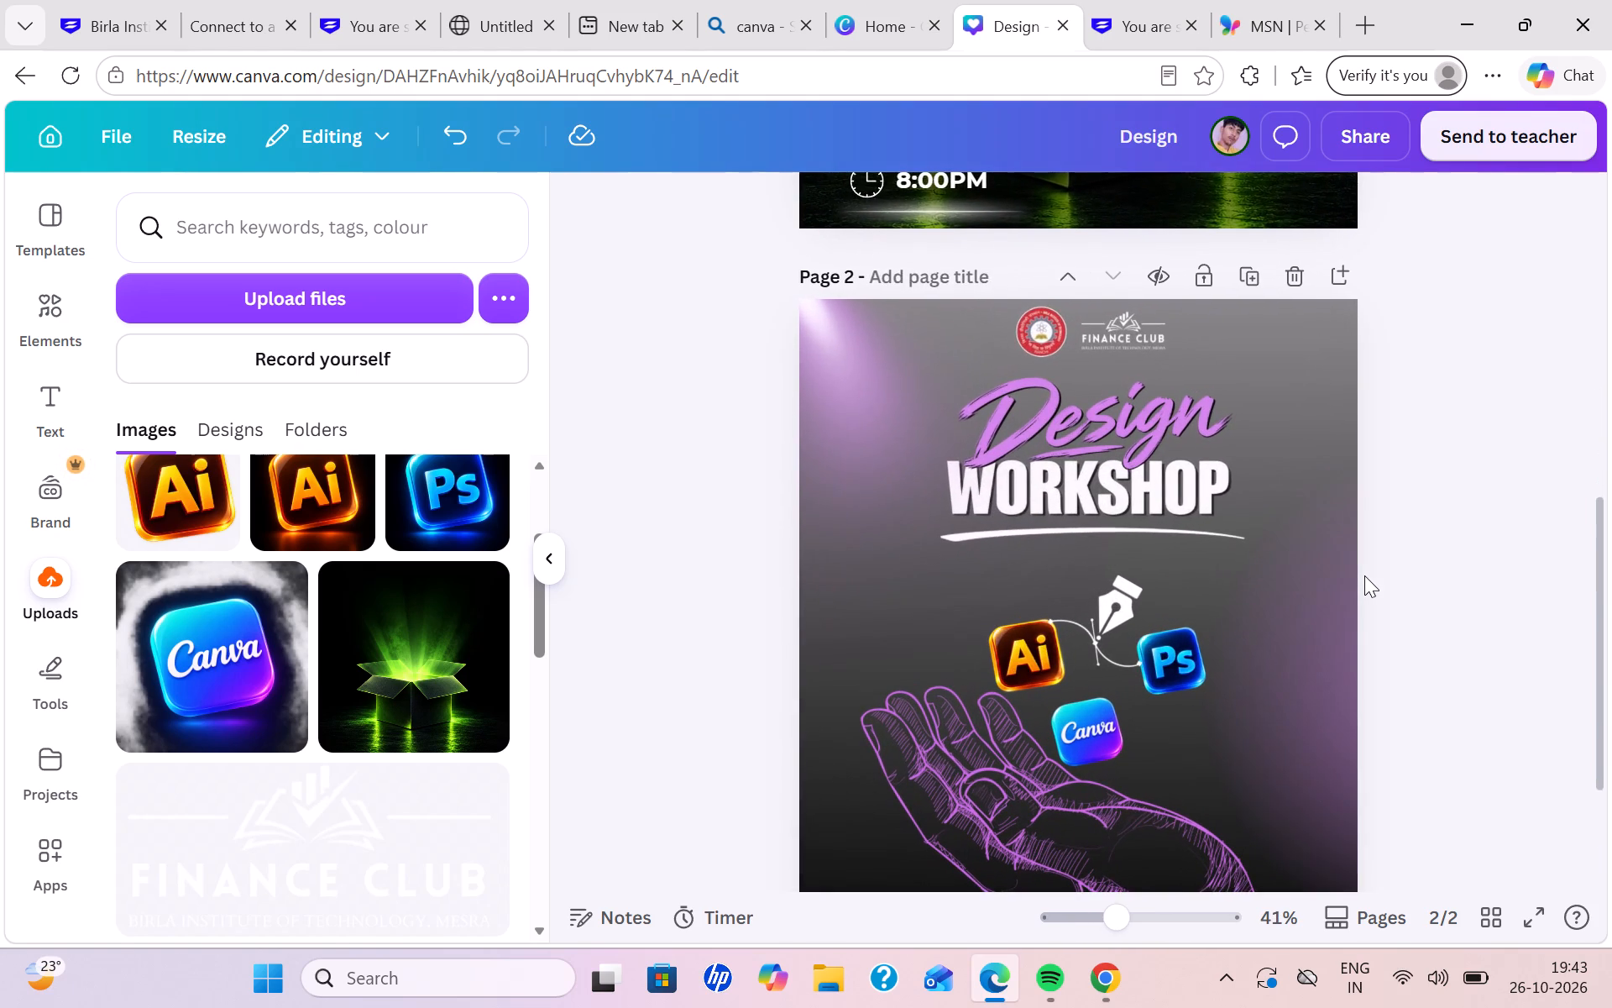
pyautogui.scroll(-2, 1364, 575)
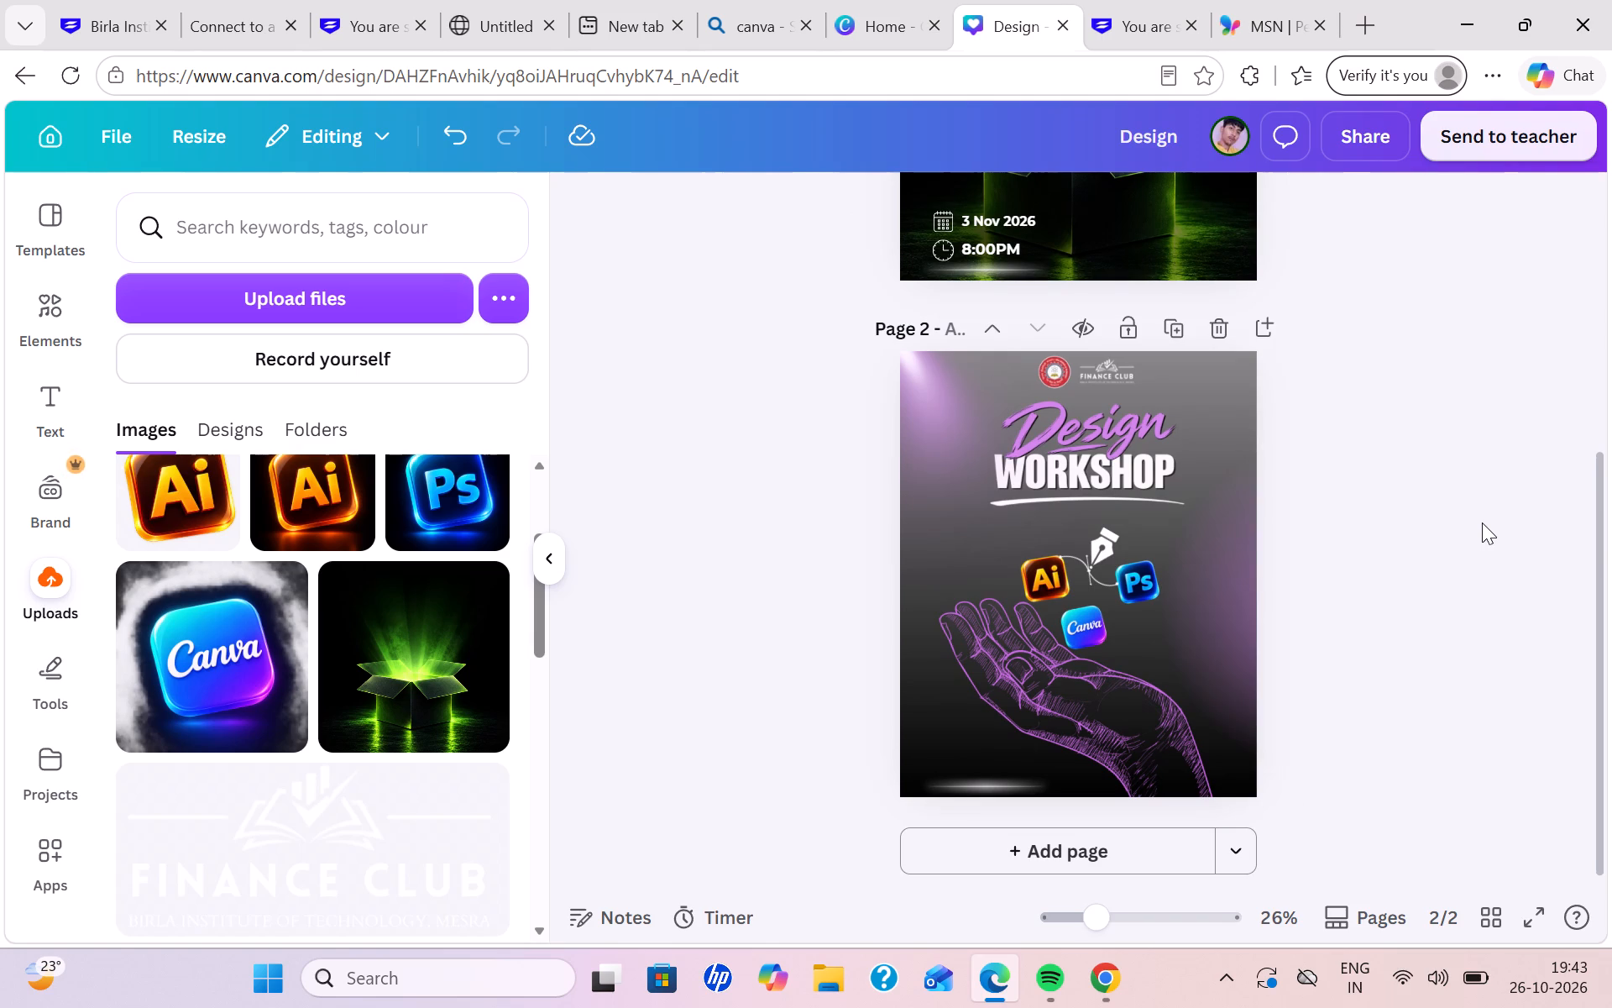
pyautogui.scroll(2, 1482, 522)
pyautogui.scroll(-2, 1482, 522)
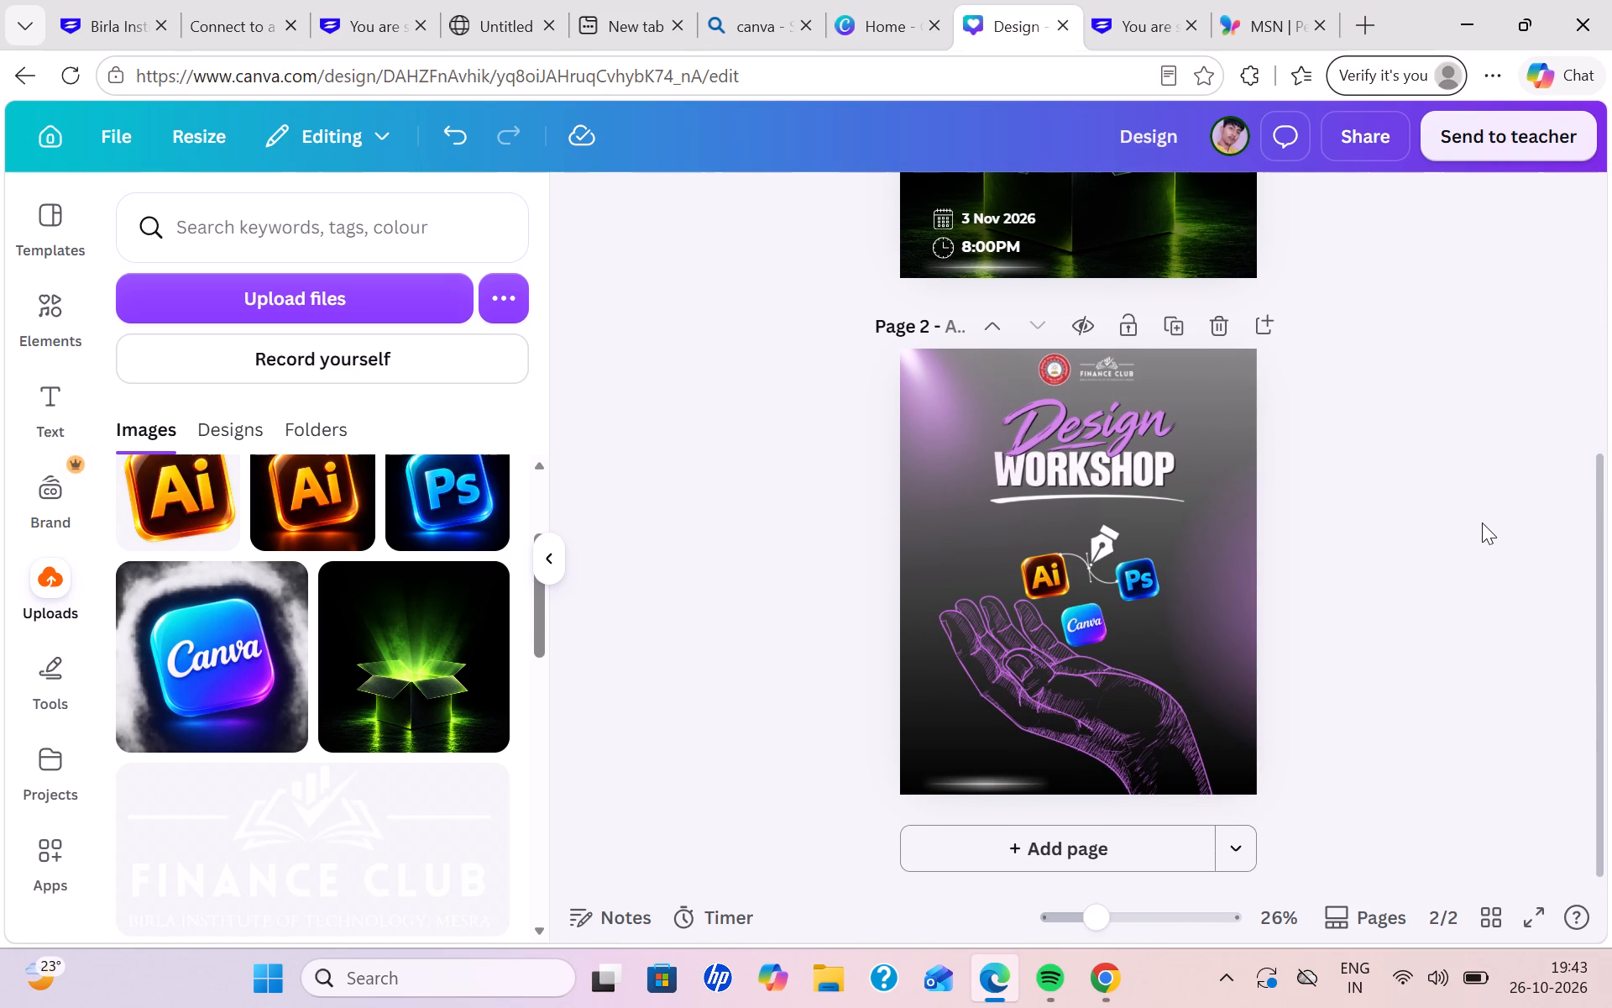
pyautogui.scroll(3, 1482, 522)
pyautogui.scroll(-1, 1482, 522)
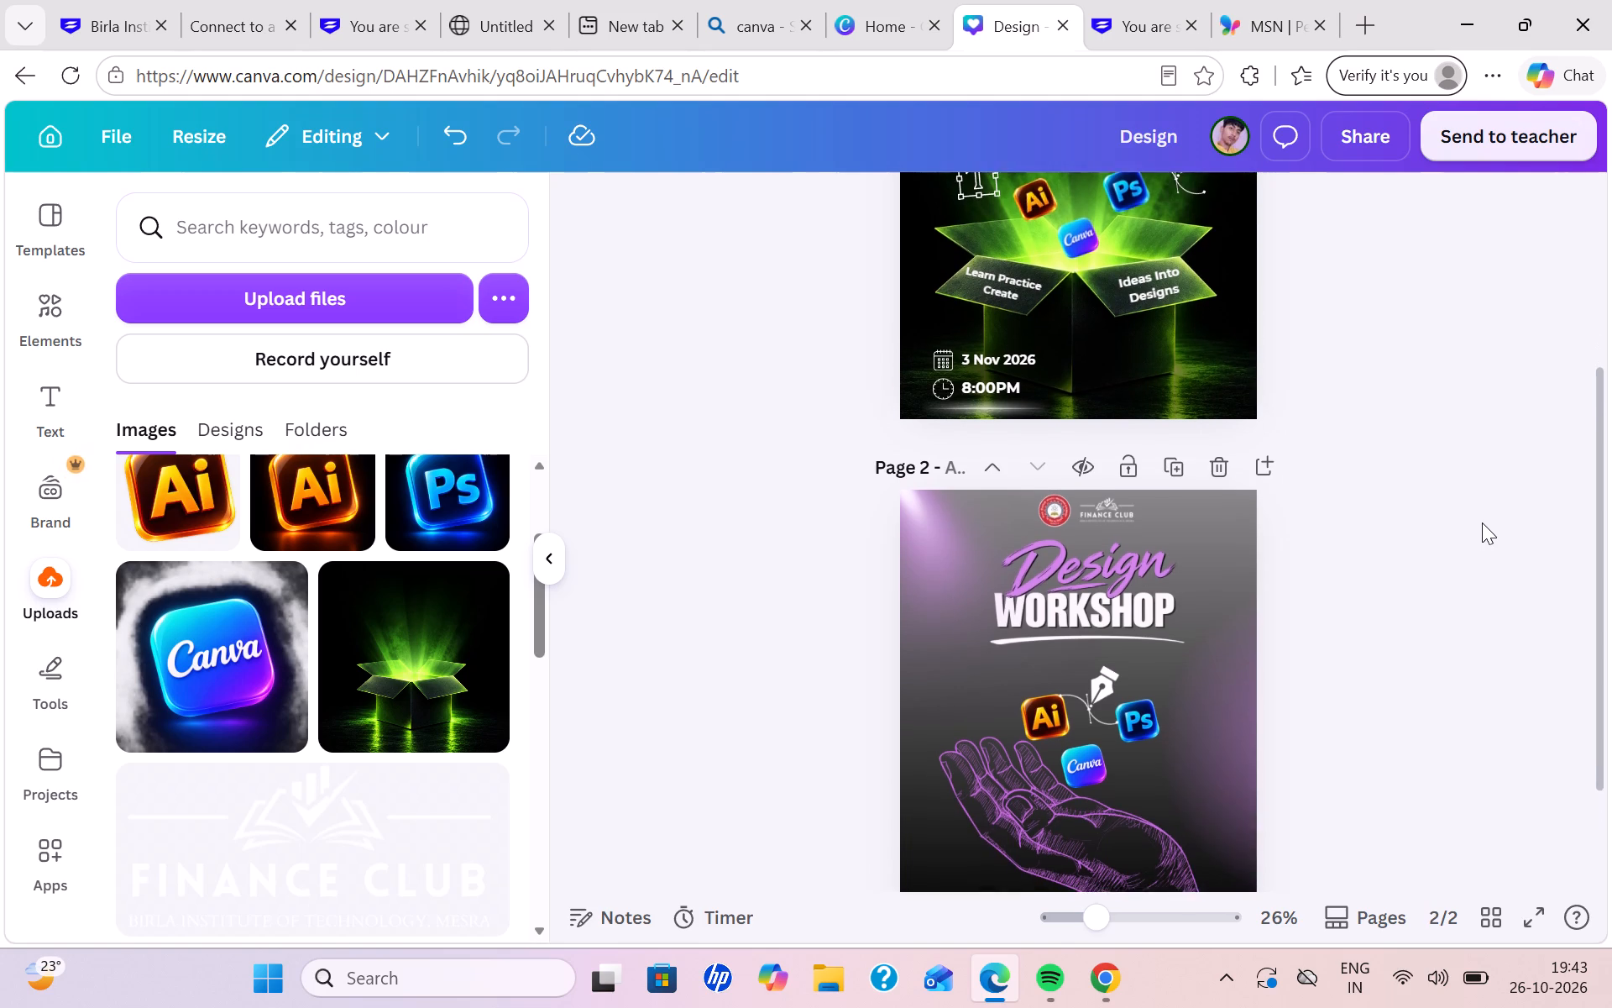
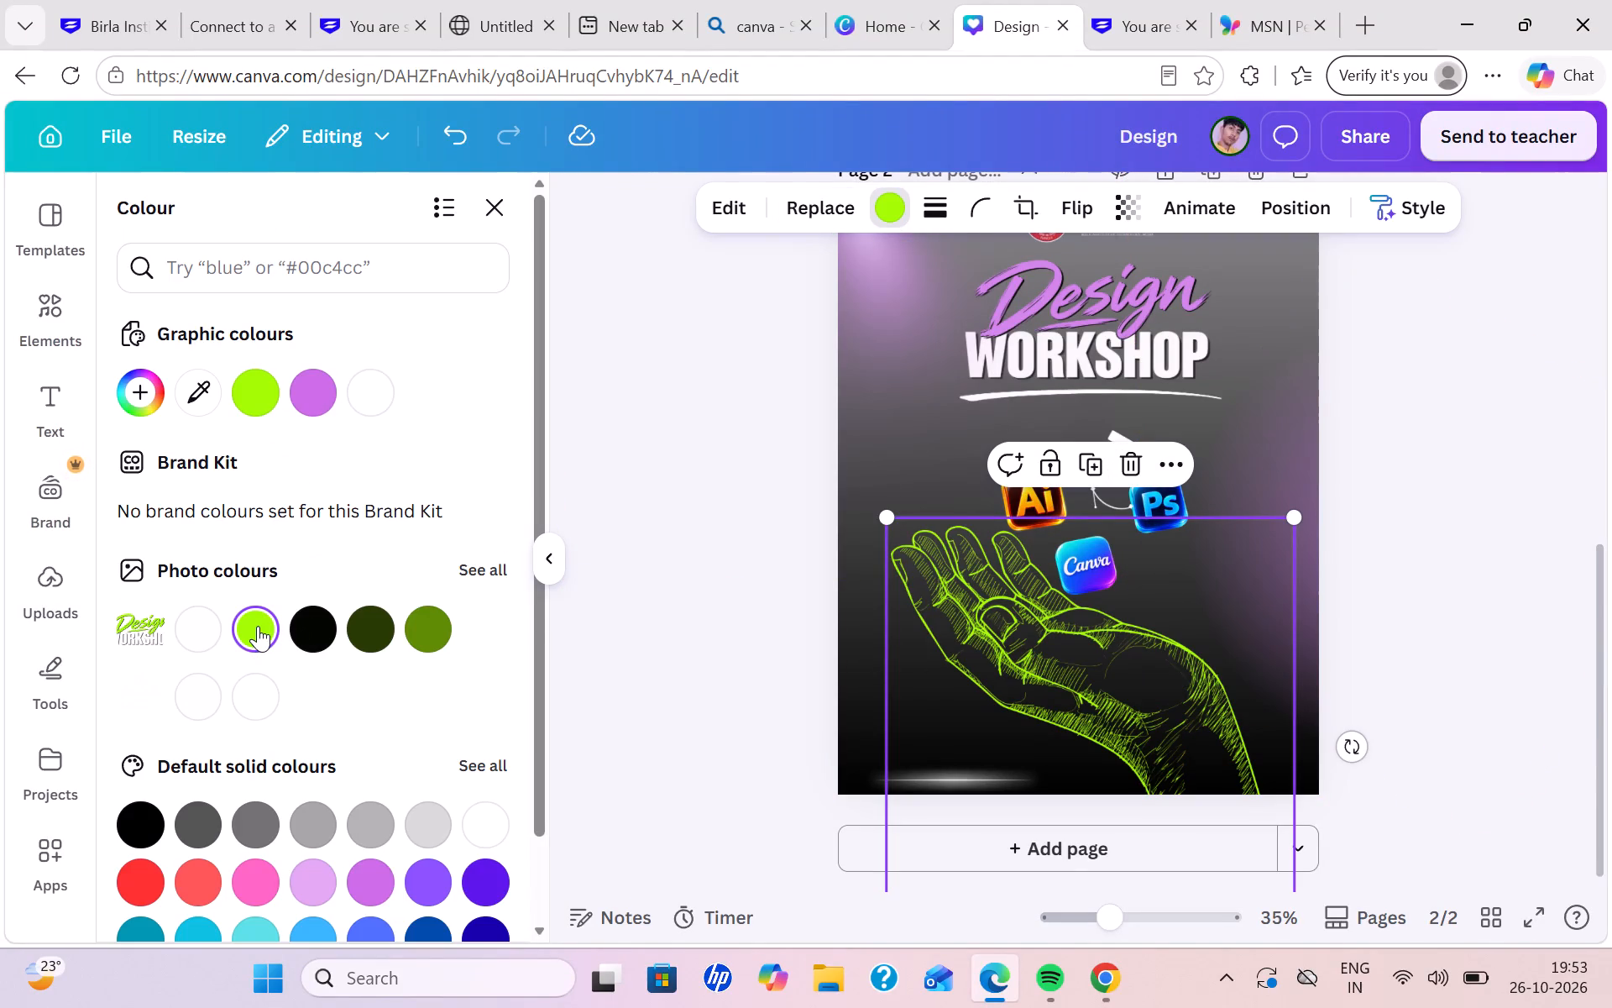
# Deselect the hand illustration on page 2 to finish its colour edit.
pyautogui.click(1456, 428)
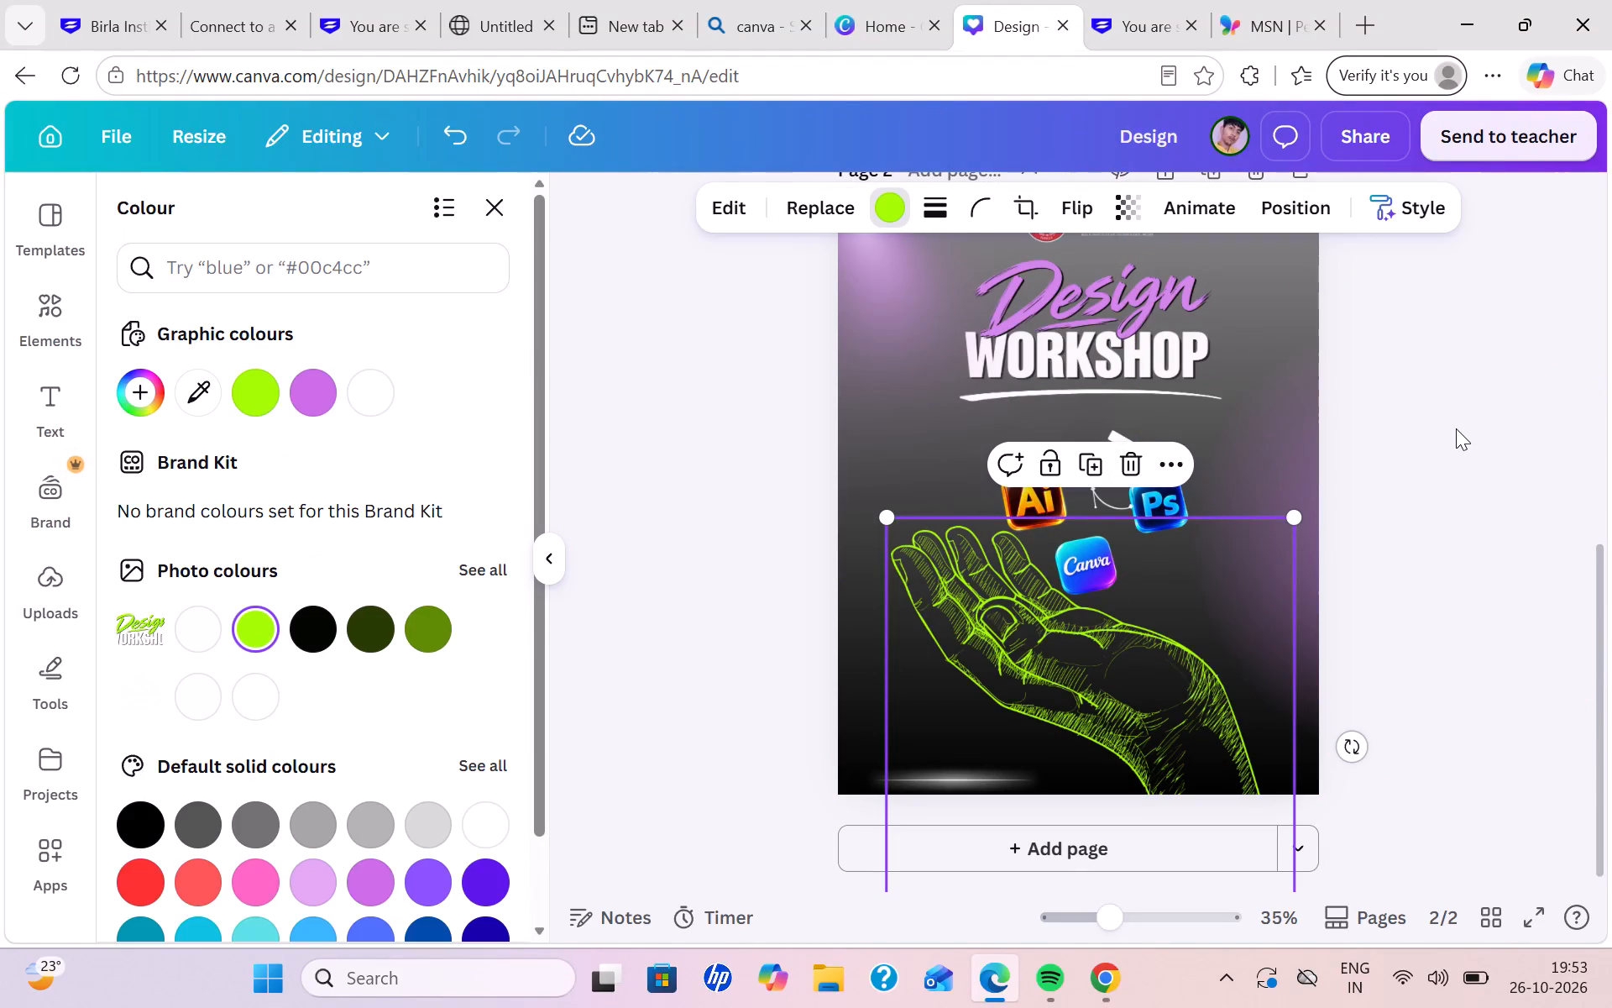
pyautogui.click(1456, 428)
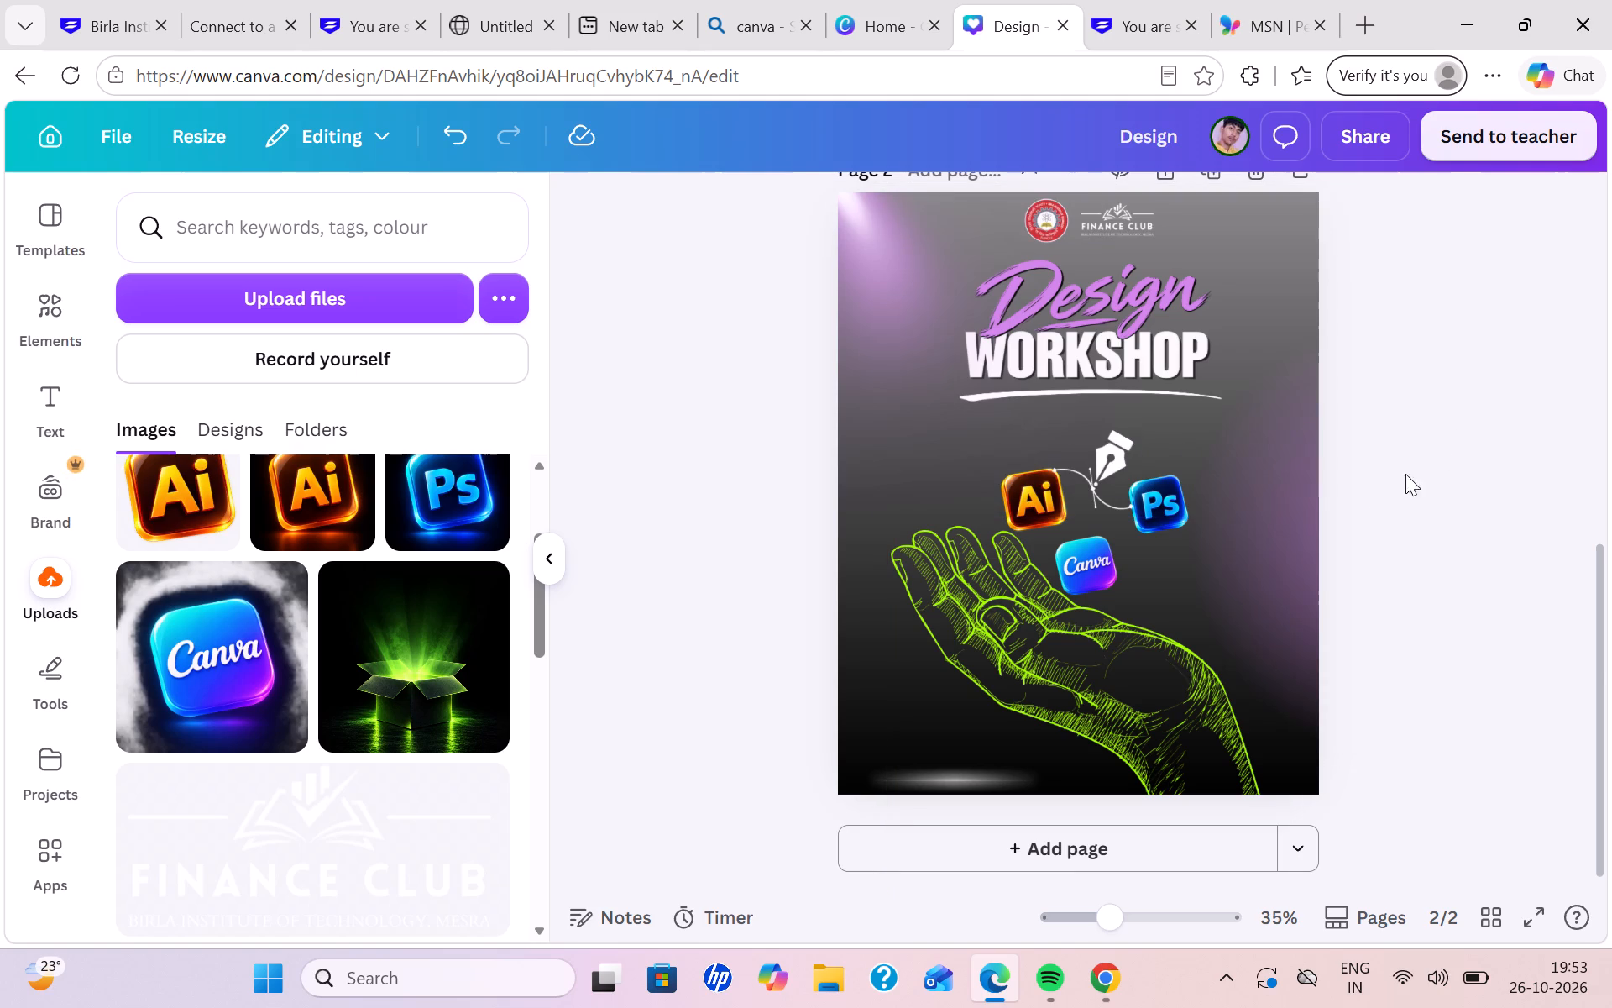
# Recolour both glows on page 2, at the right edge and the top-left corner, to the design's vivid green #a4fc02.
pyautogui.click(1255, 530)
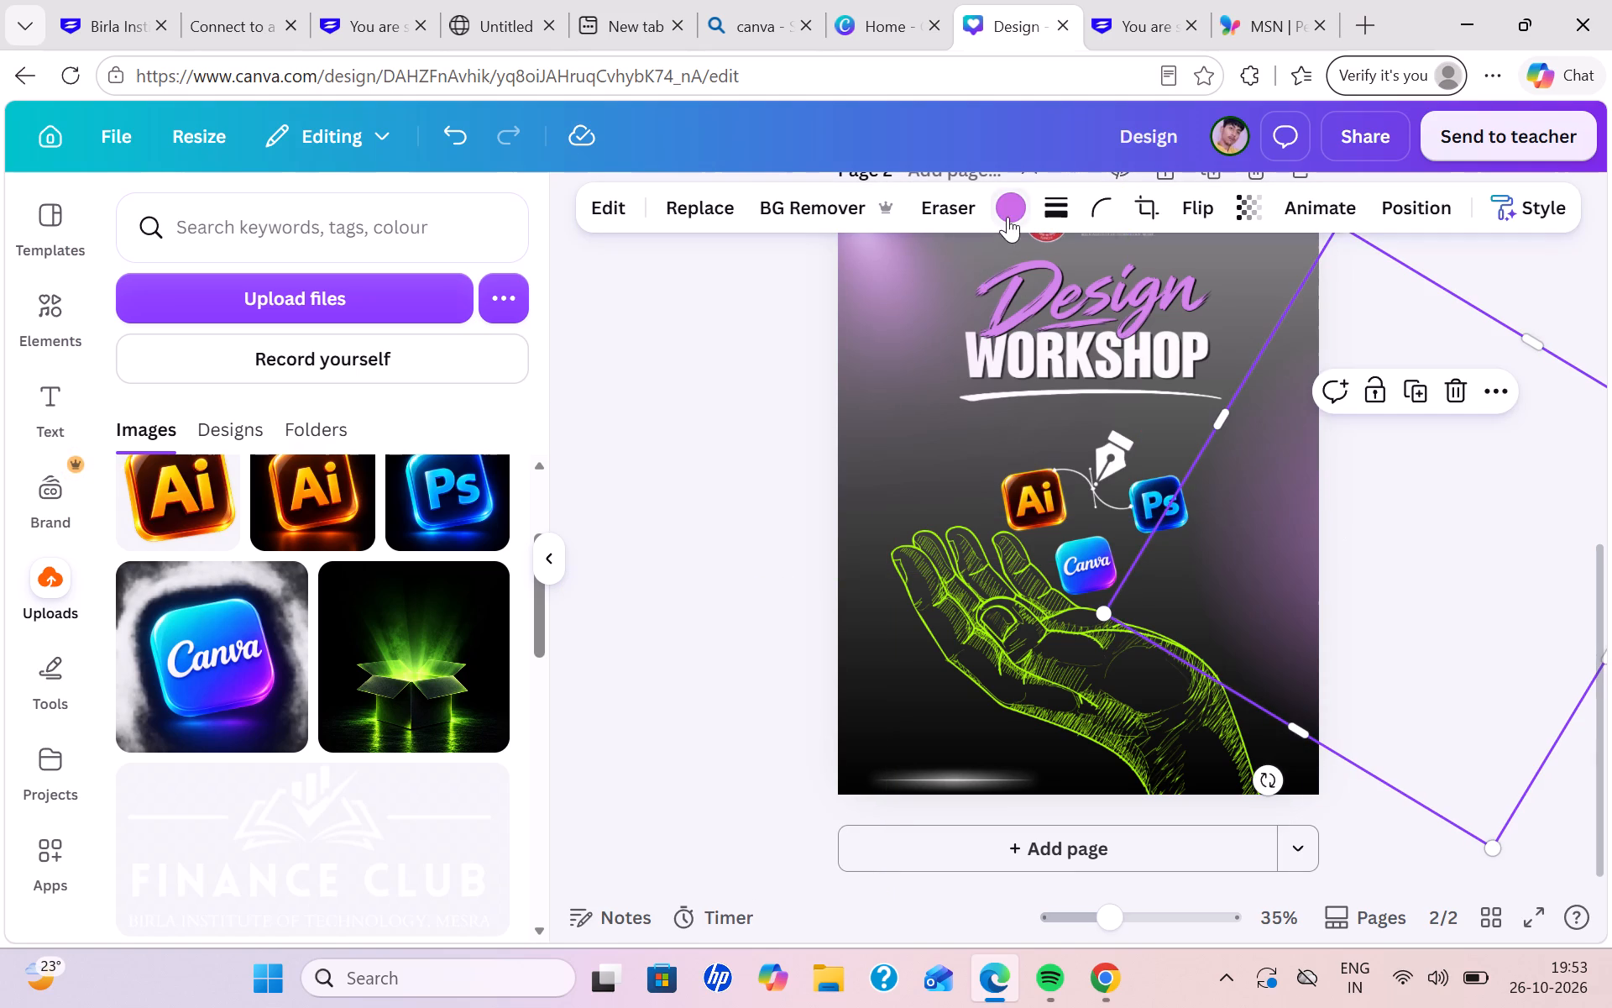
pyautogui.click(1013, 214)
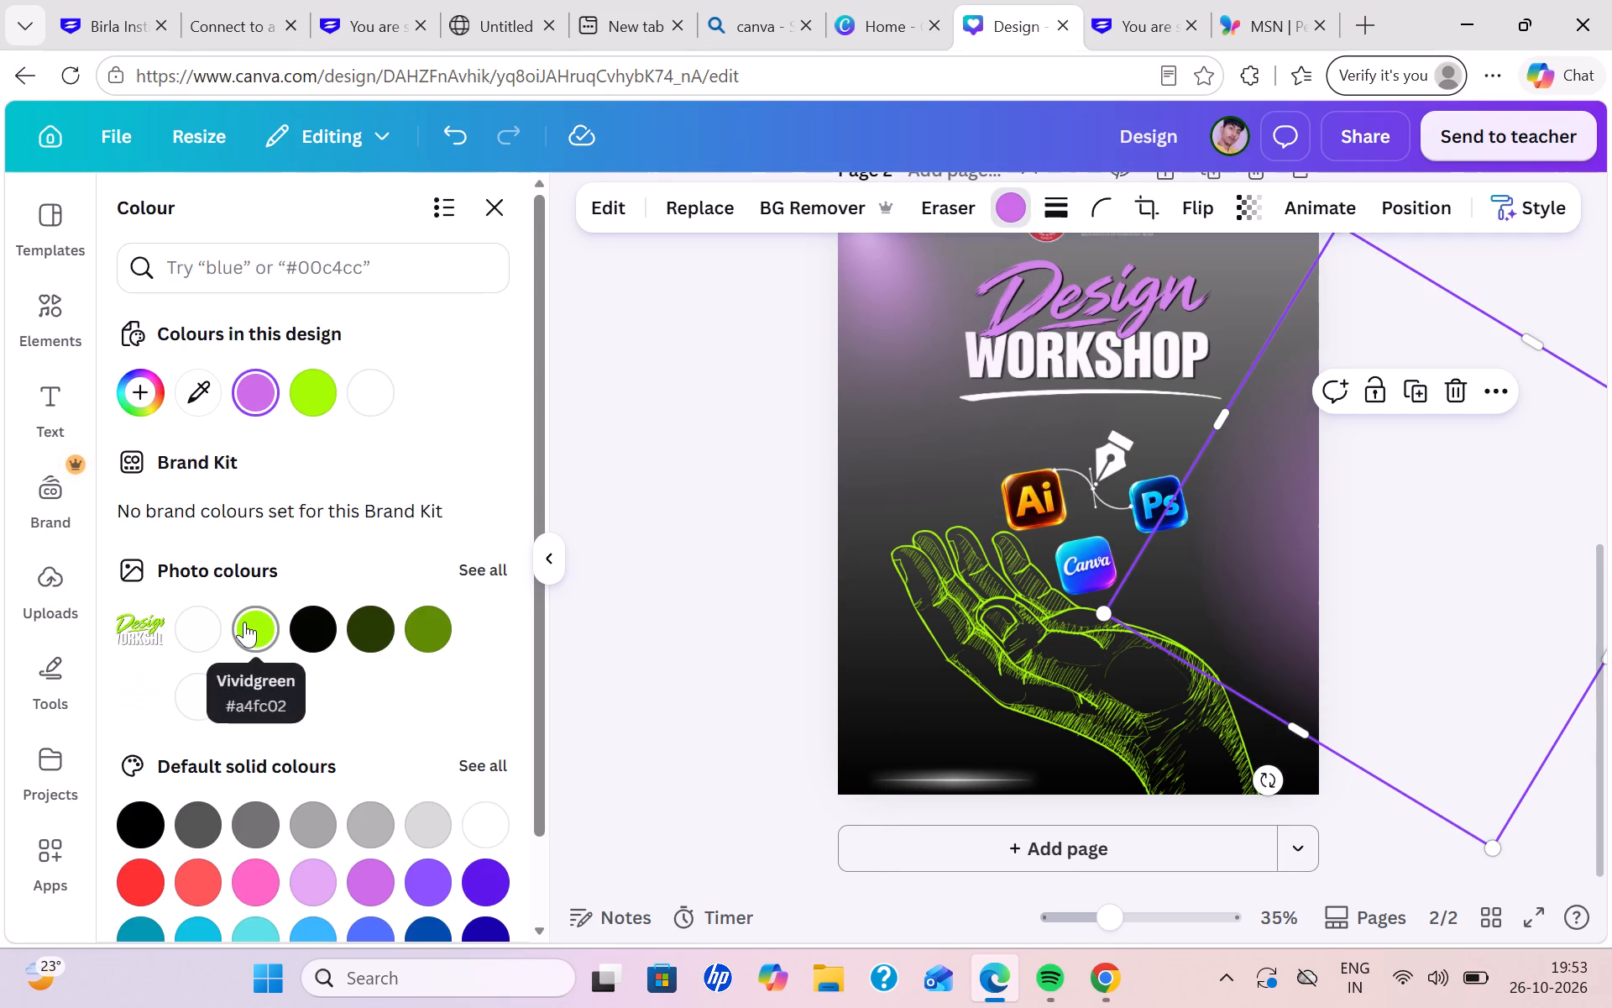
pyautogui.click(304, 406)
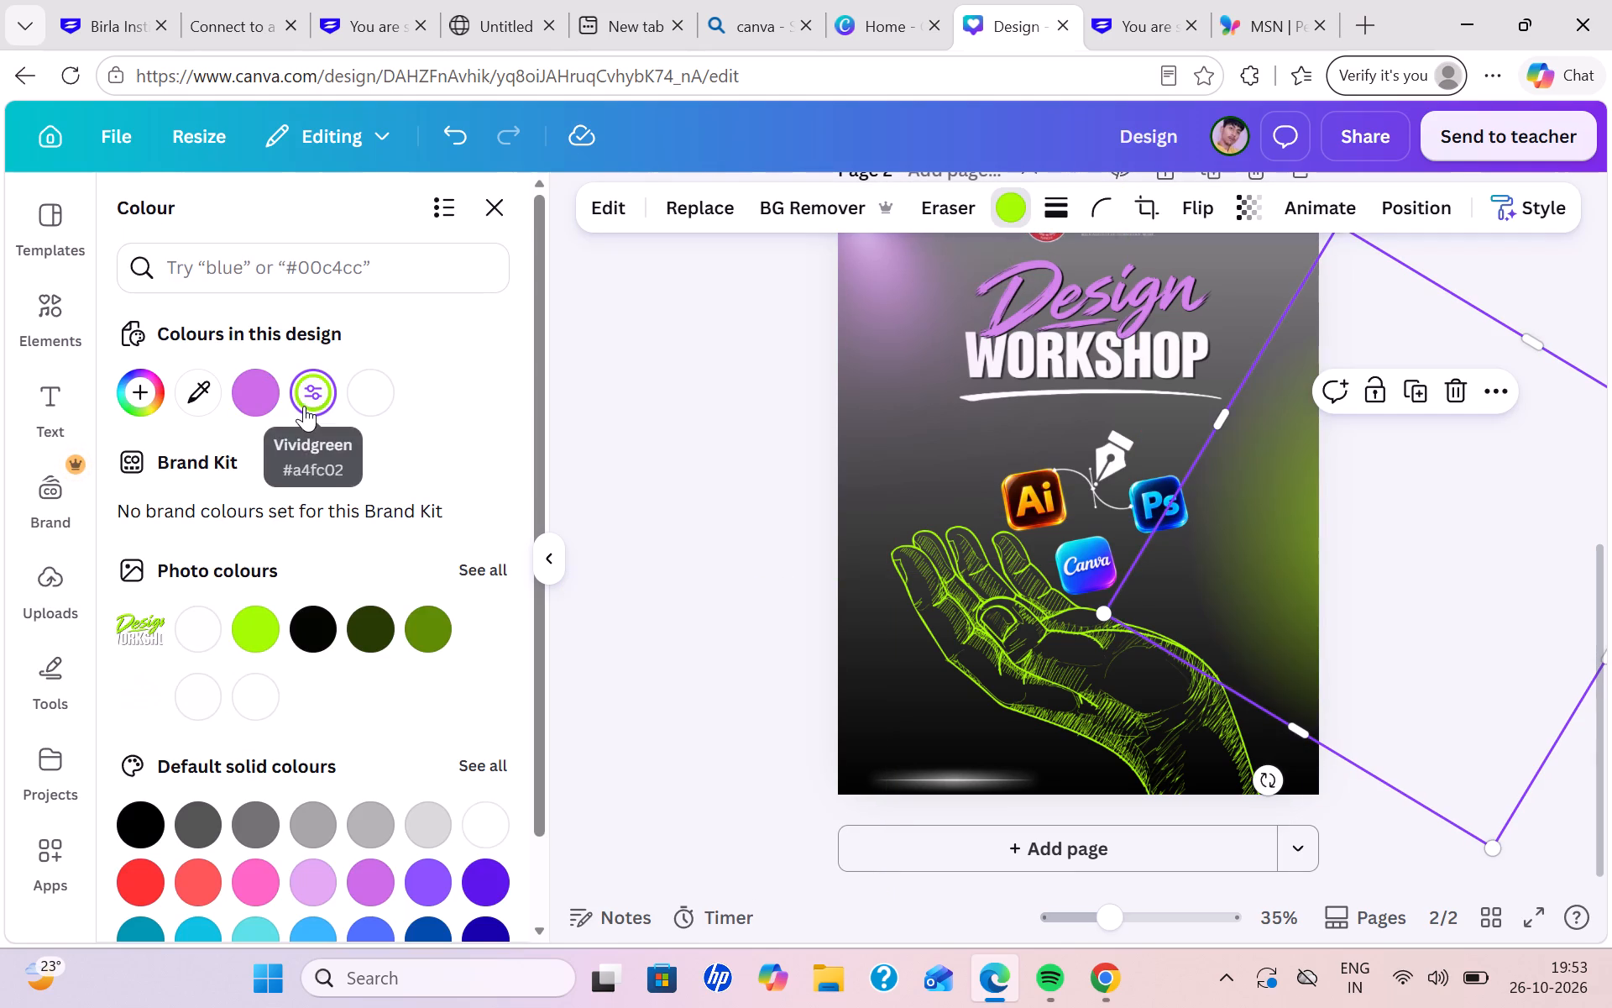
pyautogui.click(882, 334)
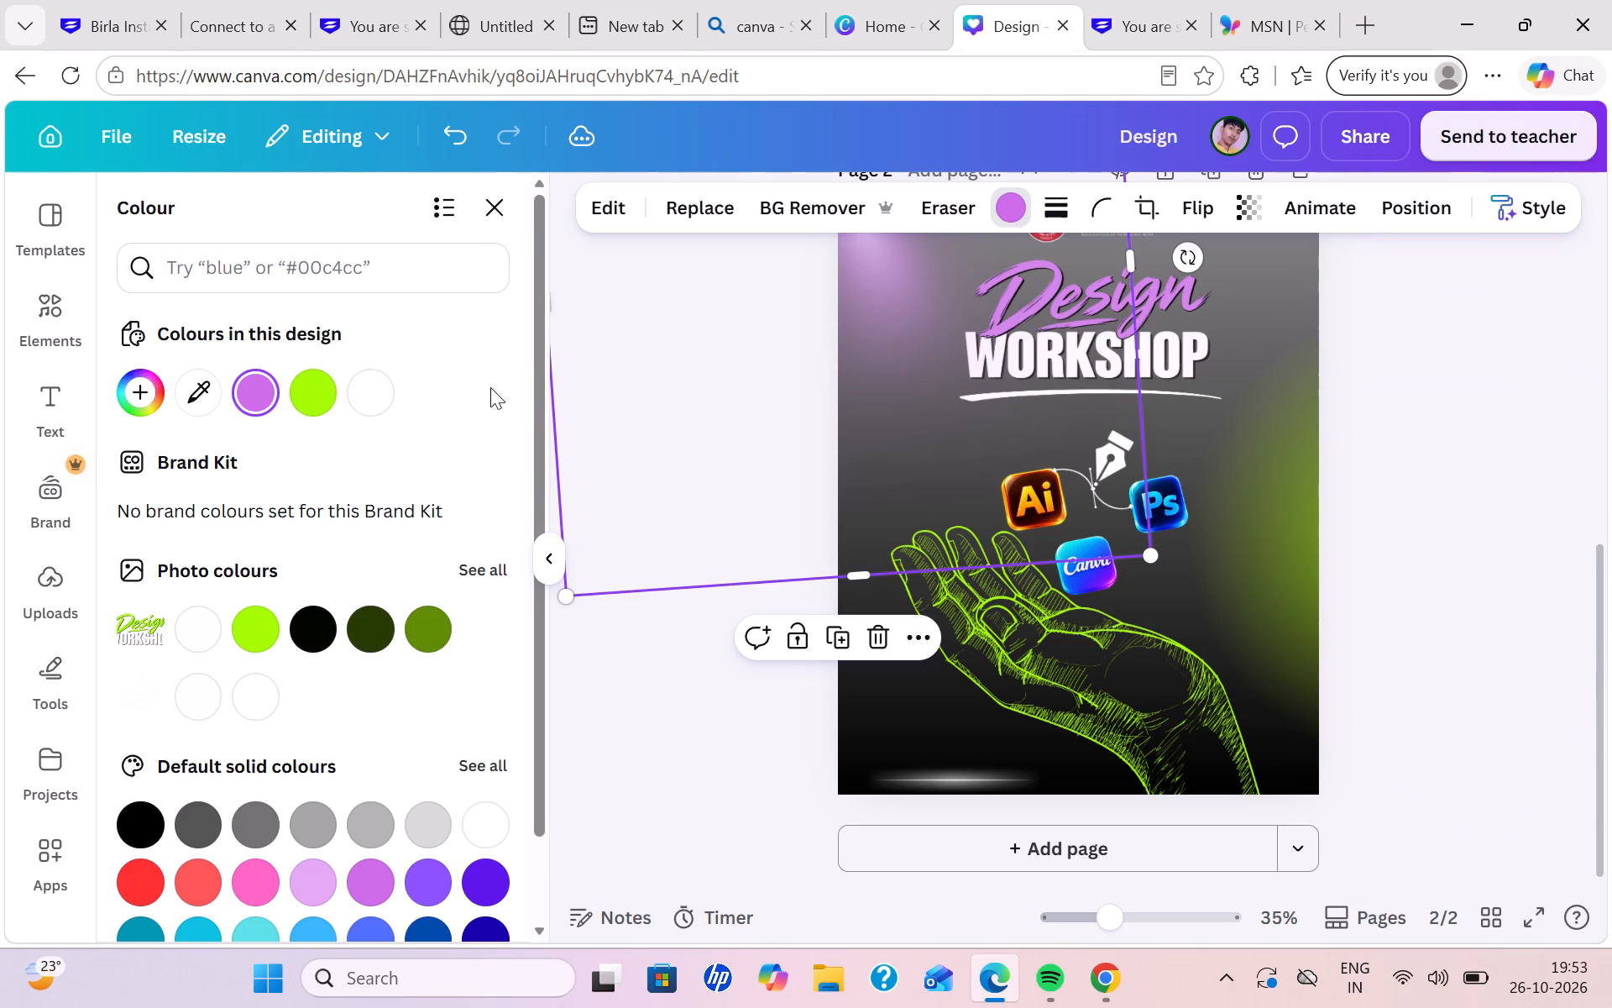
pyautogui.click(321, 407)
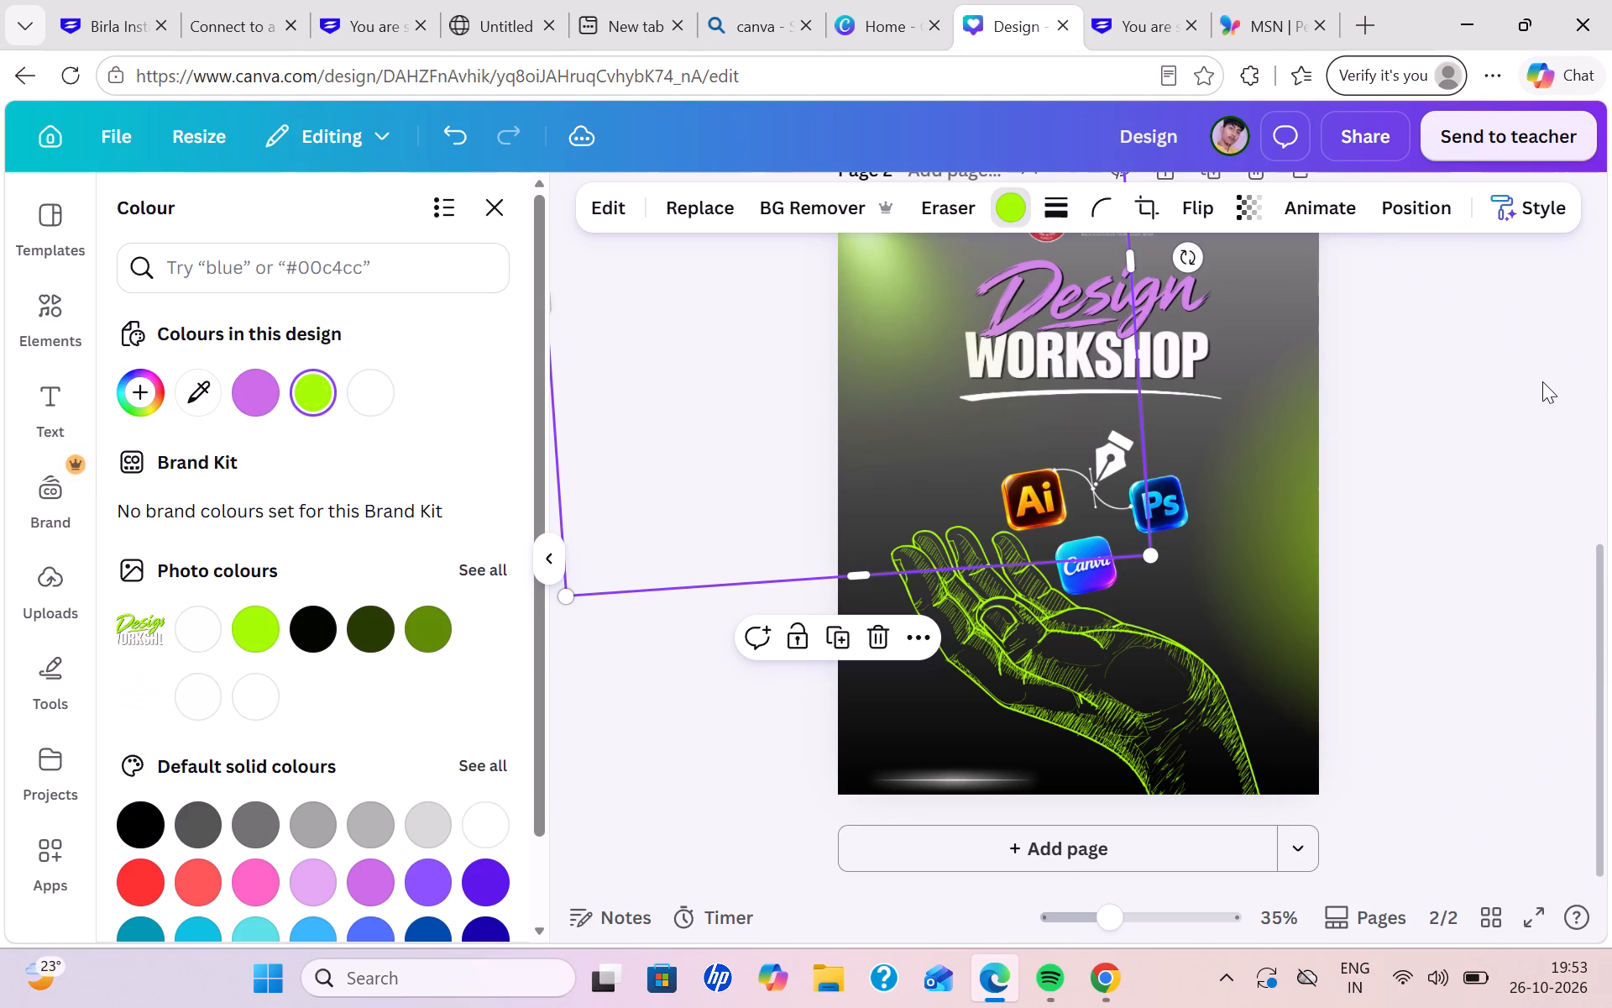
pyautogui.click(1542, 381)
pyautogui.click(1542, 381)
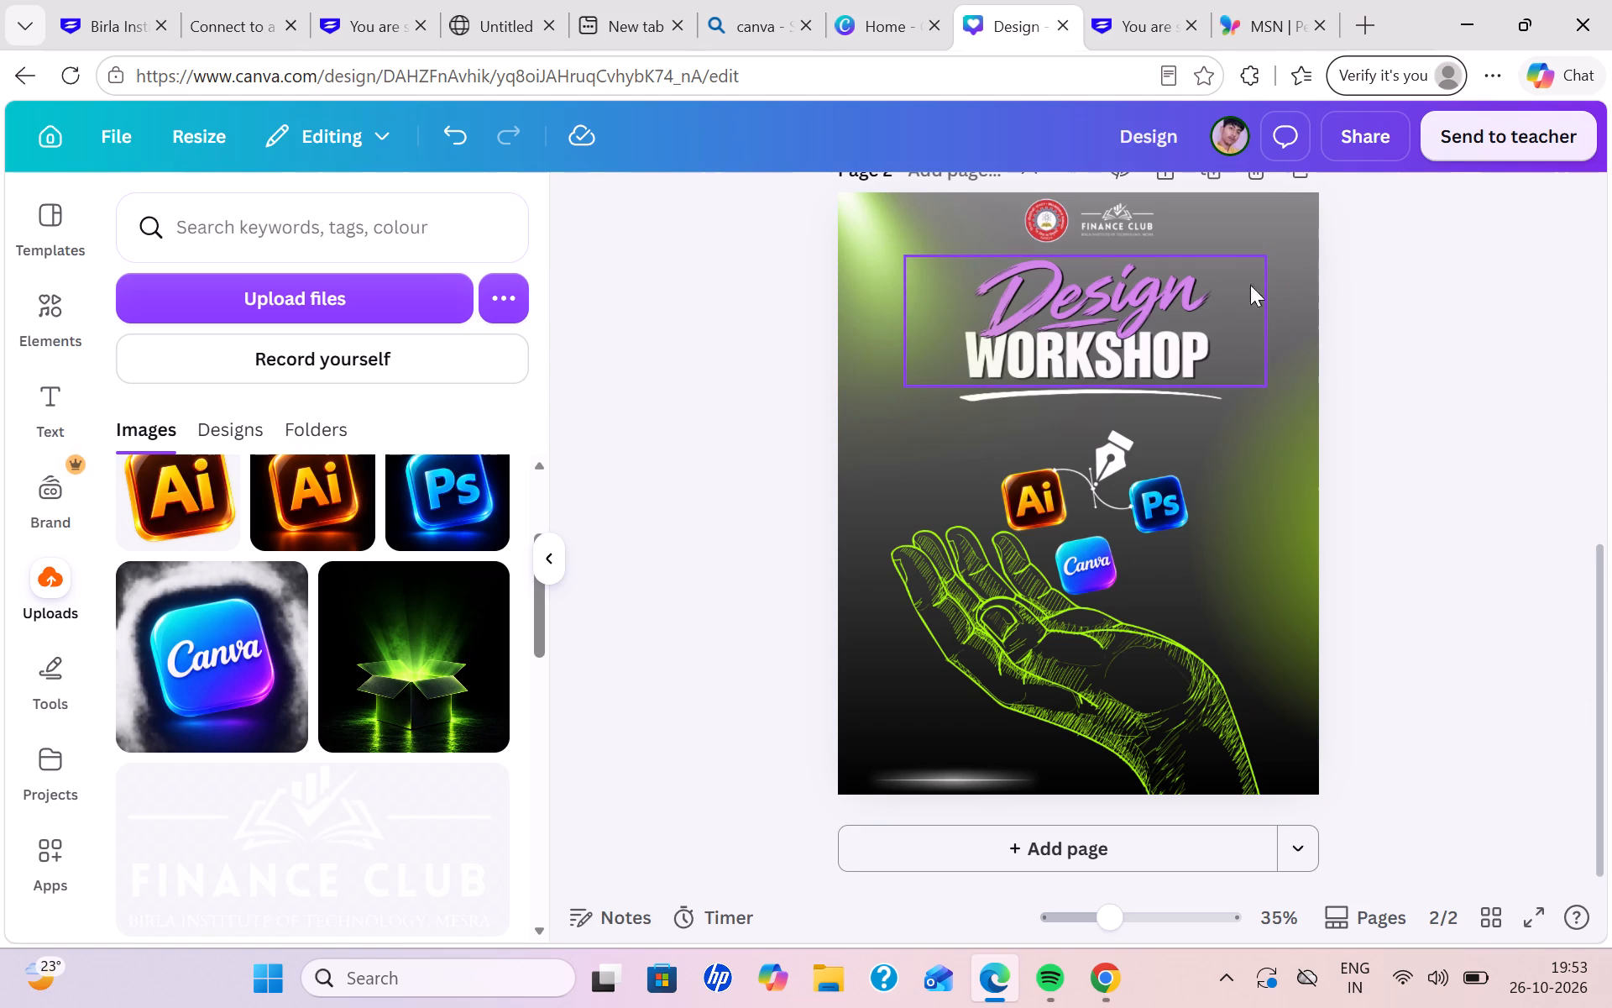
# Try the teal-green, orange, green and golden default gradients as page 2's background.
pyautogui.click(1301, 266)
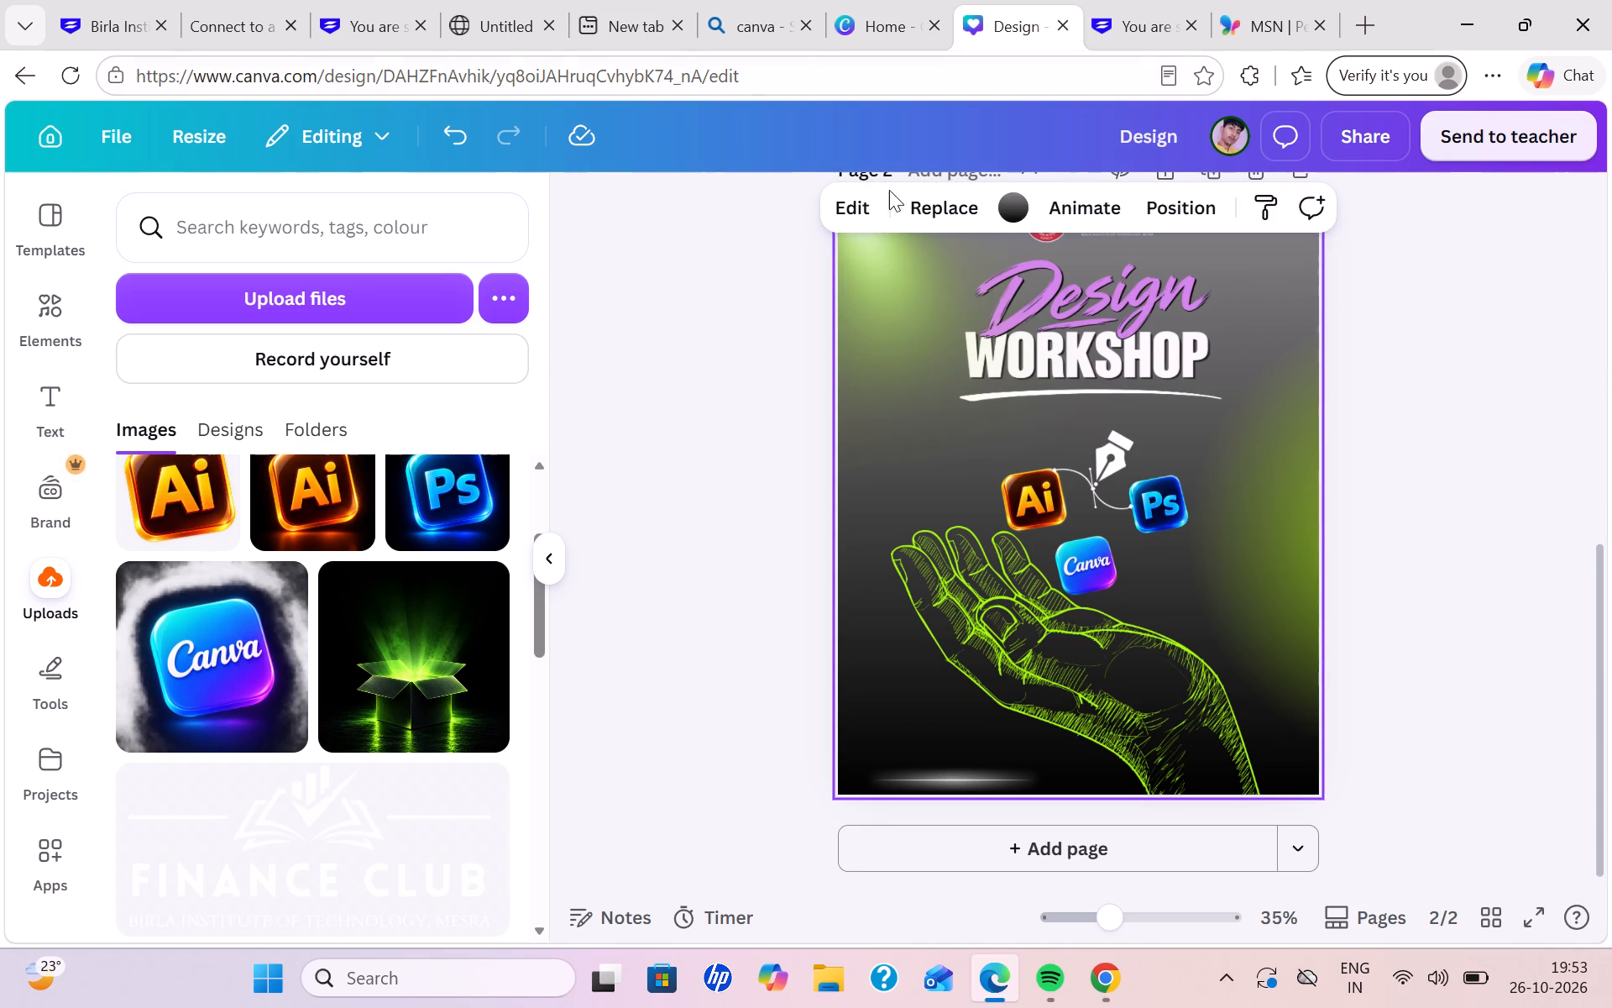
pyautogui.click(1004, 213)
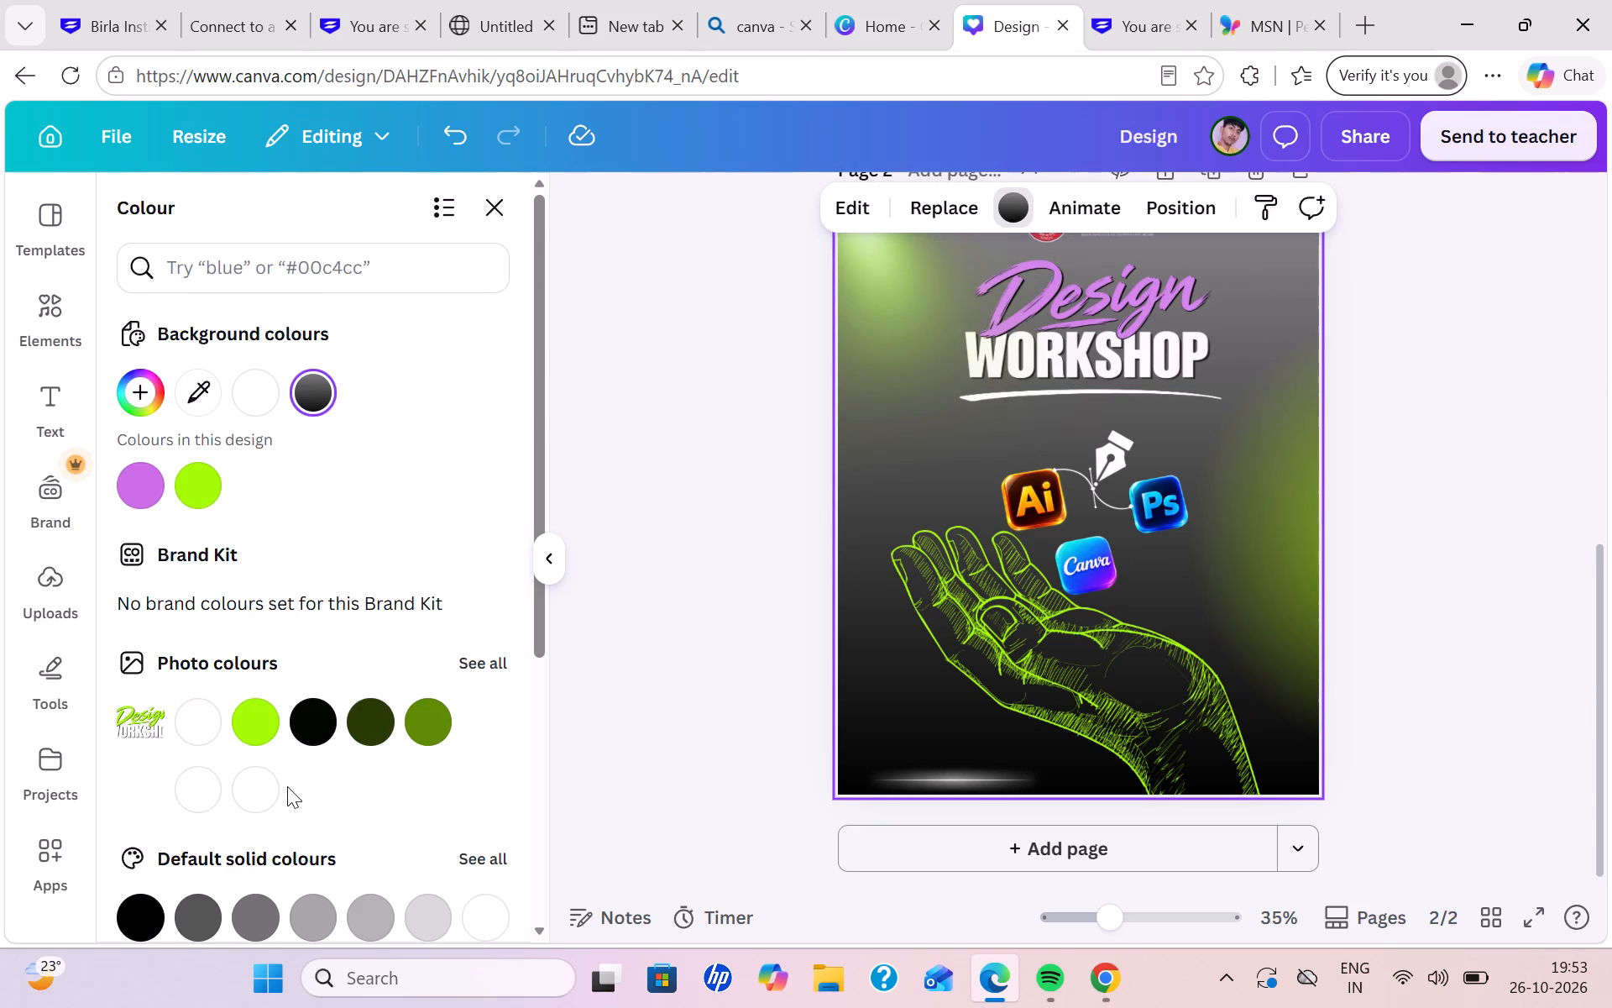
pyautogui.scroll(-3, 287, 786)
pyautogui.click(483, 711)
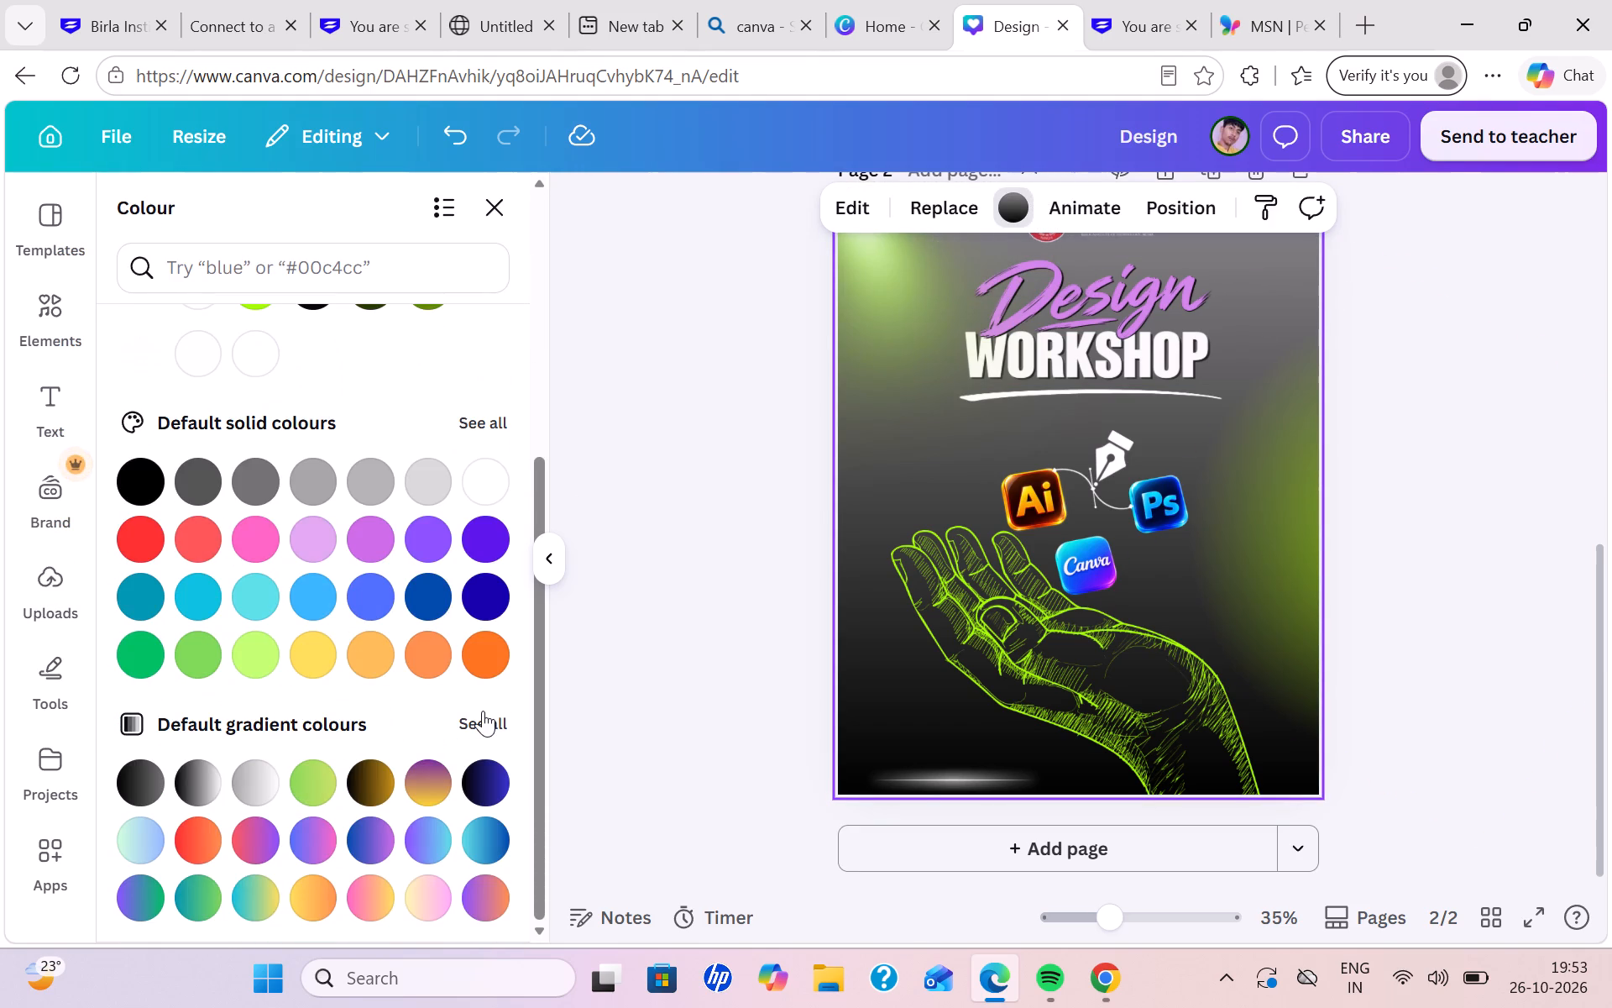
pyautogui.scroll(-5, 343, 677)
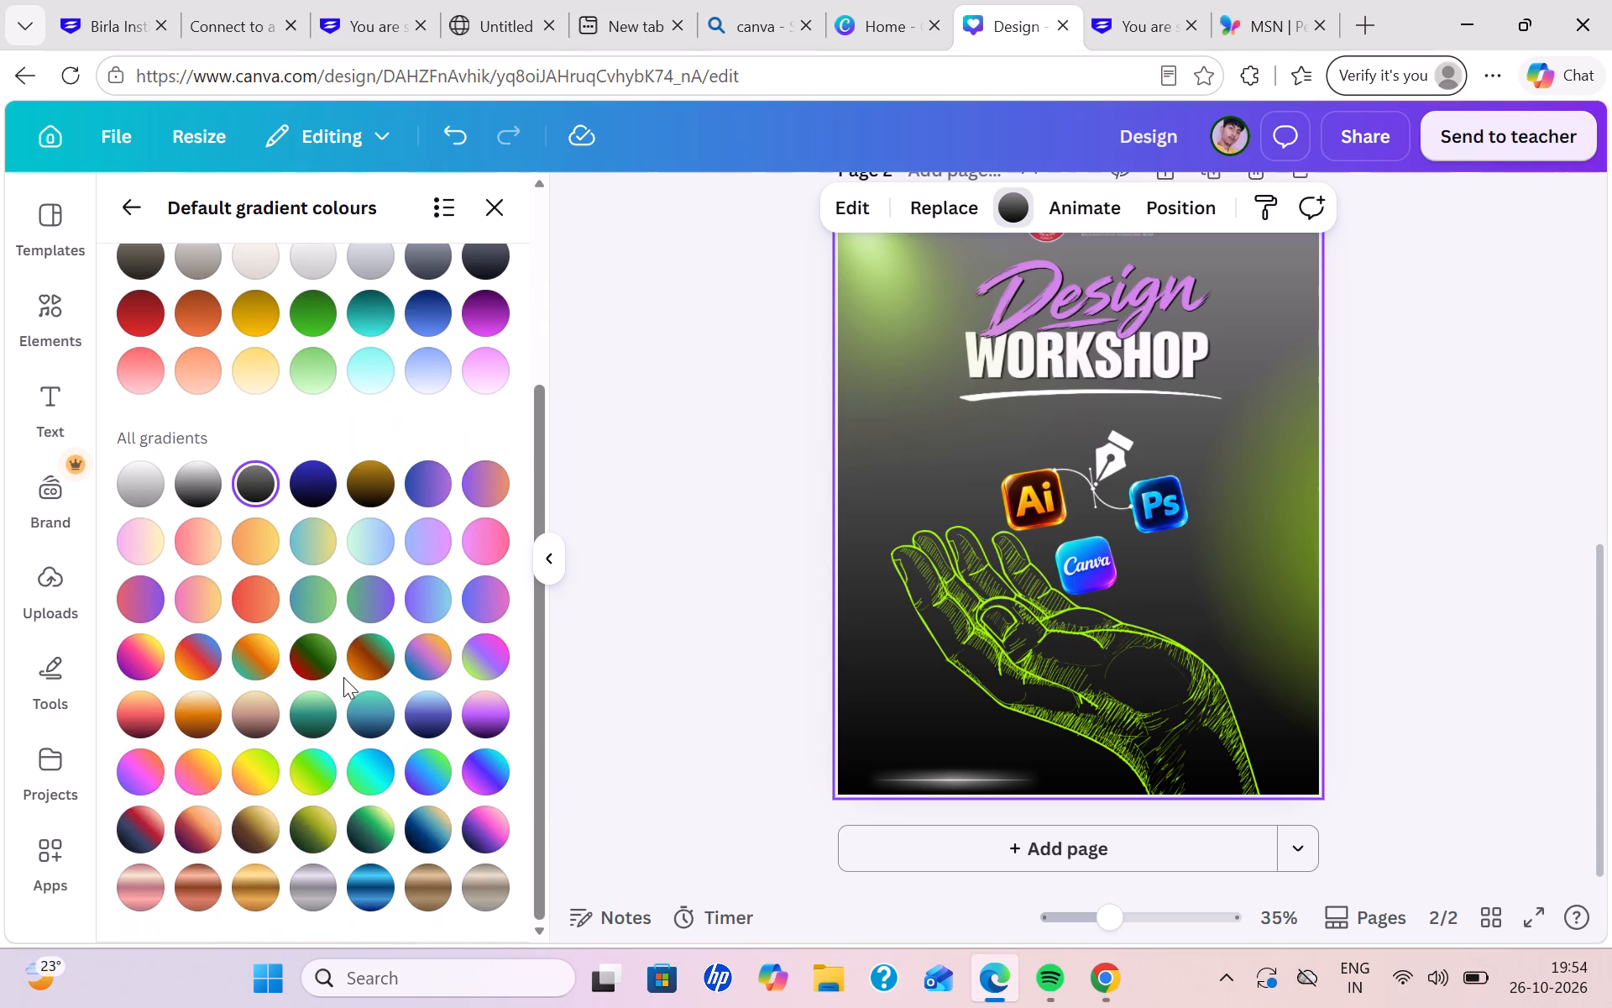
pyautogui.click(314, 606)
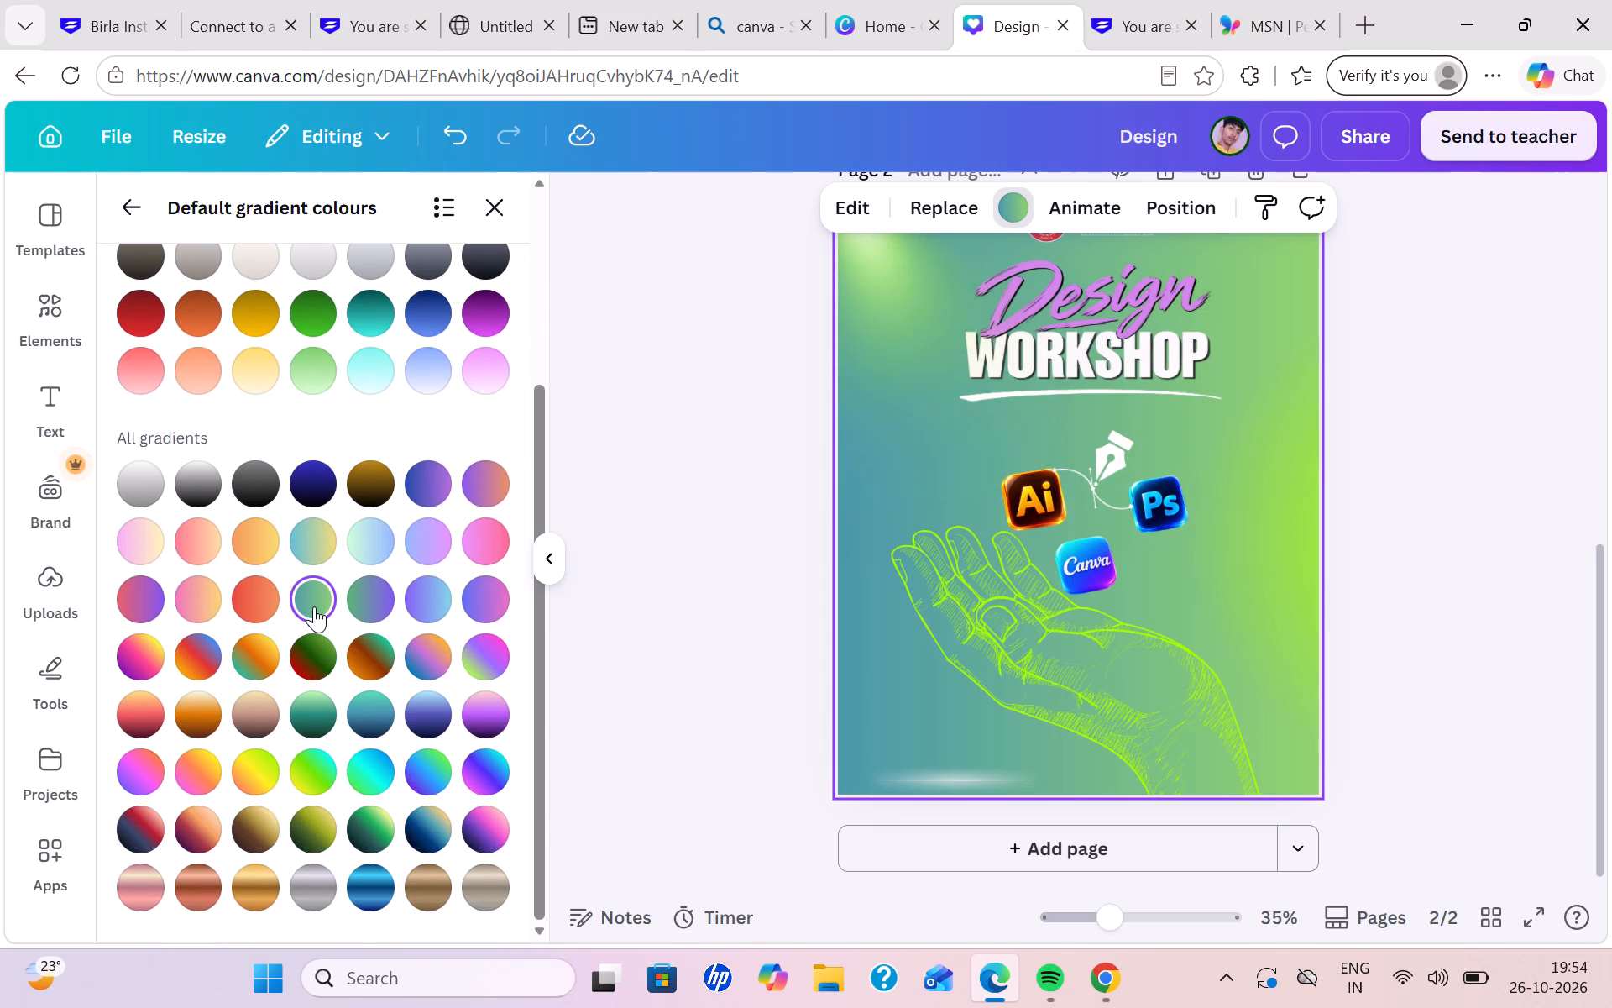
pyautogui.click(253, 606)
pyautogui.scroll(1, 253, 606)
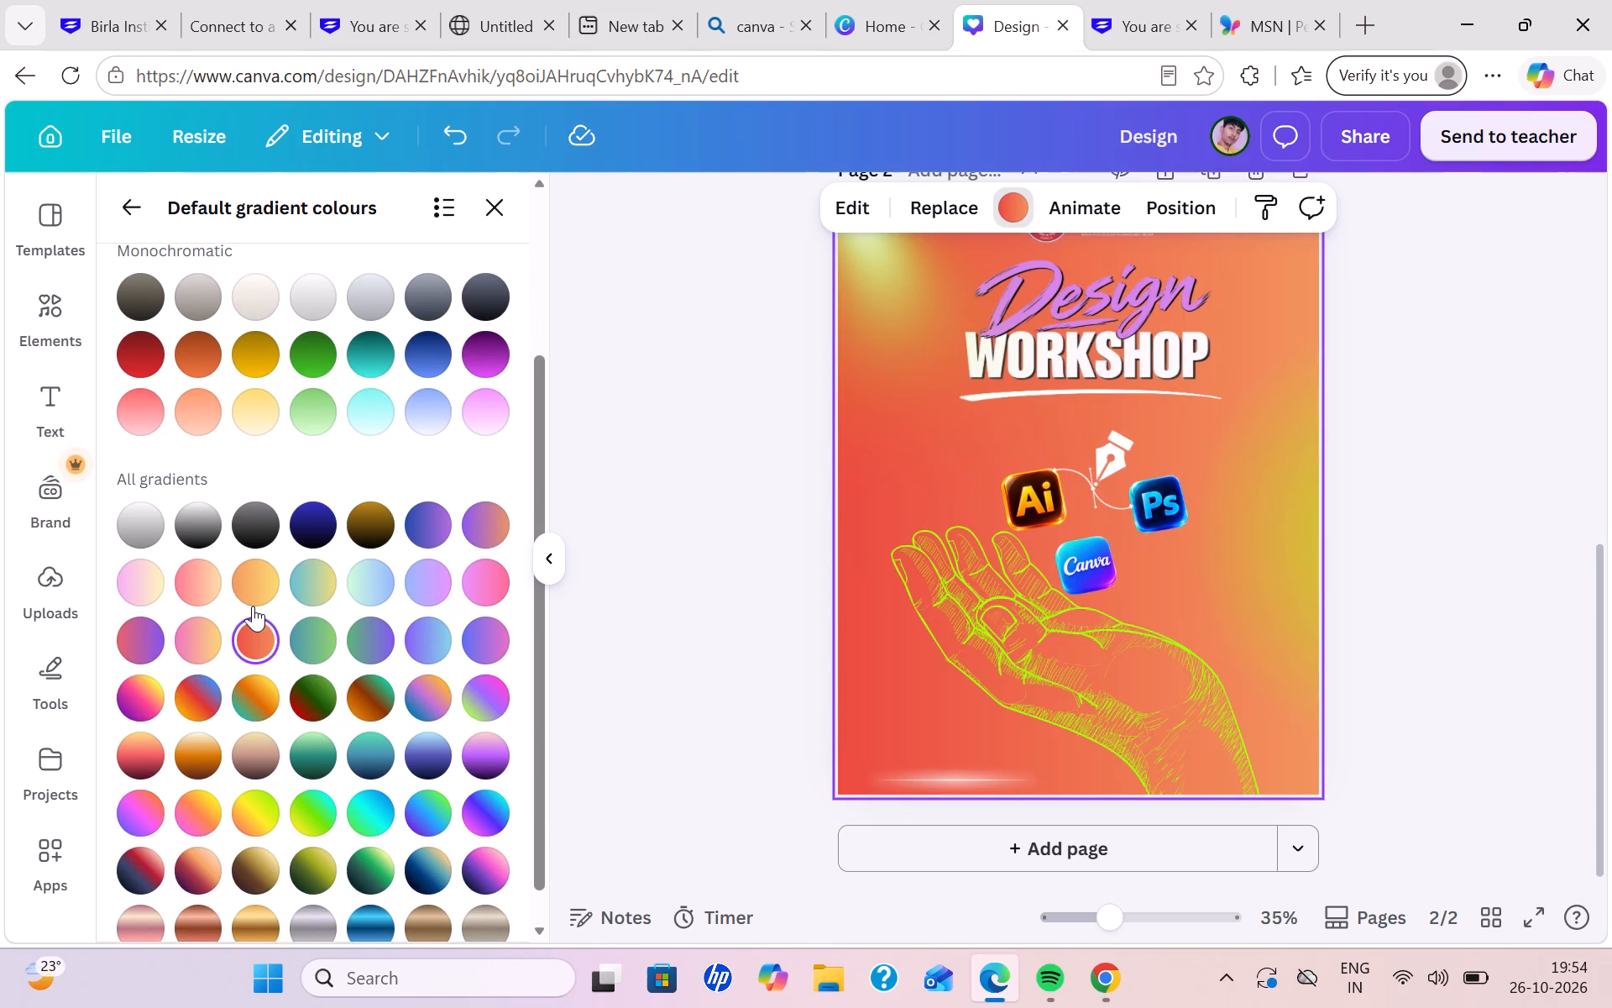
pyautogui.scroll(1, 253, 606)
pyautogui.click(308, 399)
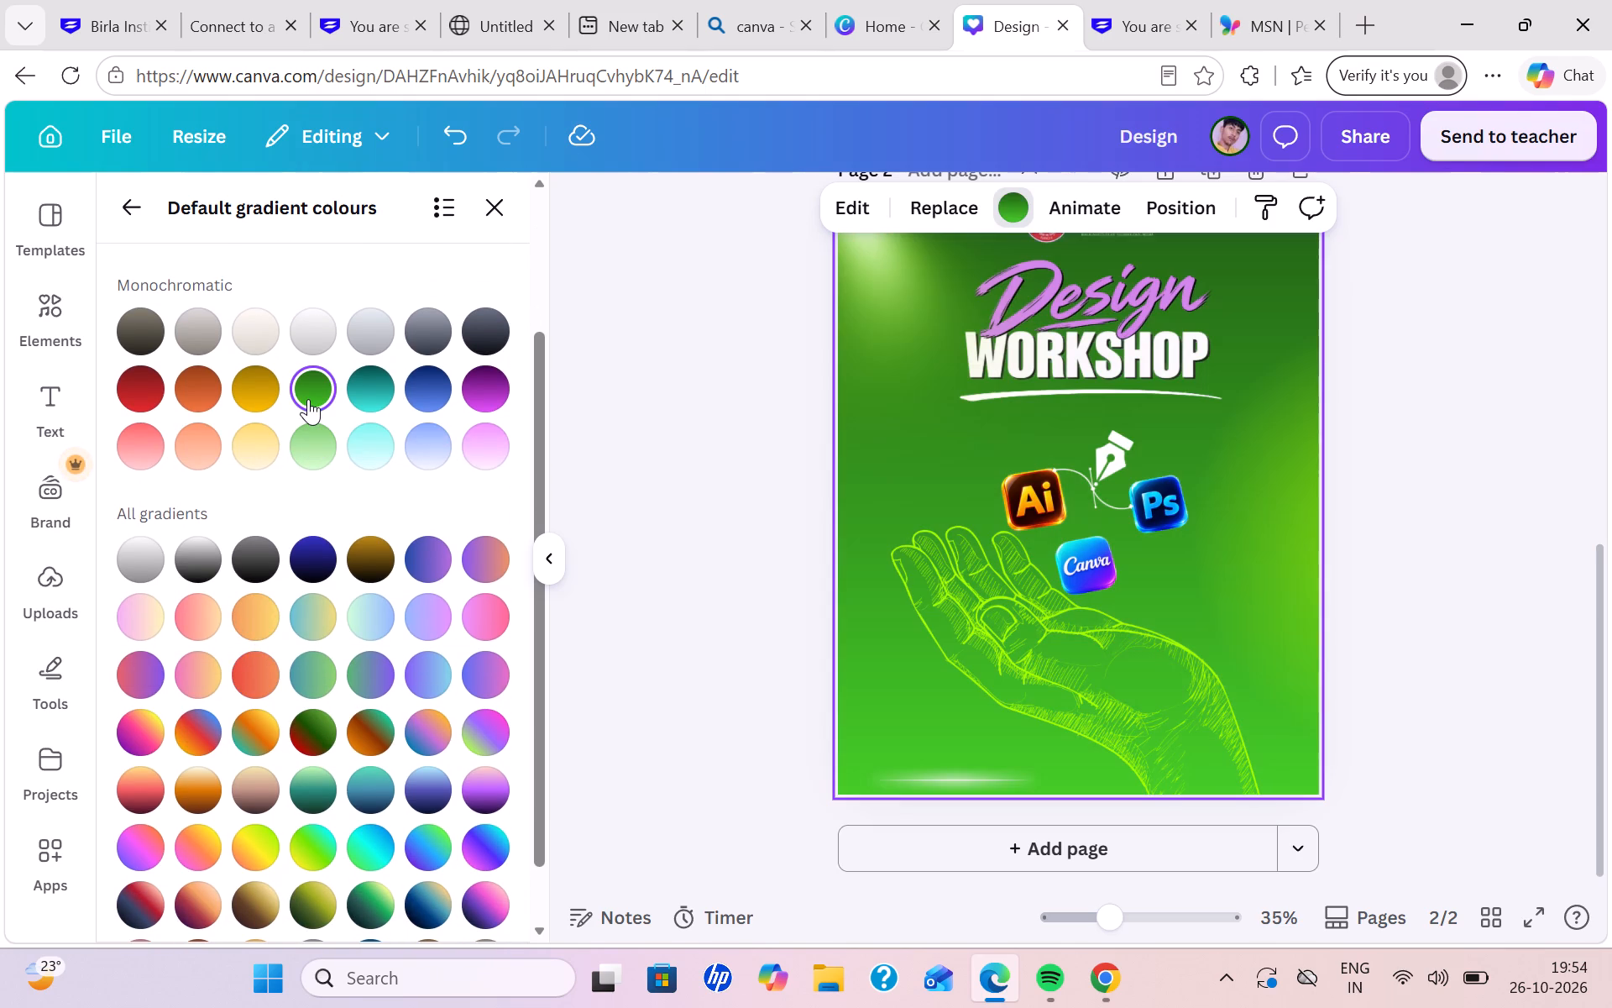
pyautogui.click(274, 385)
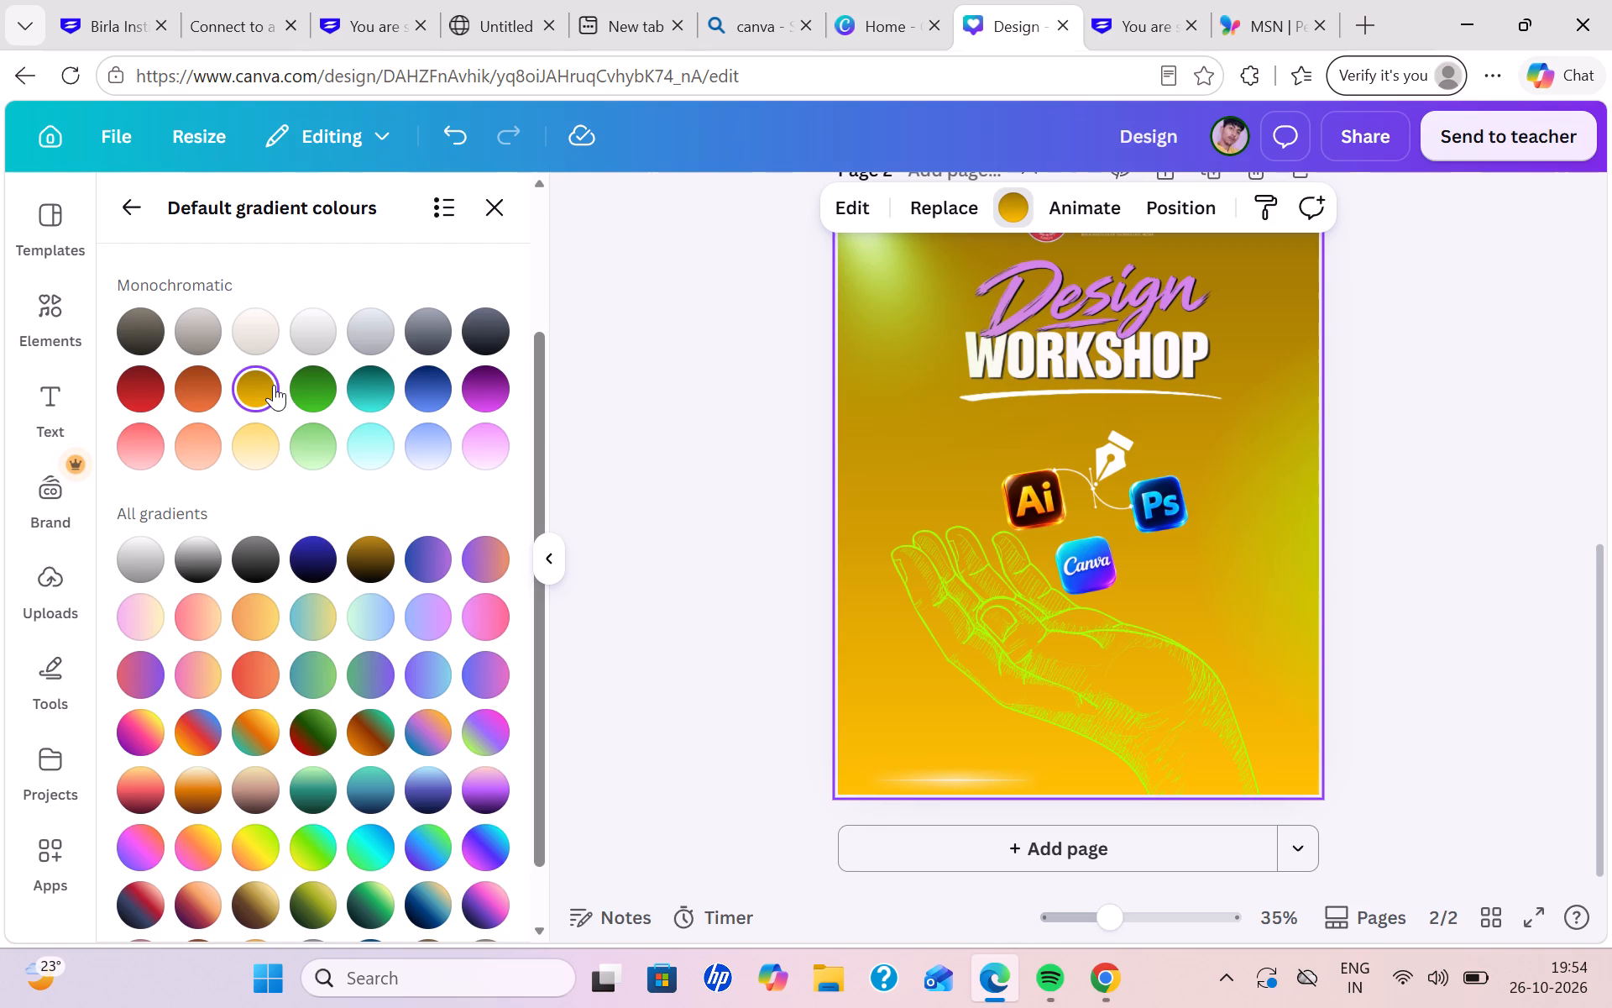
# Compare the grey monochromatic gradients on page 2's background and apply the darkest slate-to-black one.
pyautogui.scroll(2, 270, 385)
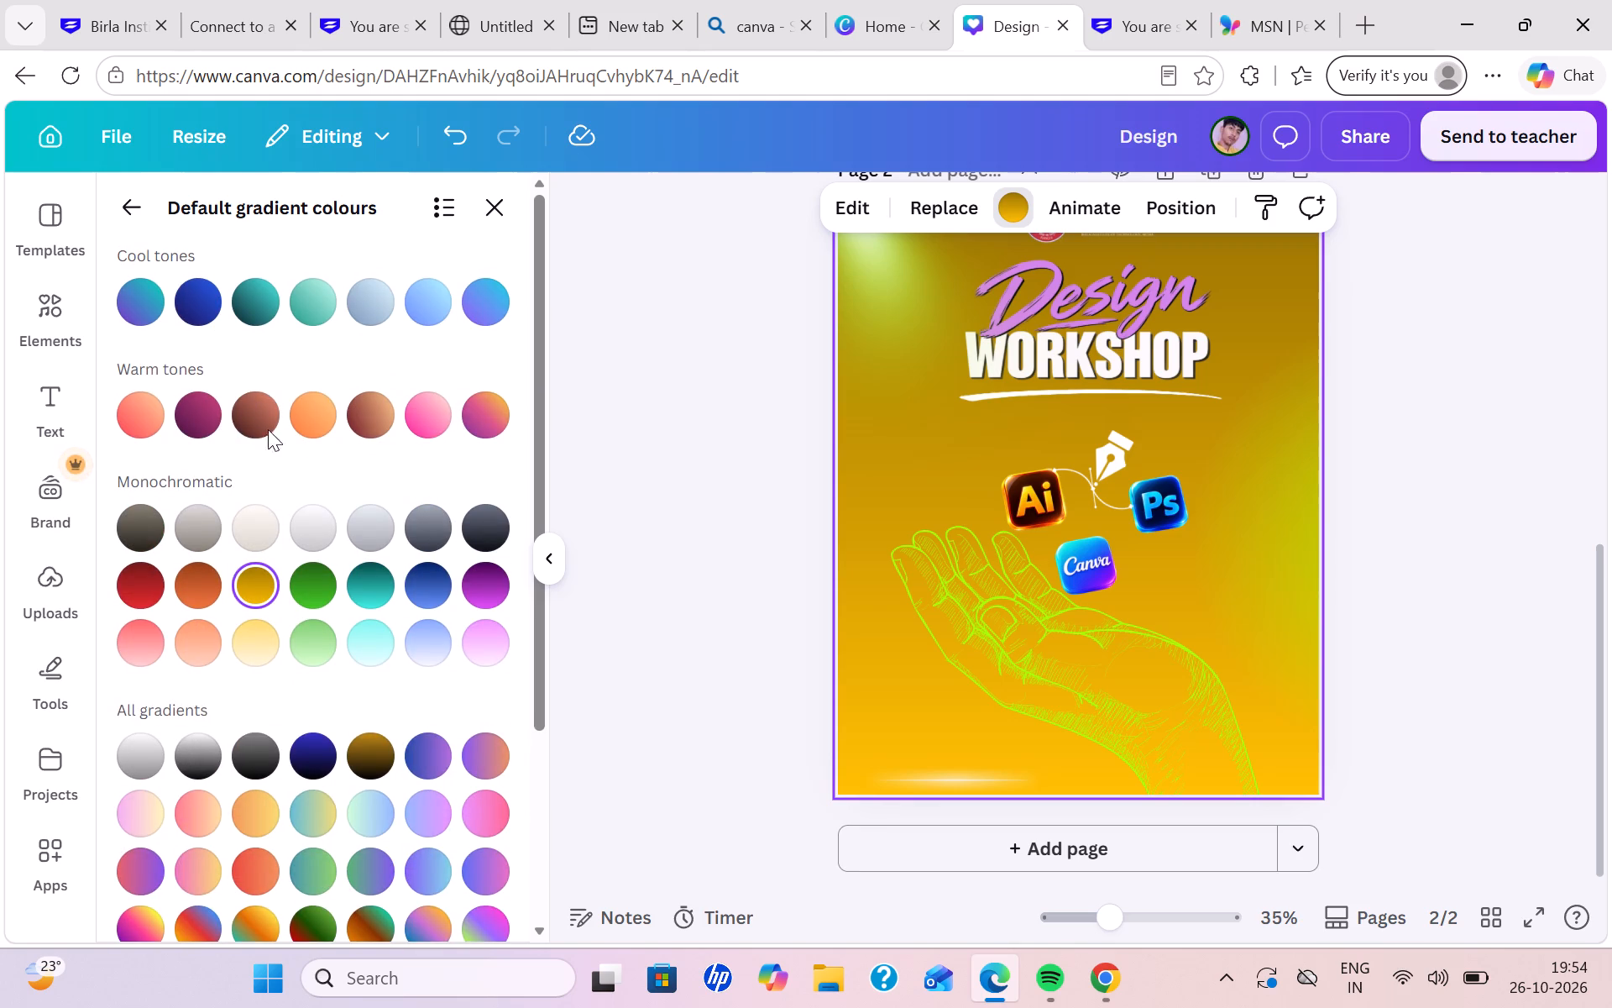
pyautogui.scroll(-1, 222, 499)
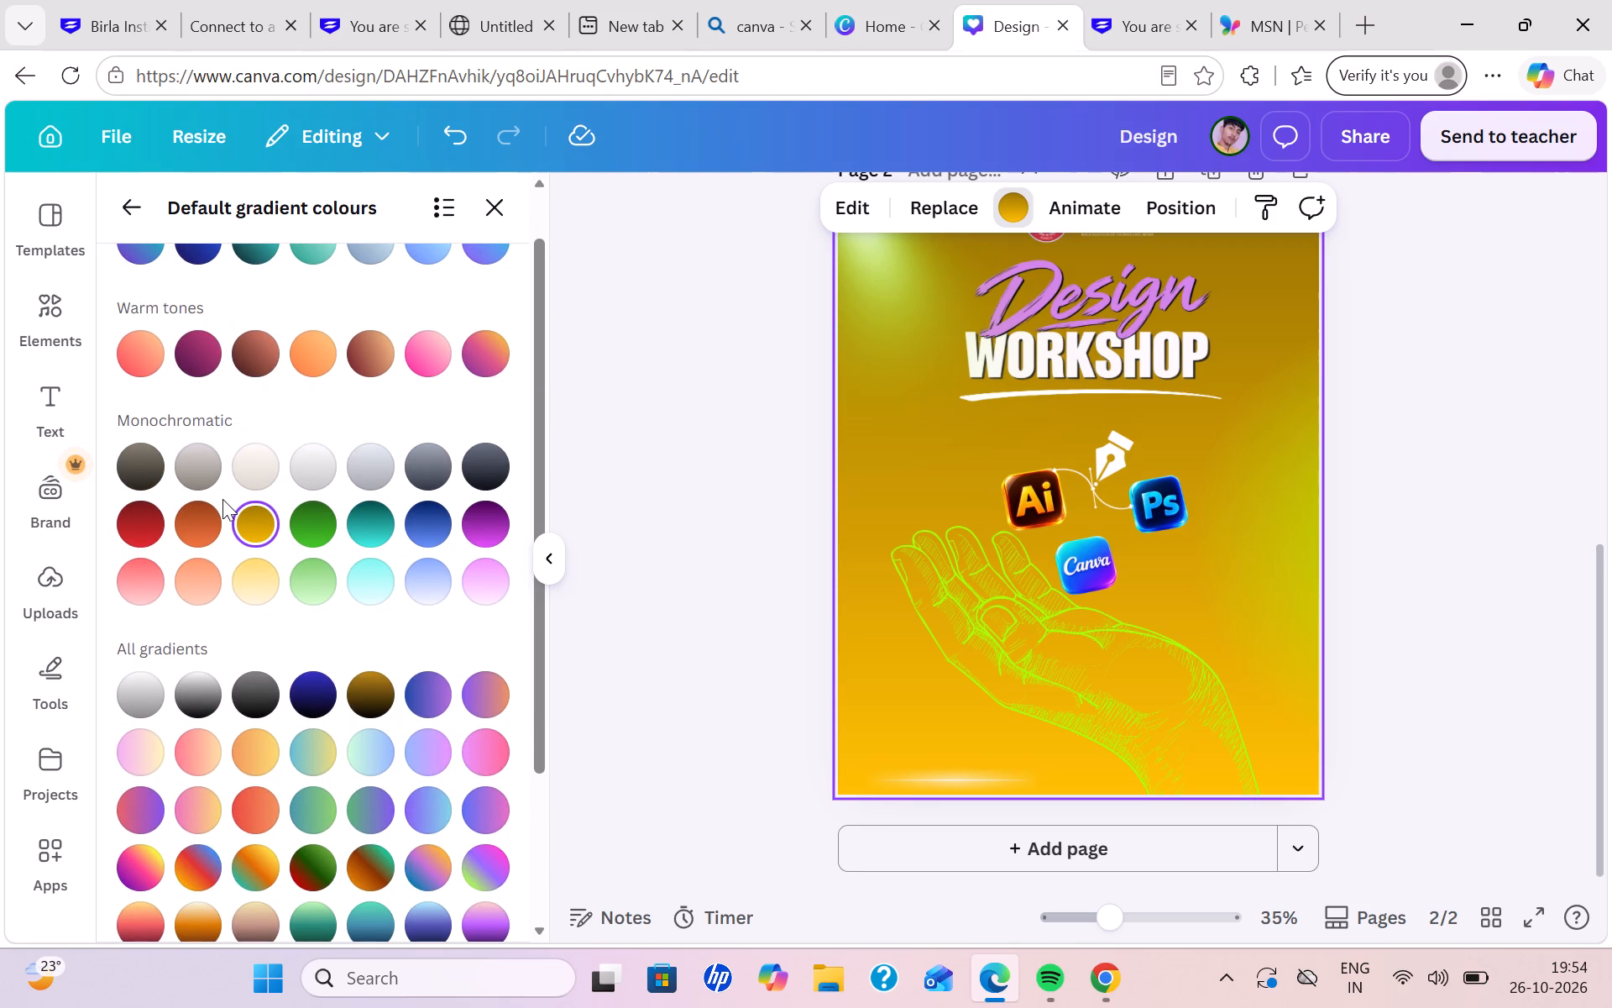
pyautogui.scroll(-1, 222, 499)
pyautogui.click(322, 467)
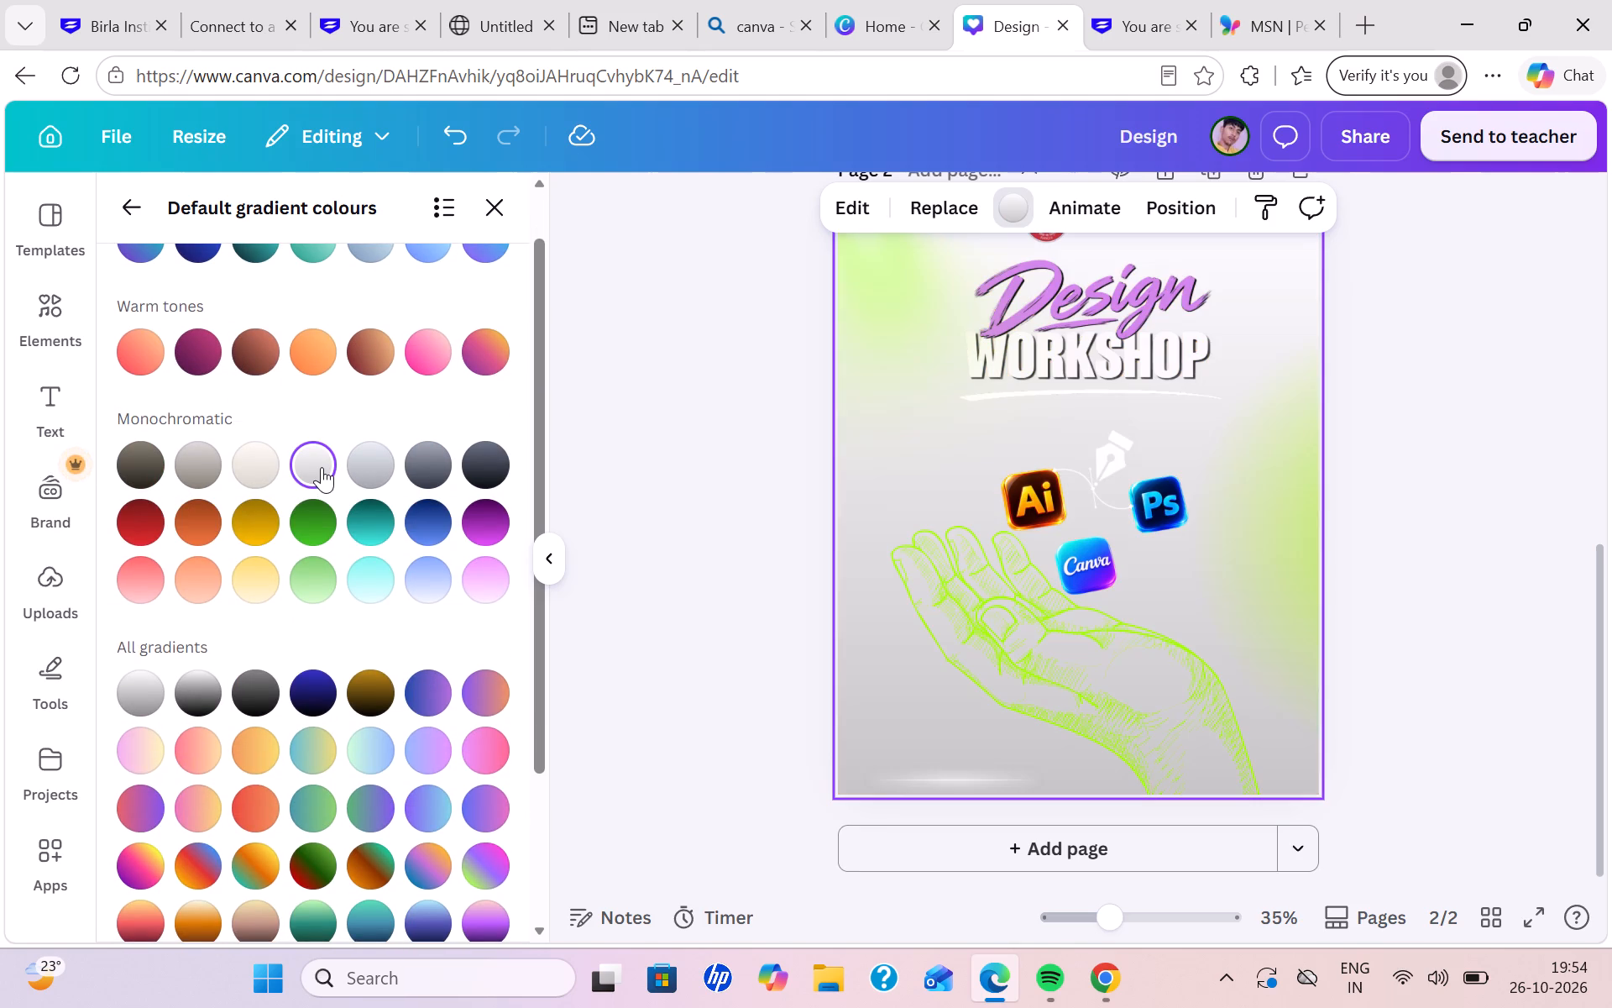
pyautogui.click(346, 458)
pyautogui.click(353, 458)
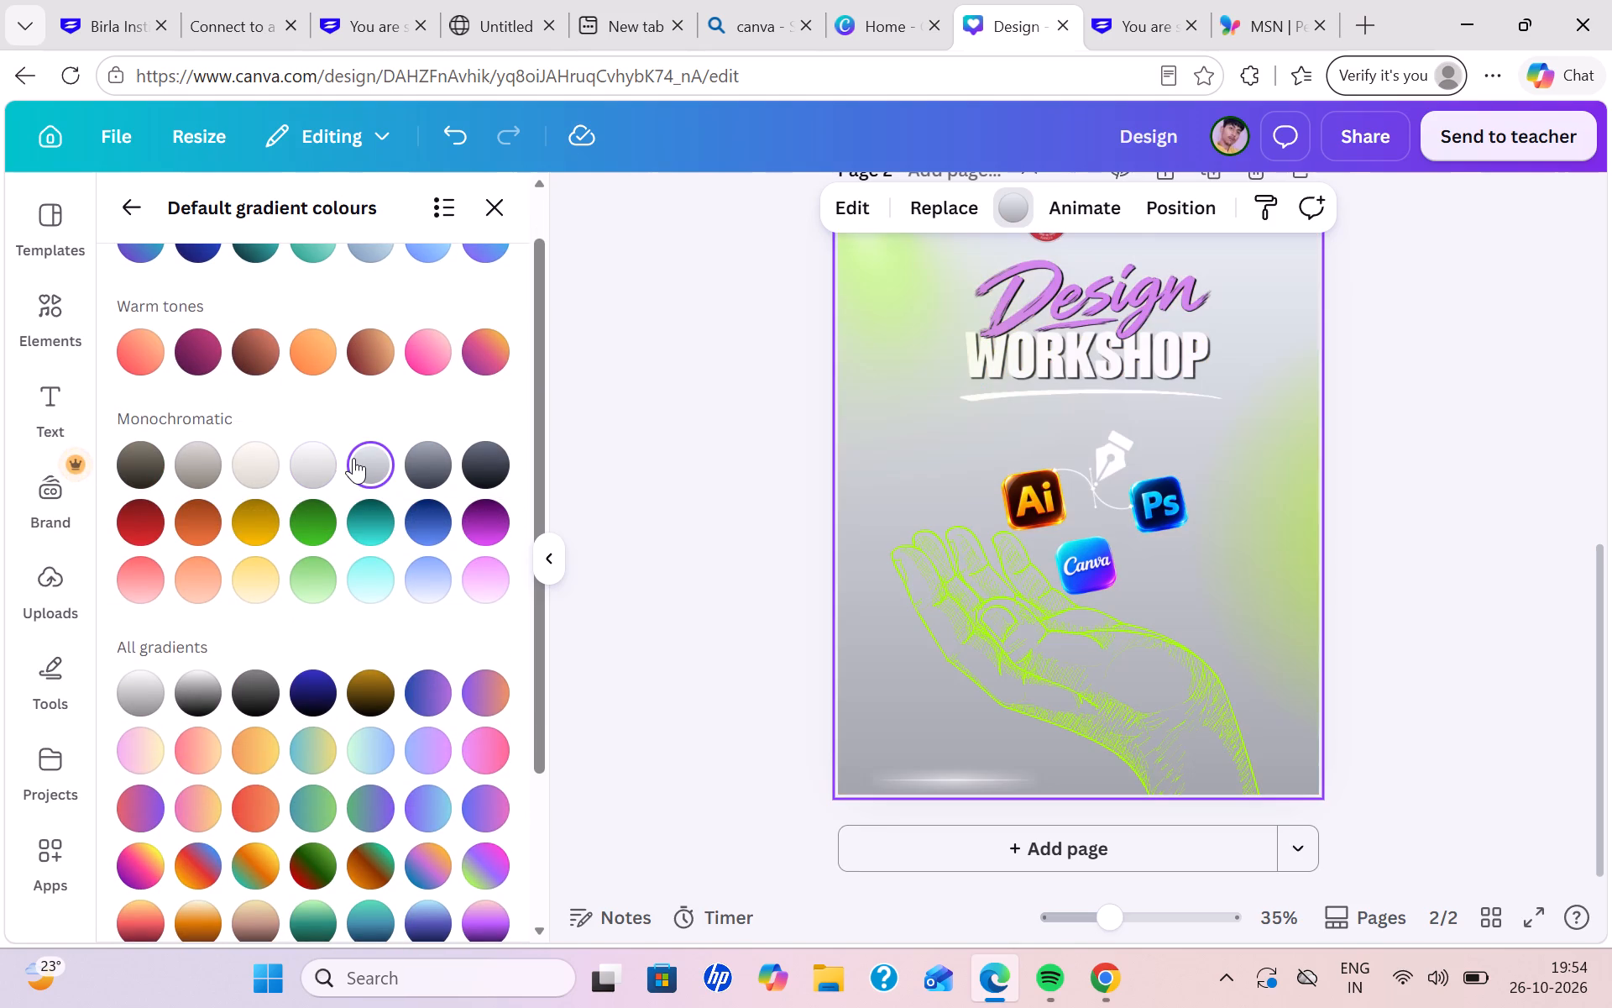
pyautogui.click(417, 477)
pyautogui.click(487, 460)
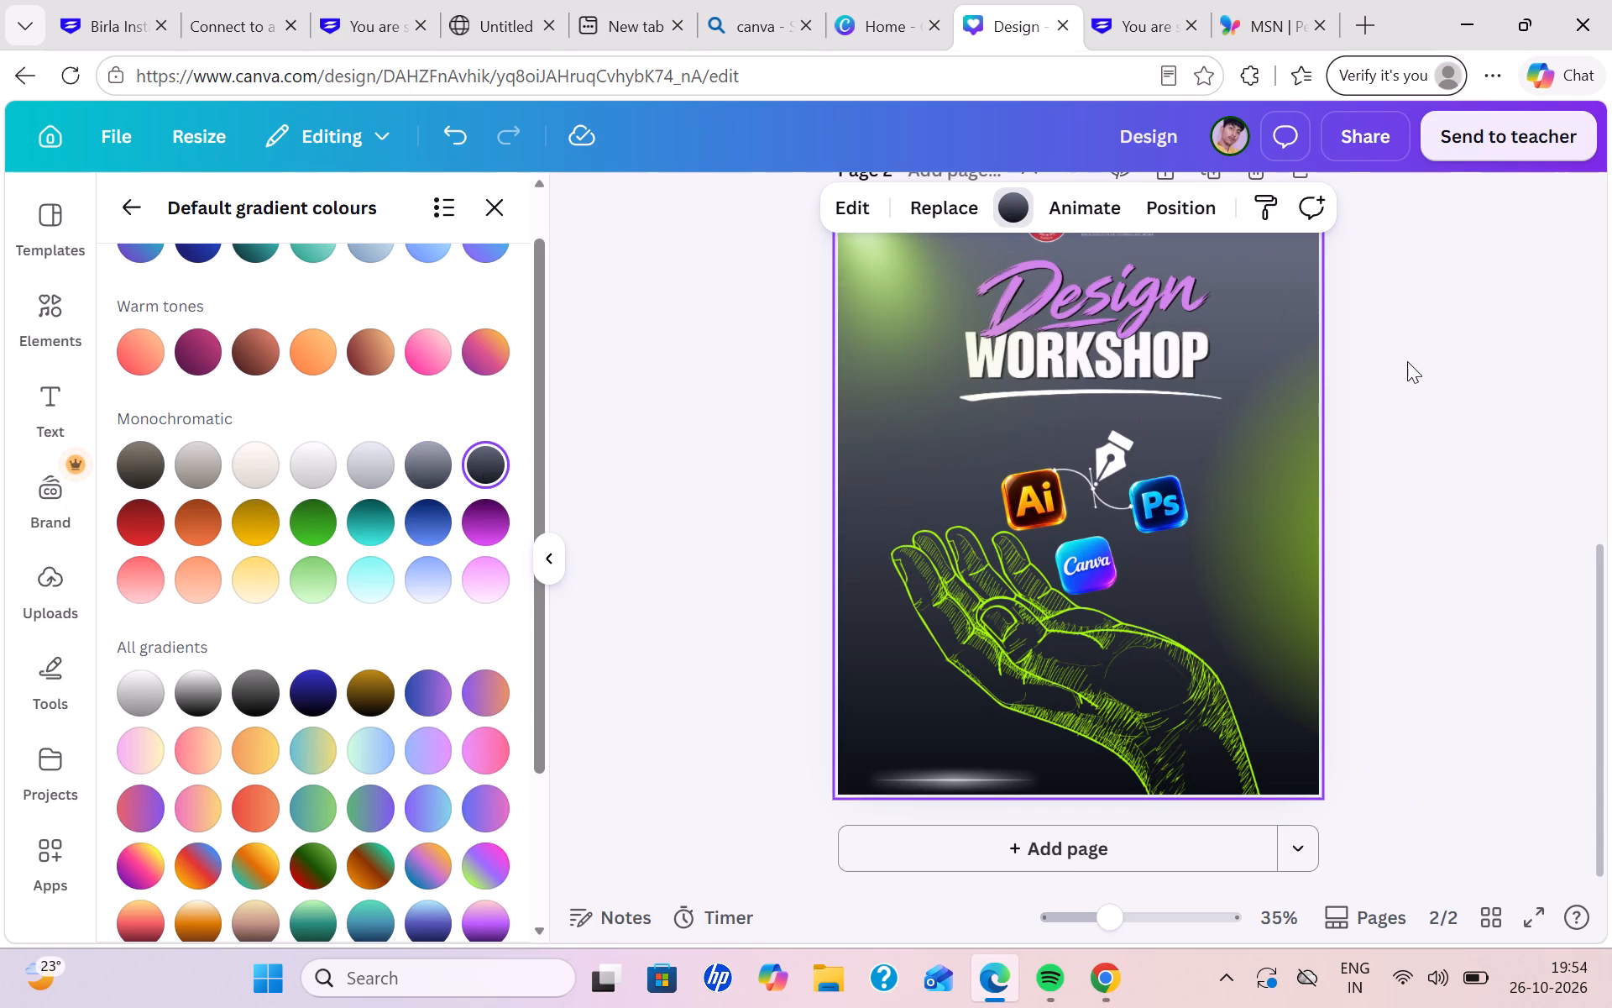
pyautogui.hscroll(2, 1403, 362)
# Shift the hand drawing toward page 2's right edge and enlarge it slightly from its upper-left corner.
pyautogui.moveTo(1032, 752); pyautogui.dragTo(1062, 757)
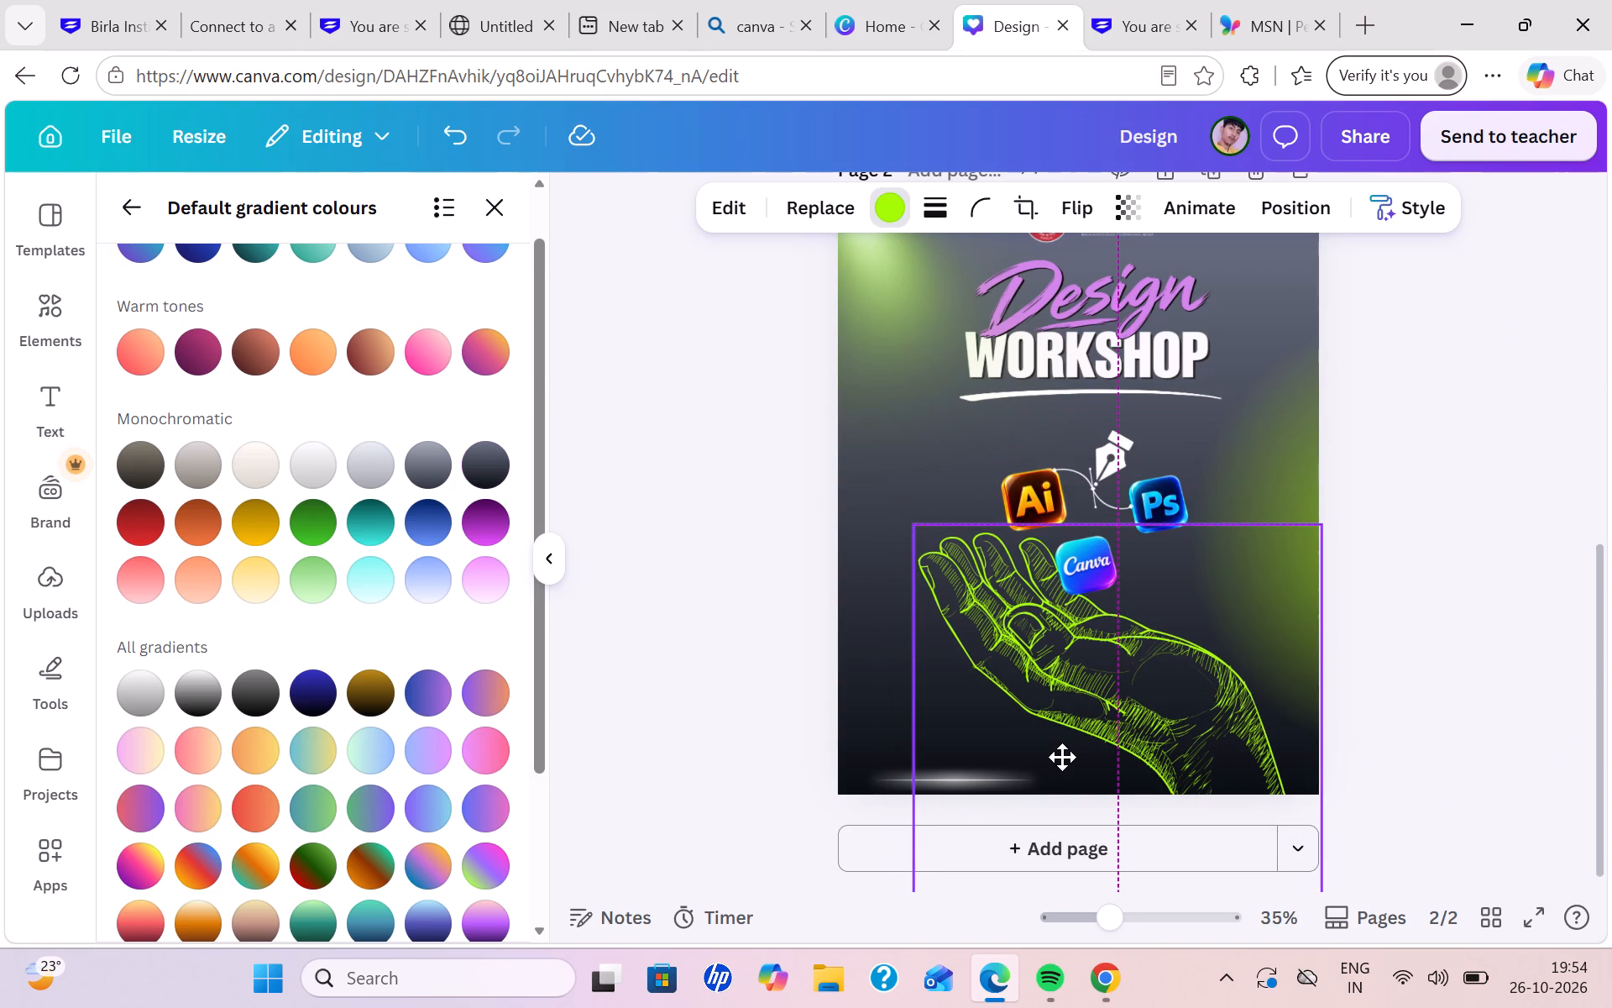
pyautogui.moveTo(1062, 757); pyautogui.dragTo(1060, 753)
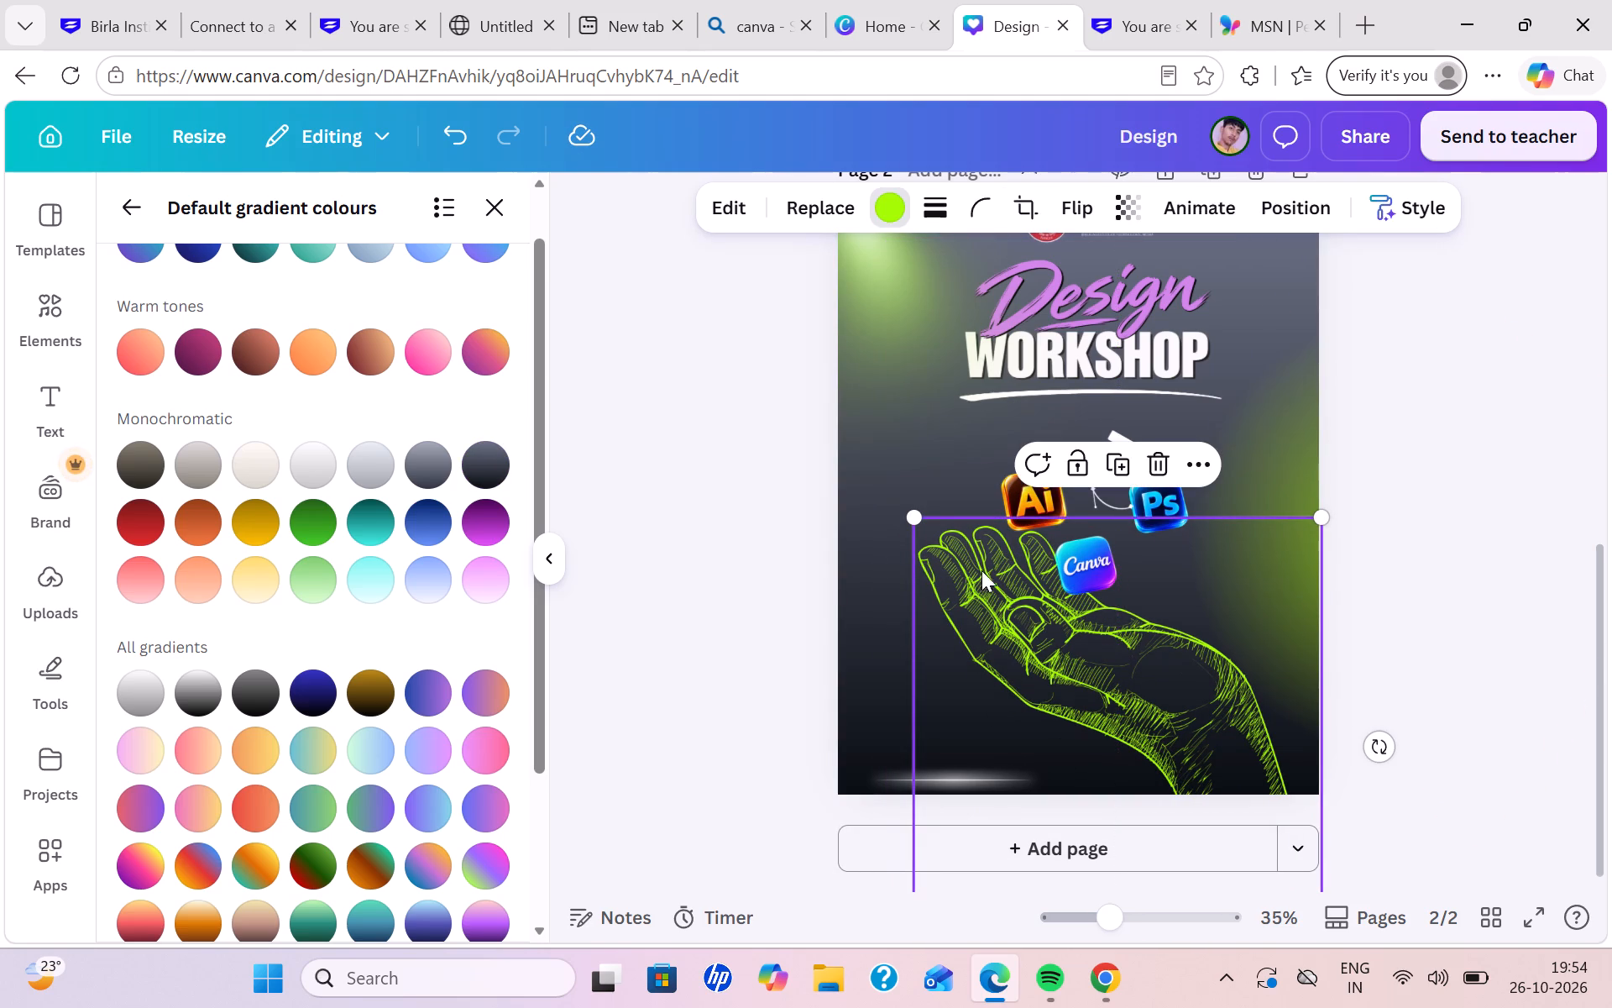
pyautogui.moveTo(913, 512); pyautogui.dragTo(880, 474)
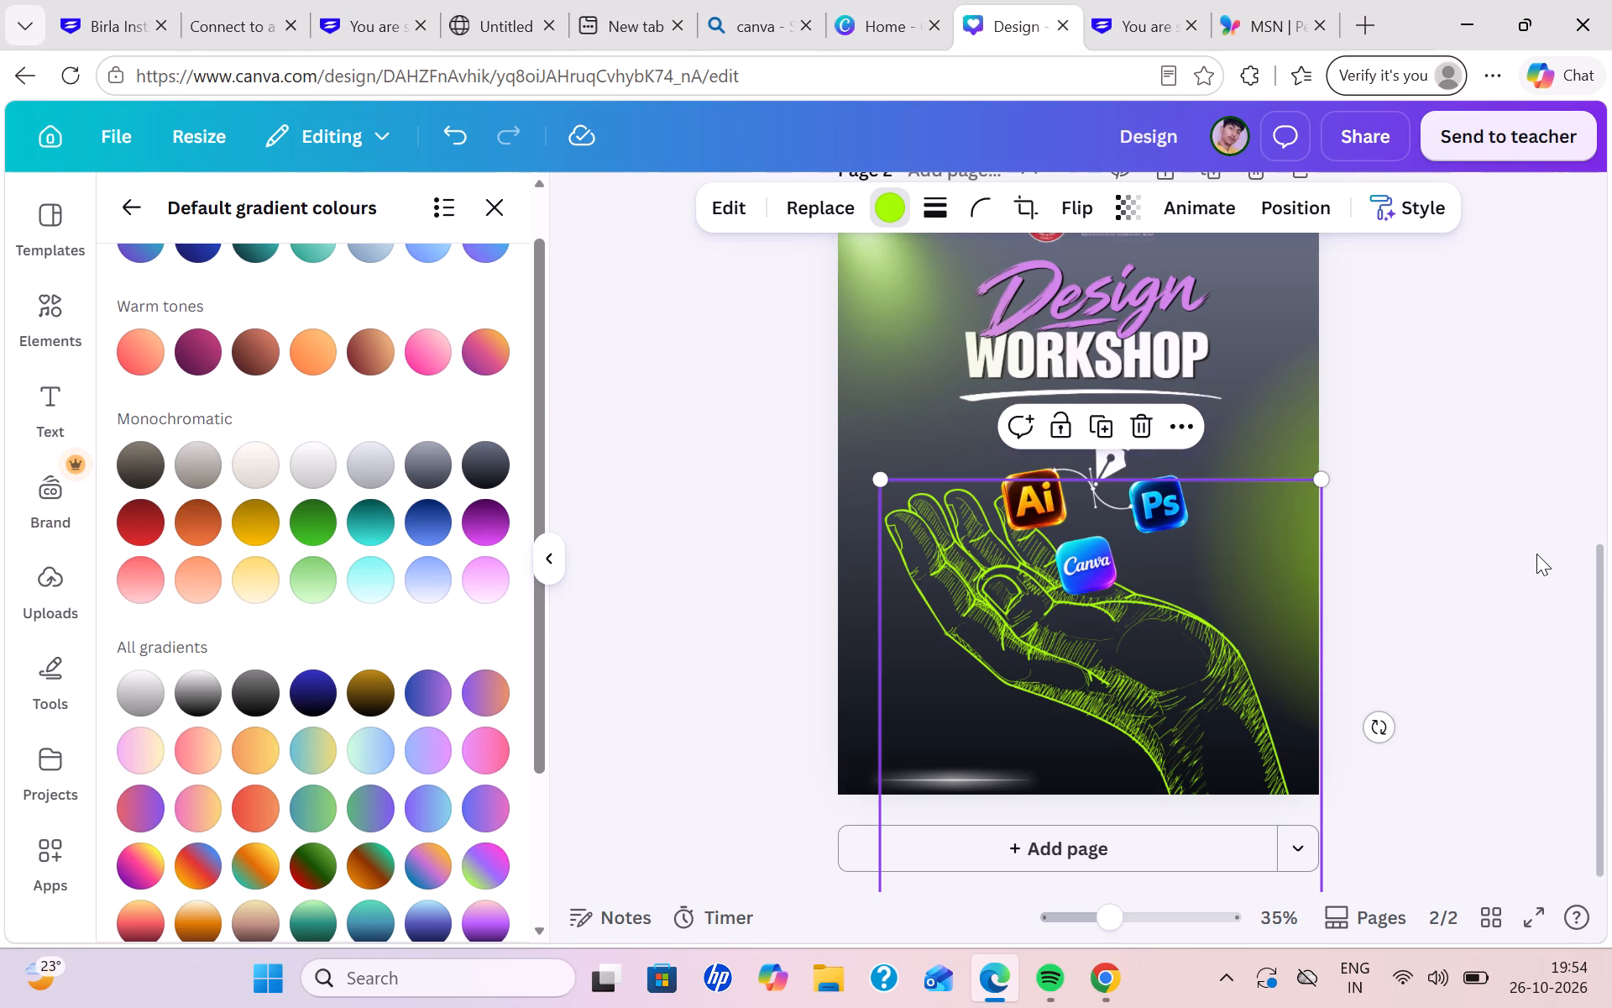
pyautogui.click(1536, 554)
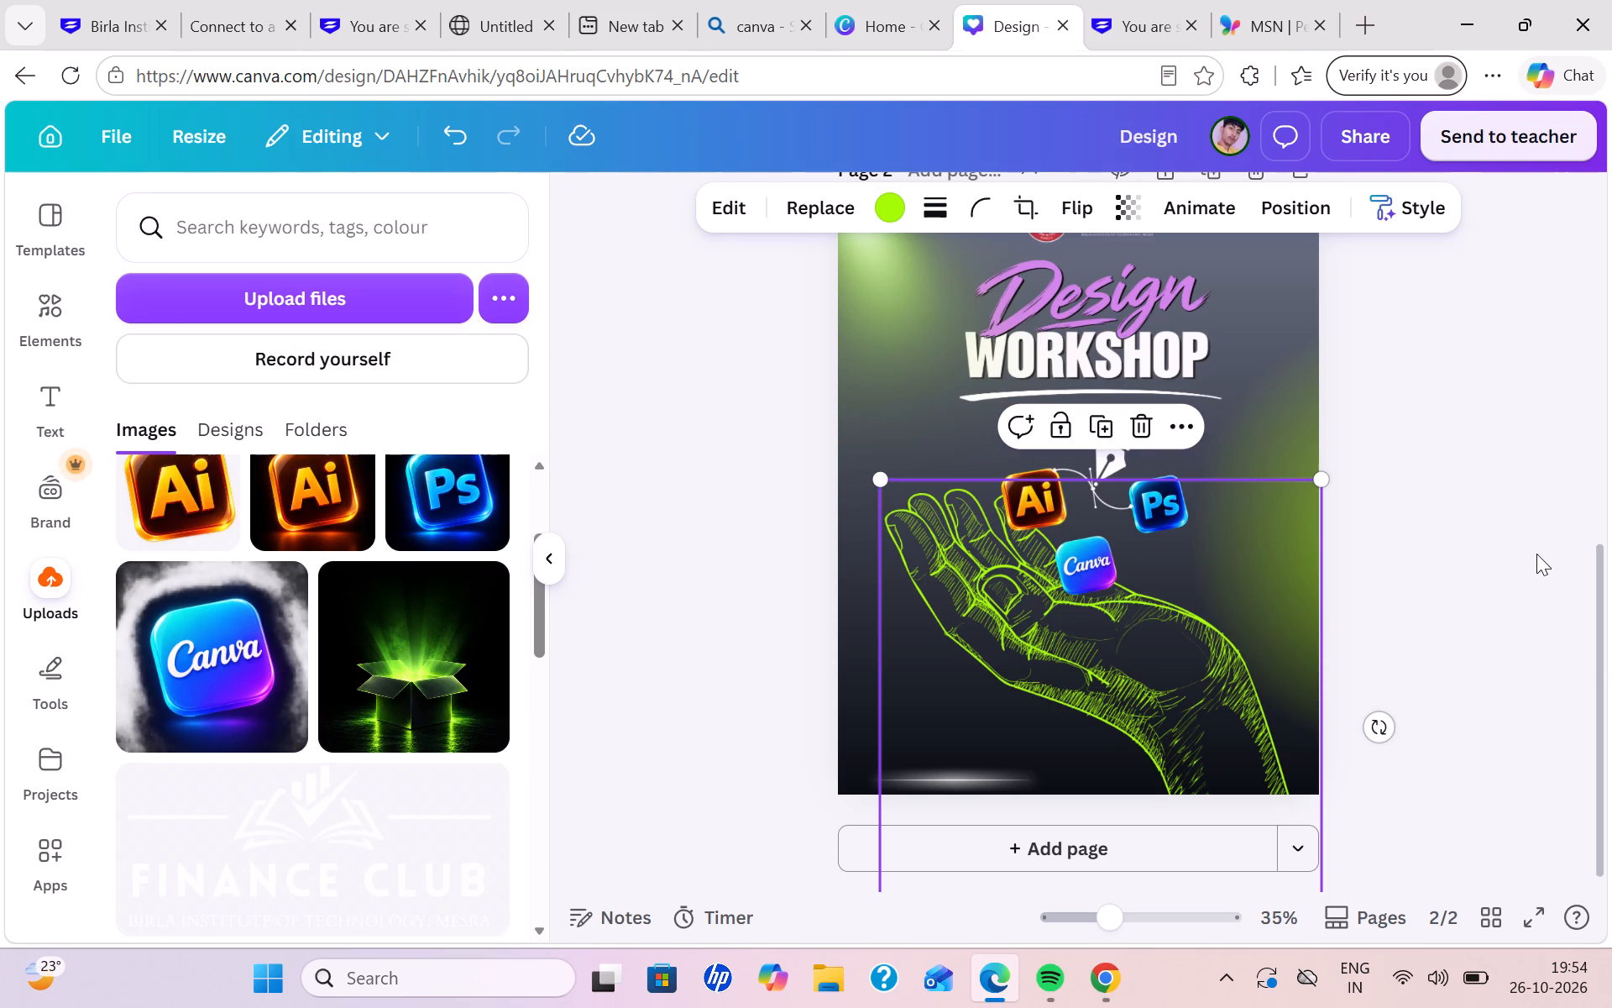
pyautogui.moveTo(885, 482); pyautogui.dragTo(908, 491)
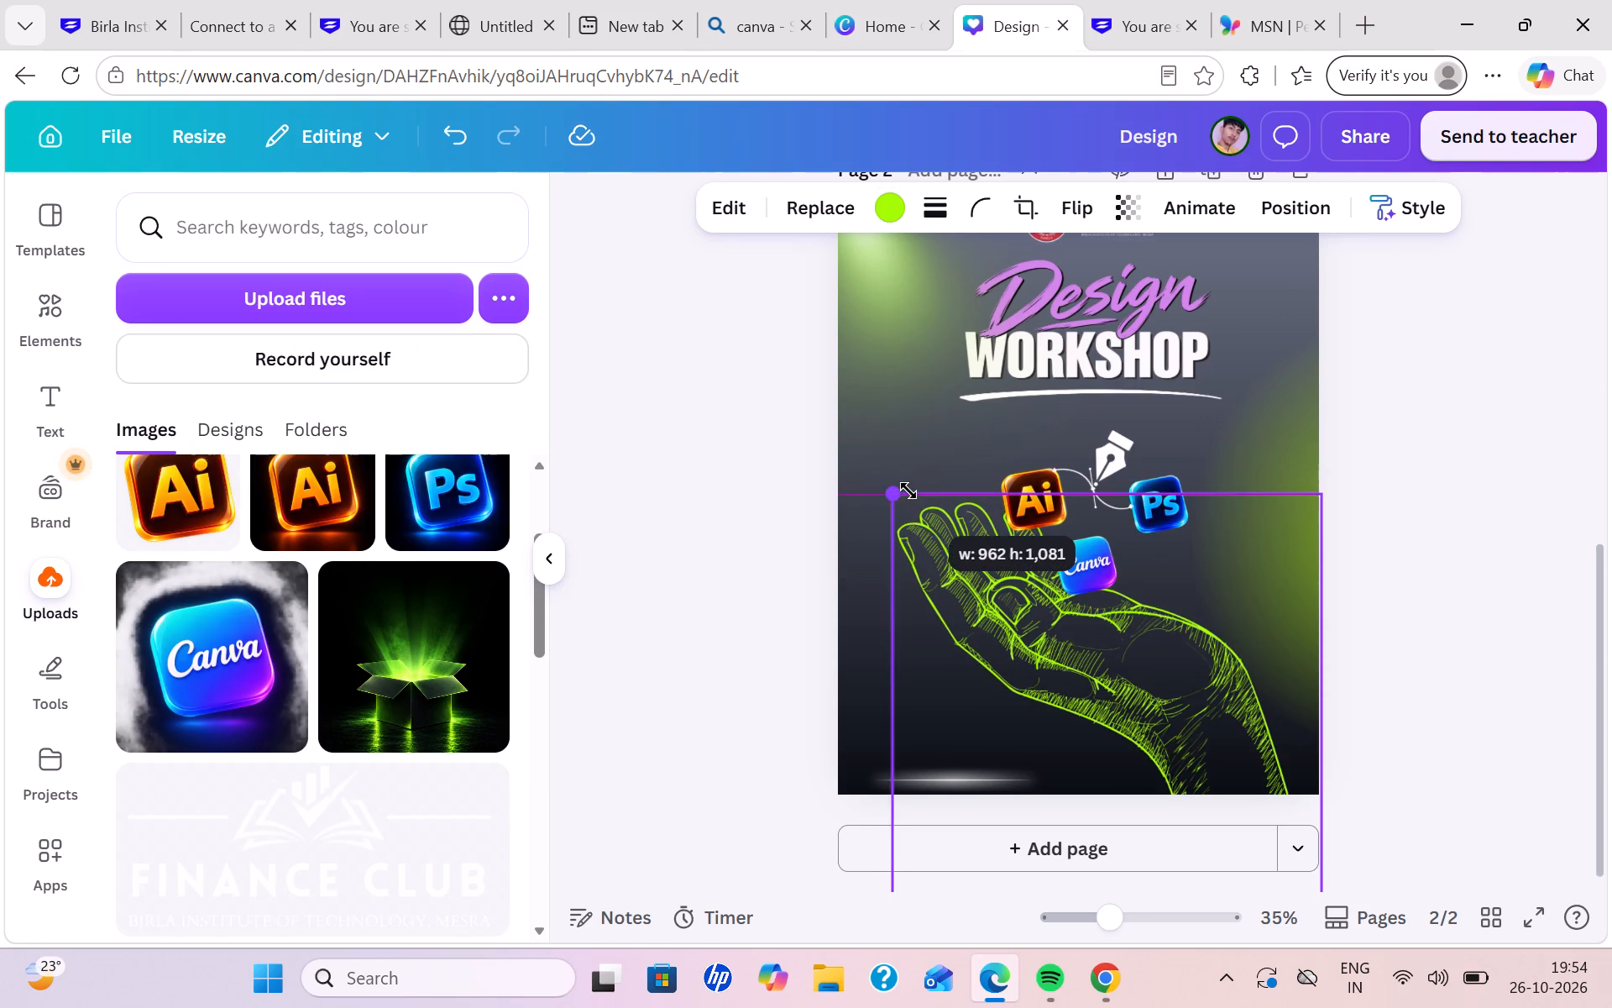
pyautogui.moveTo(908, 491); pyautogui.dragTo(909, 491)
pyautogui.click(1449, 377)
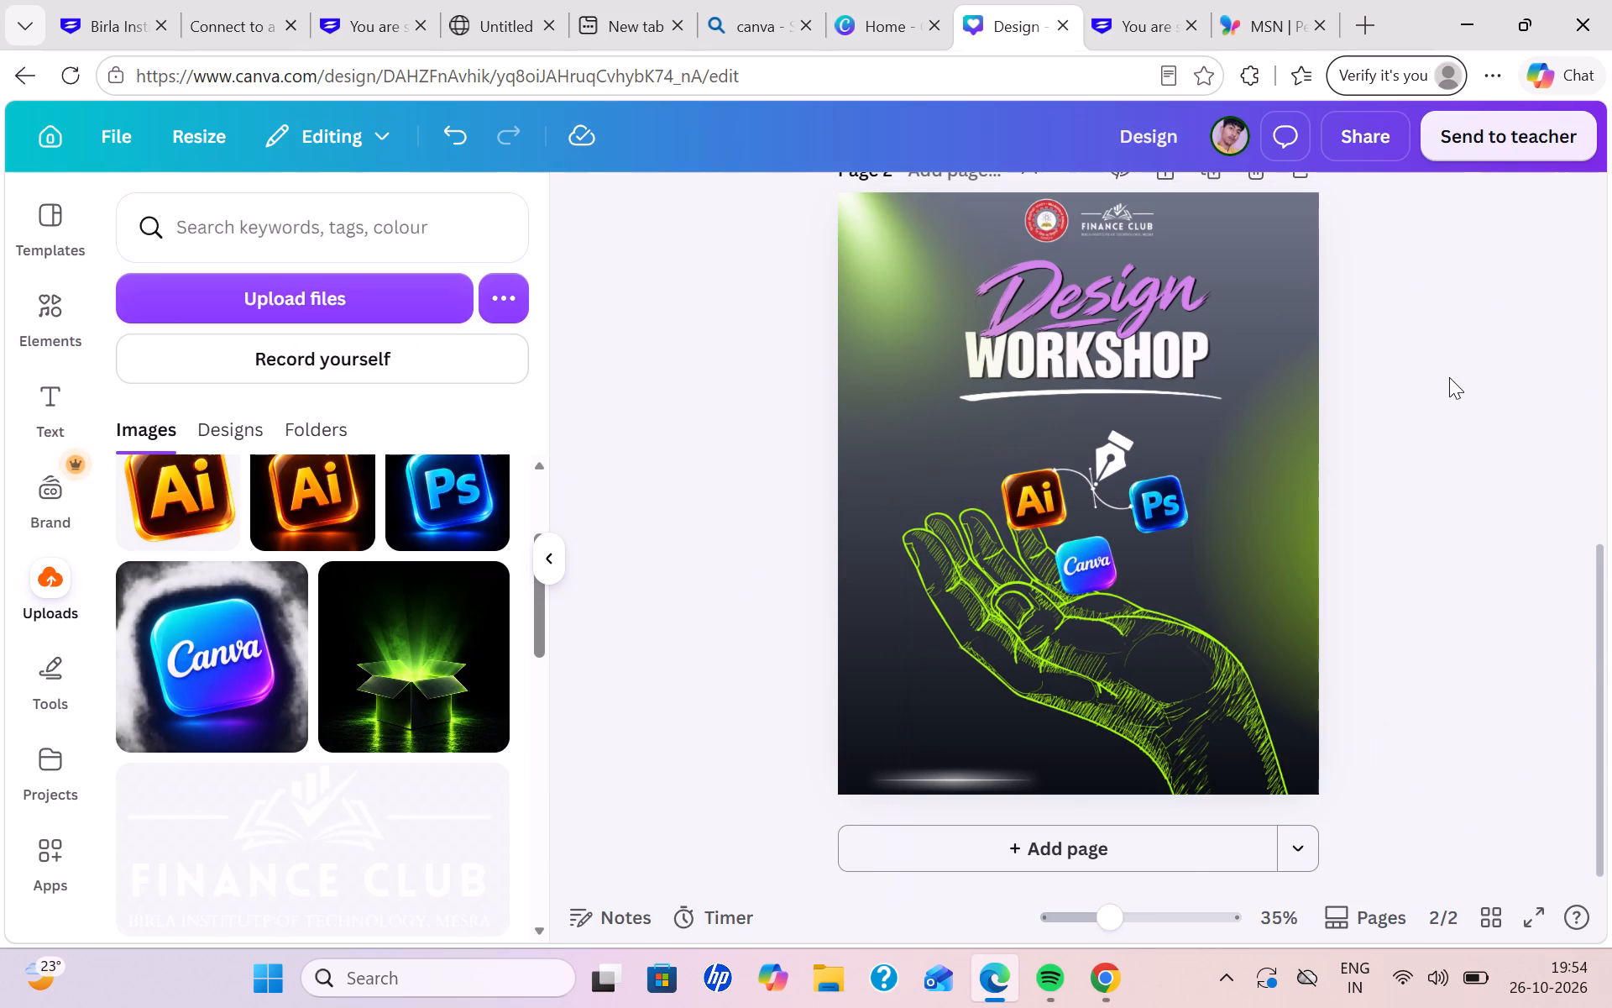
# Move the green right-edge glow slightly up on page 2.
pyautogui.moveTo(1251, 514); pyautogui.dragTo(1252, 483)
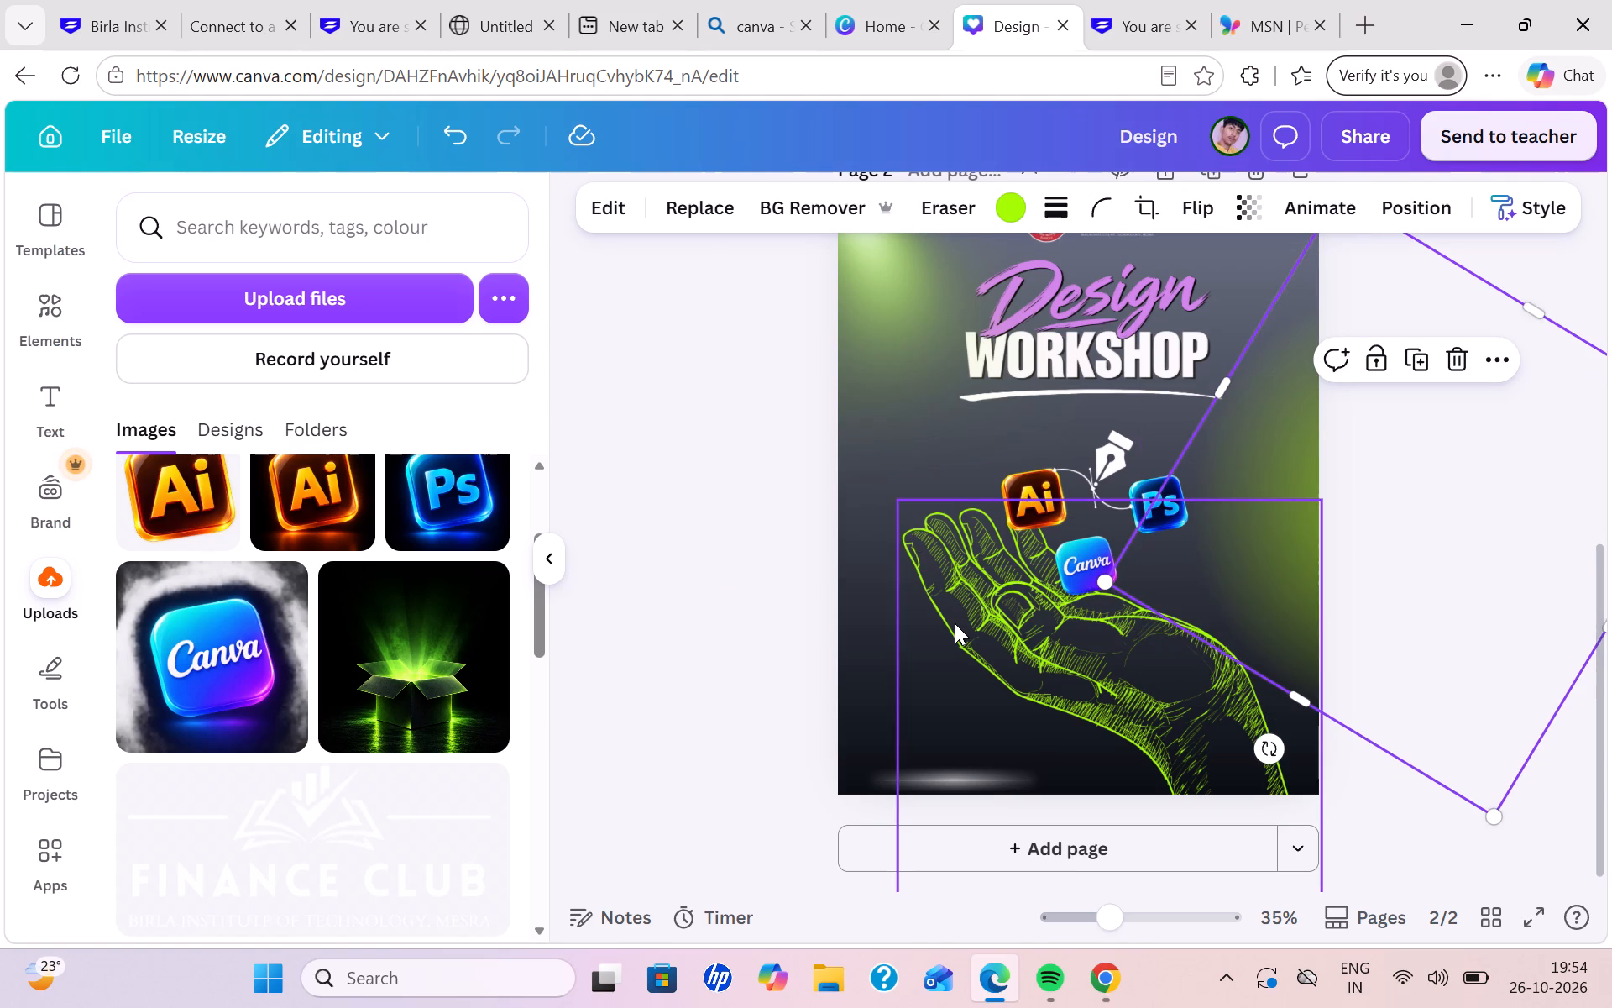
# Move the hand drawing slightly left and up so it sits beneath the floating software icons.
pyautogui.moveTo(955, 623); pyautogui.dragTo(937, 615)
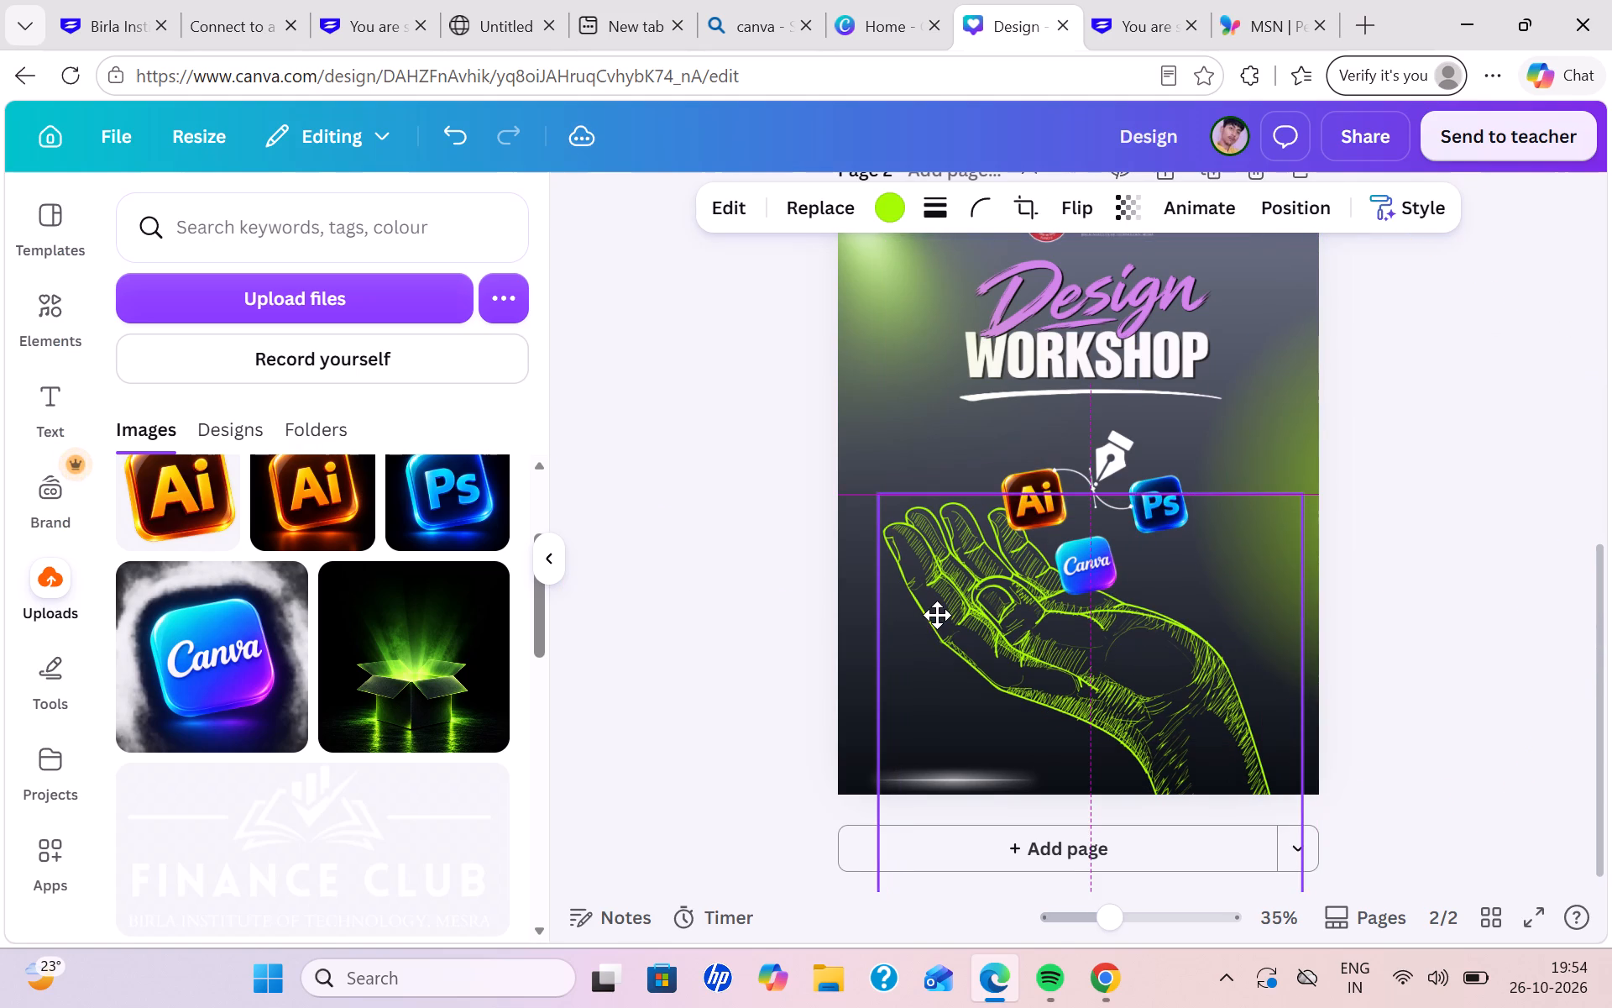
pyautogui.moveTo(937, 615); pyautogui.dragTo(938, 618)
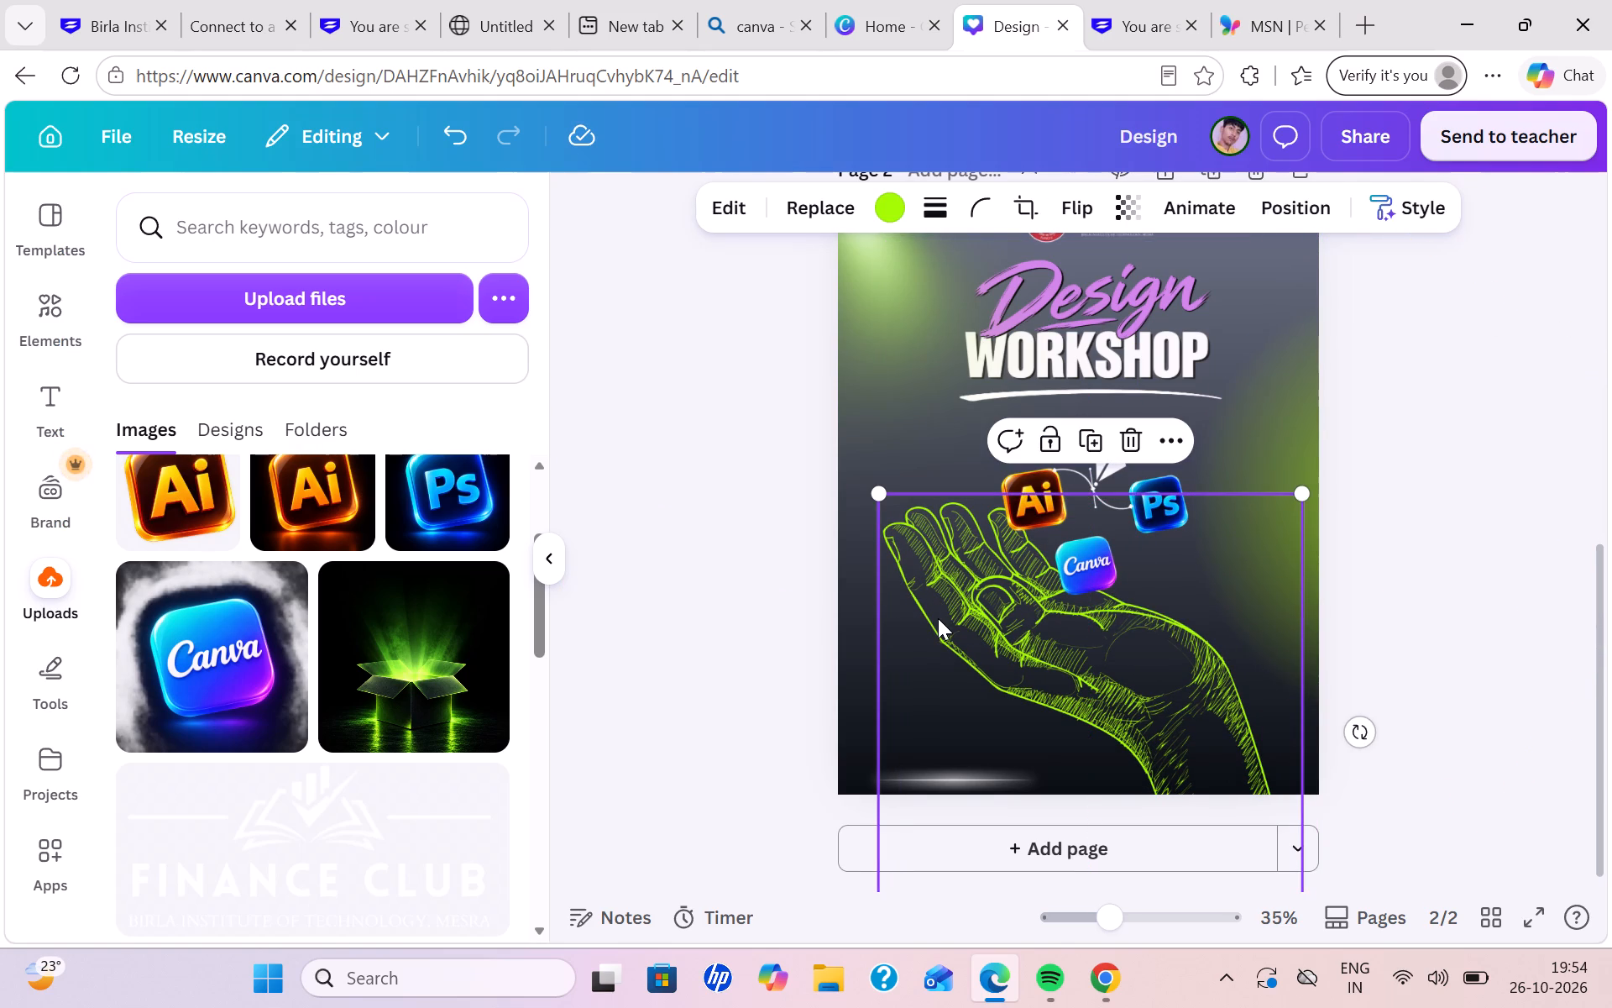
pyautogui.click(1400, 618)
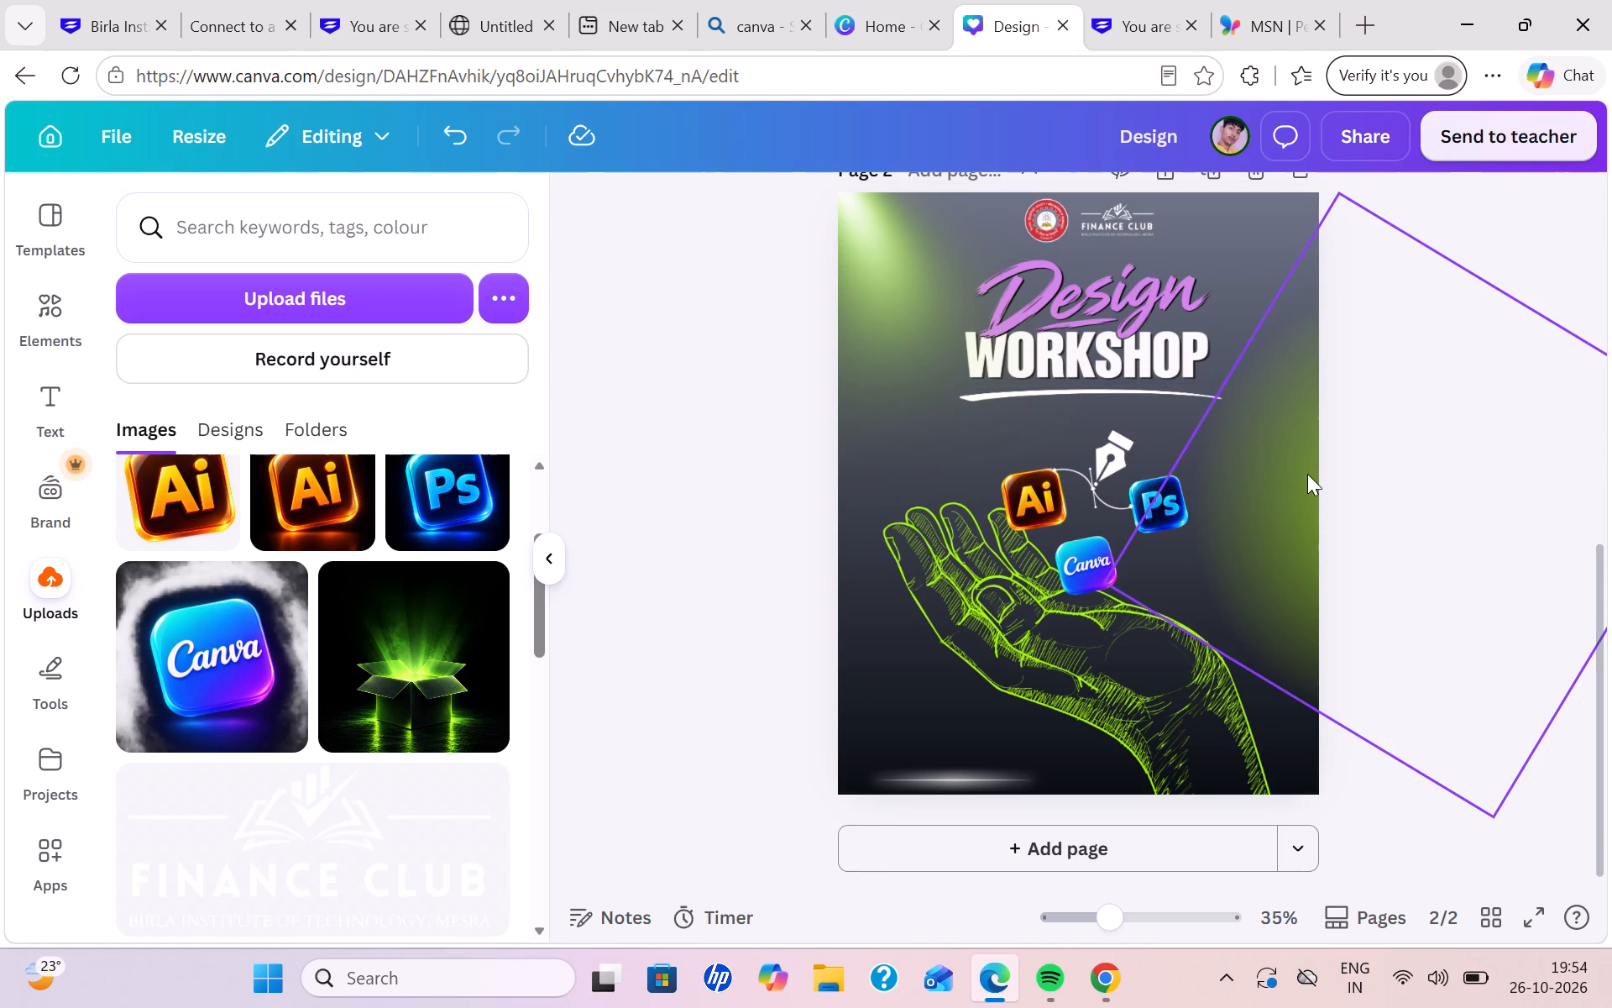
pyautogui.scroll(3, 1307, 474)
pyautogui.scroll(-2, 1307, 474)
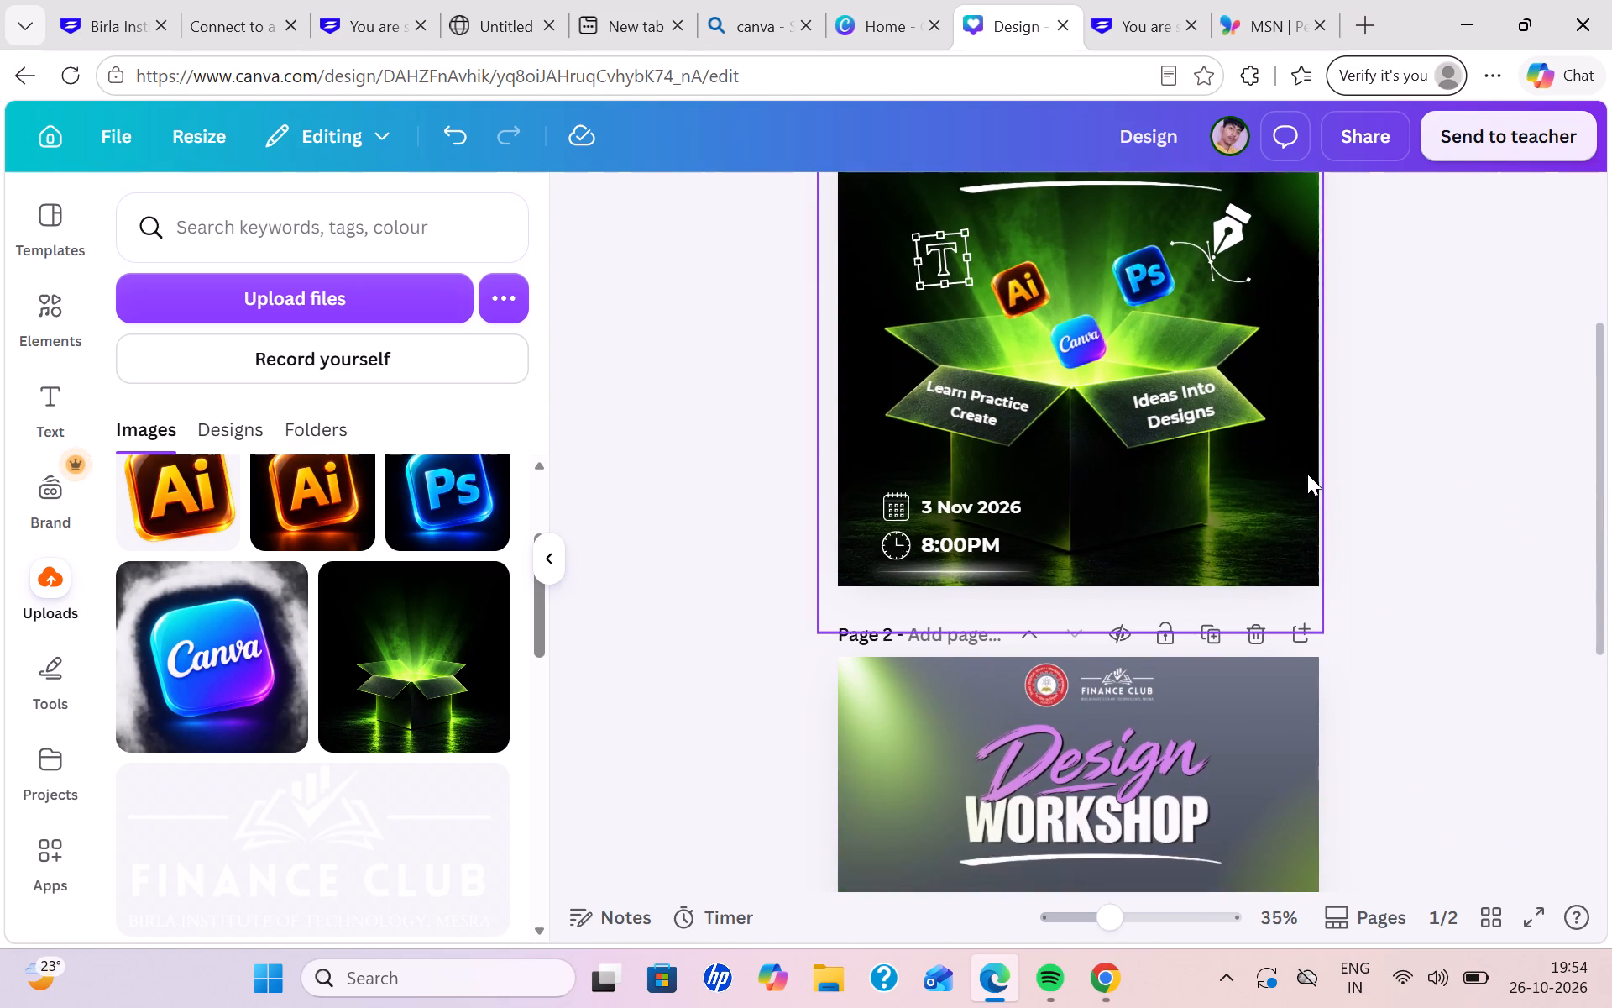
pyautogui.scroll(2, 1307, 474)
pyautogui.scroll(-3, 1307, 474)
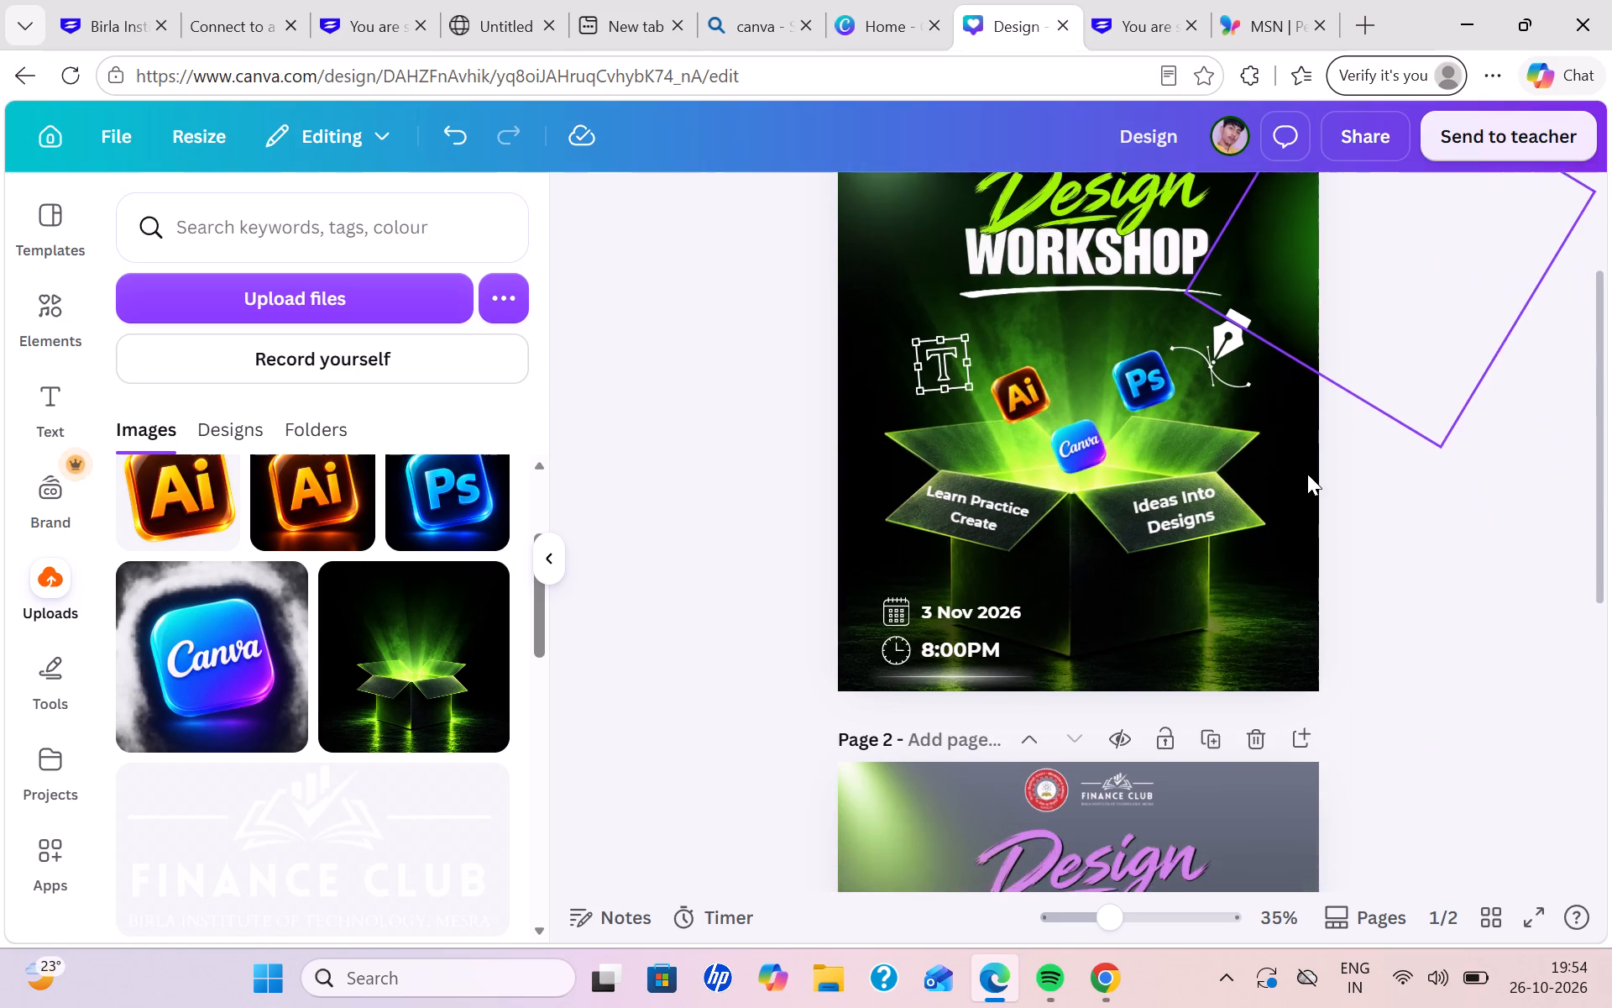
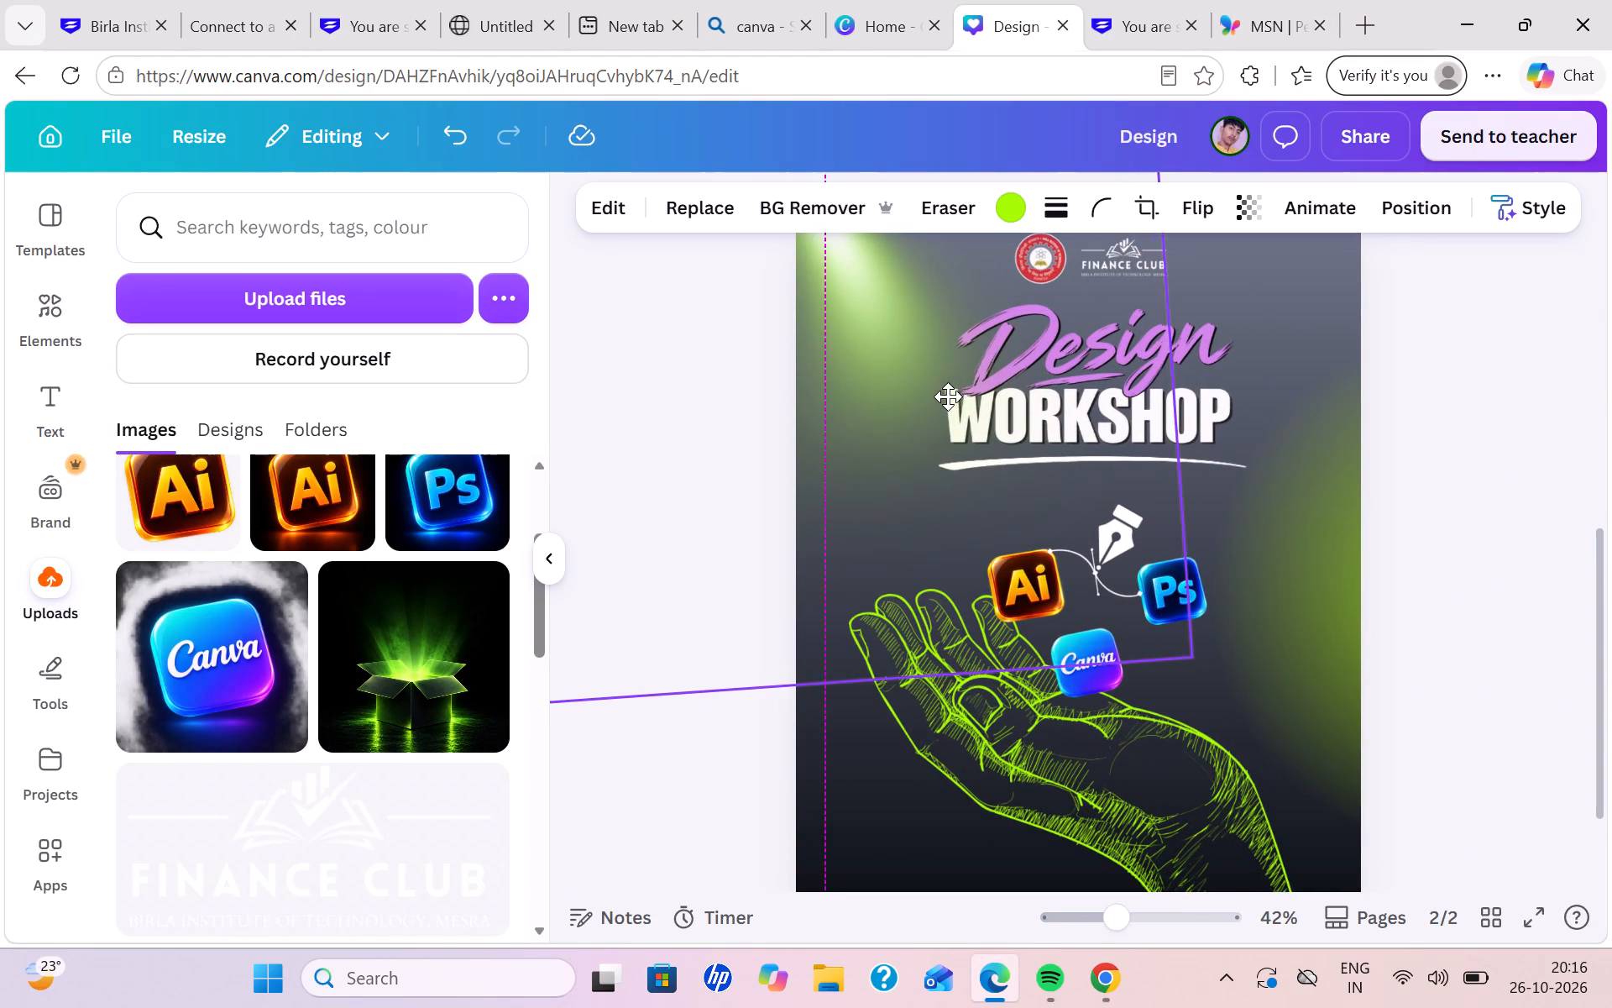
# Shift the green glow in page 2's upper-left corner slightly to the left.
pyautogui.moveTo(948, 396); pyautogui.dragTo(947, 394)
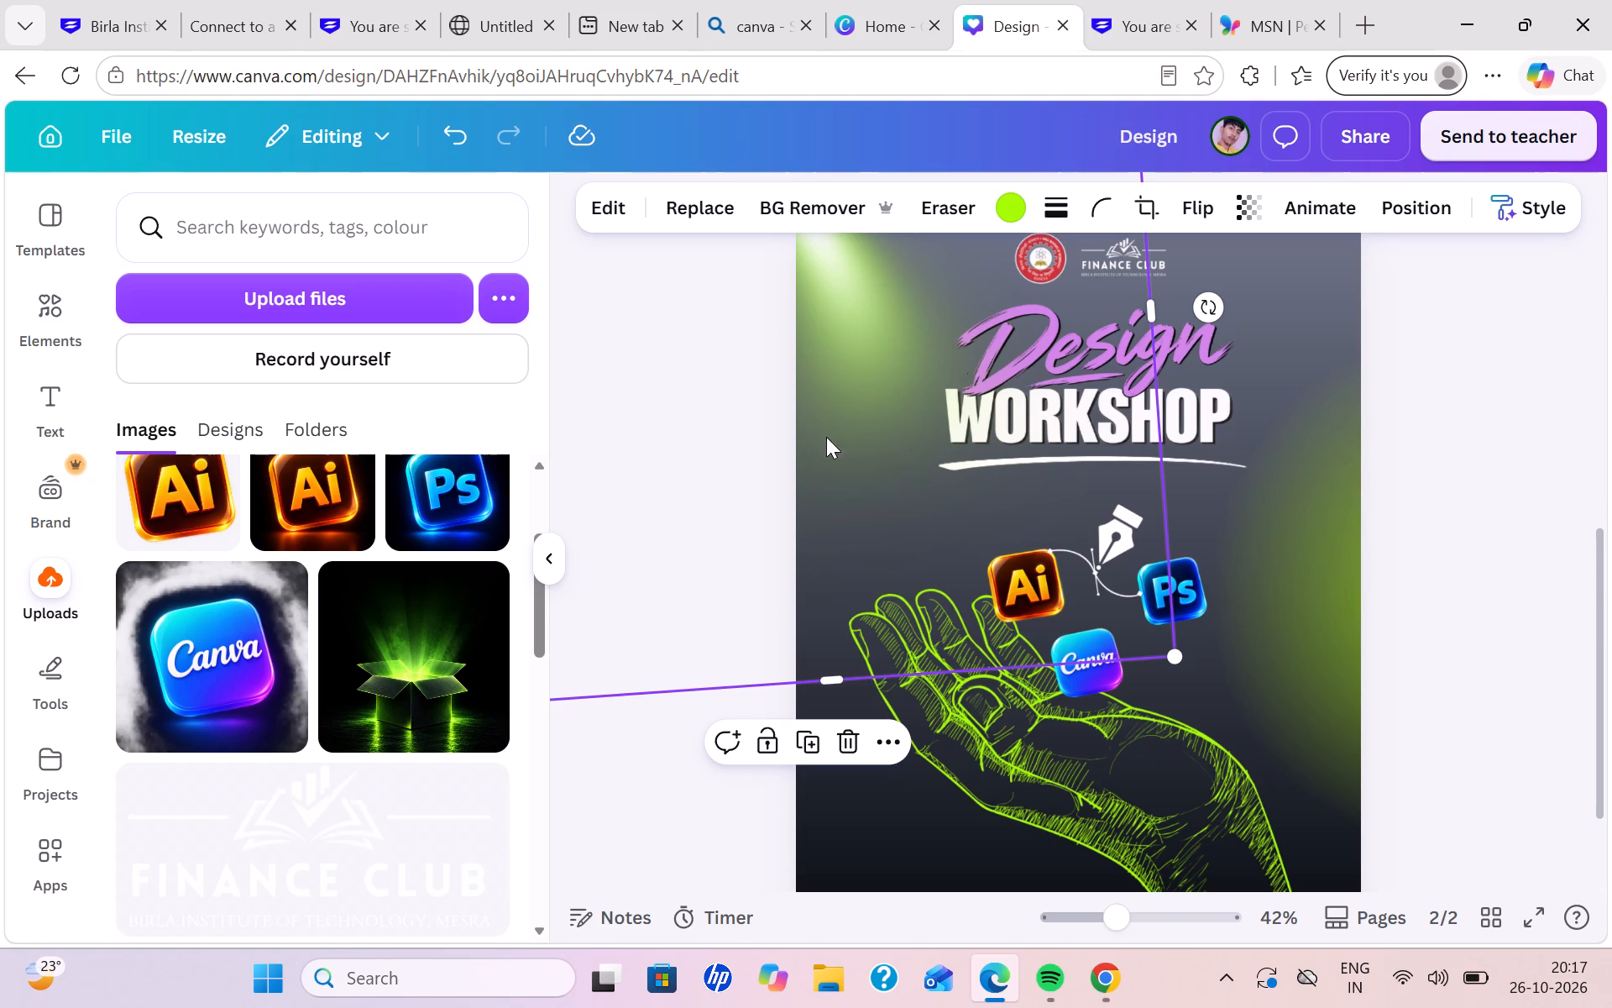
pyautogui.click(1481, 722)
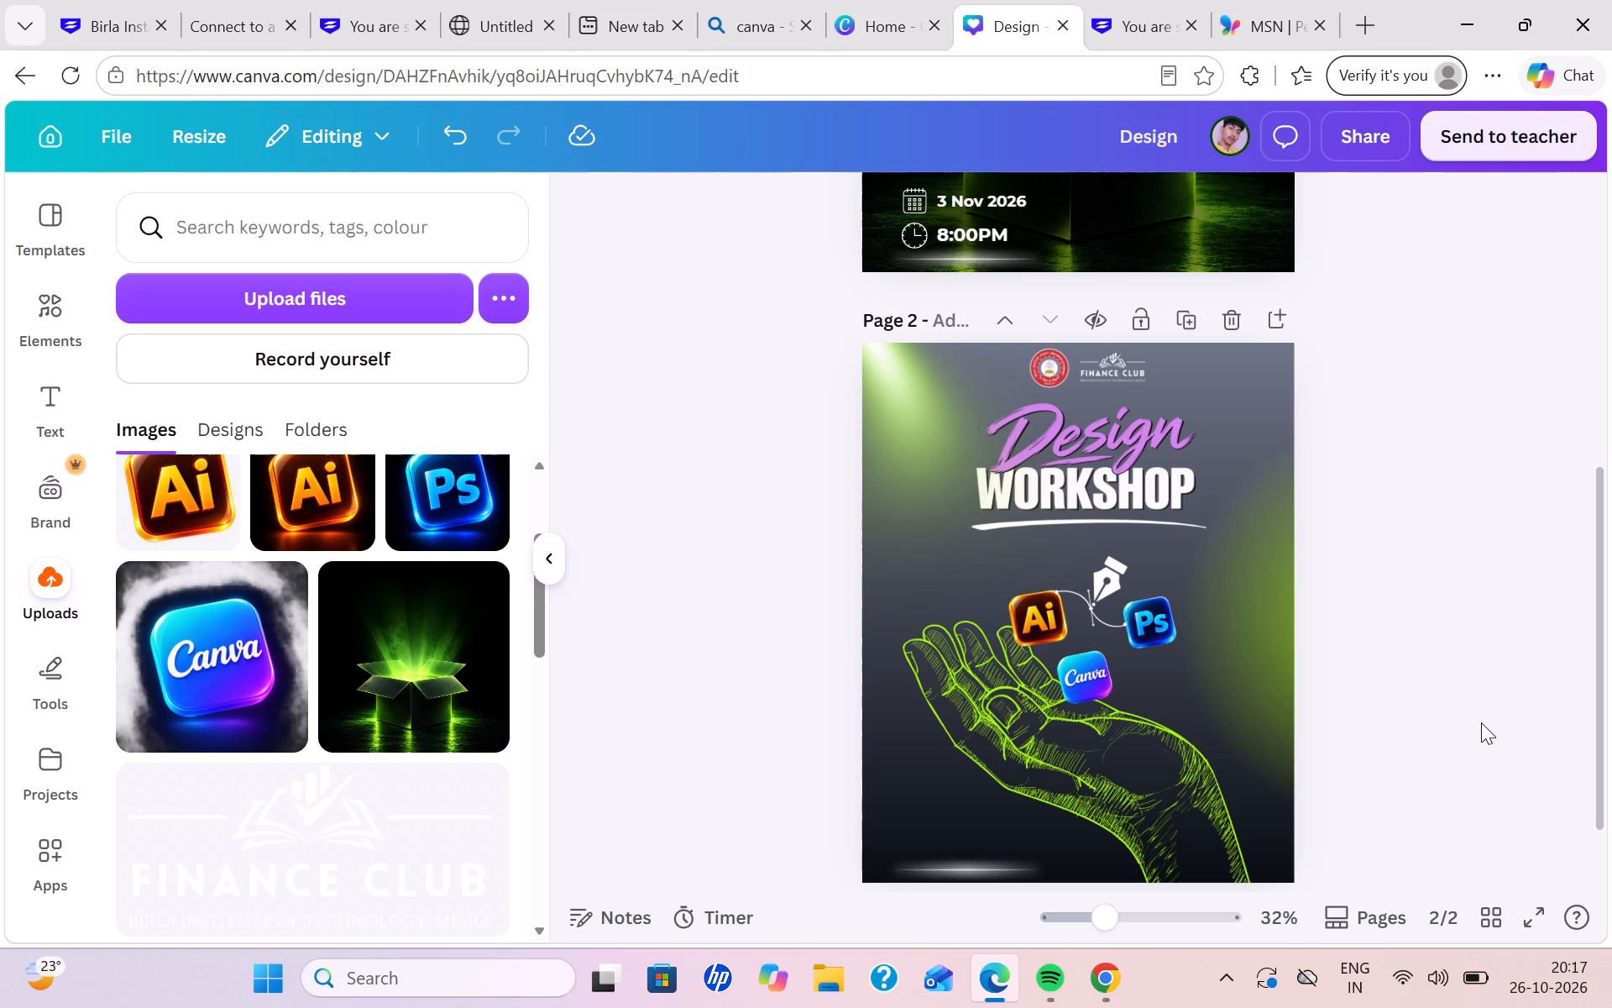
# Recolour the hand drawing on page 2 from the default solid colours to peach, #ffbd59.
pyautogui.scroll(1, 1481, 722)
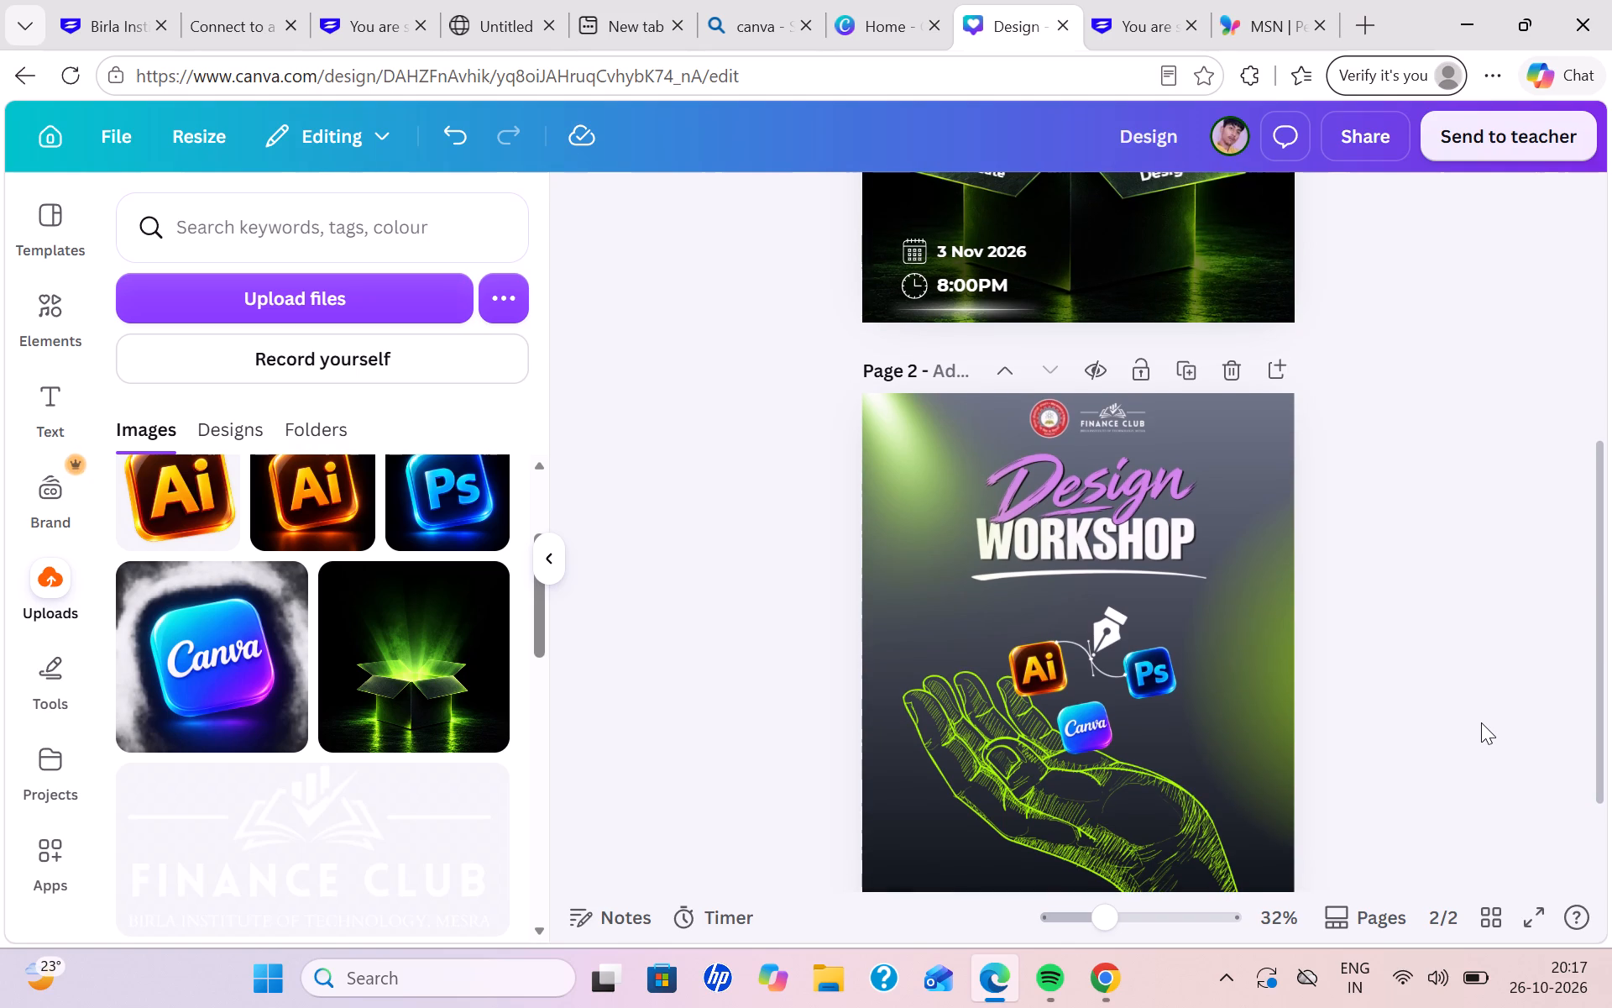
pyautogui.click(1132, 848)
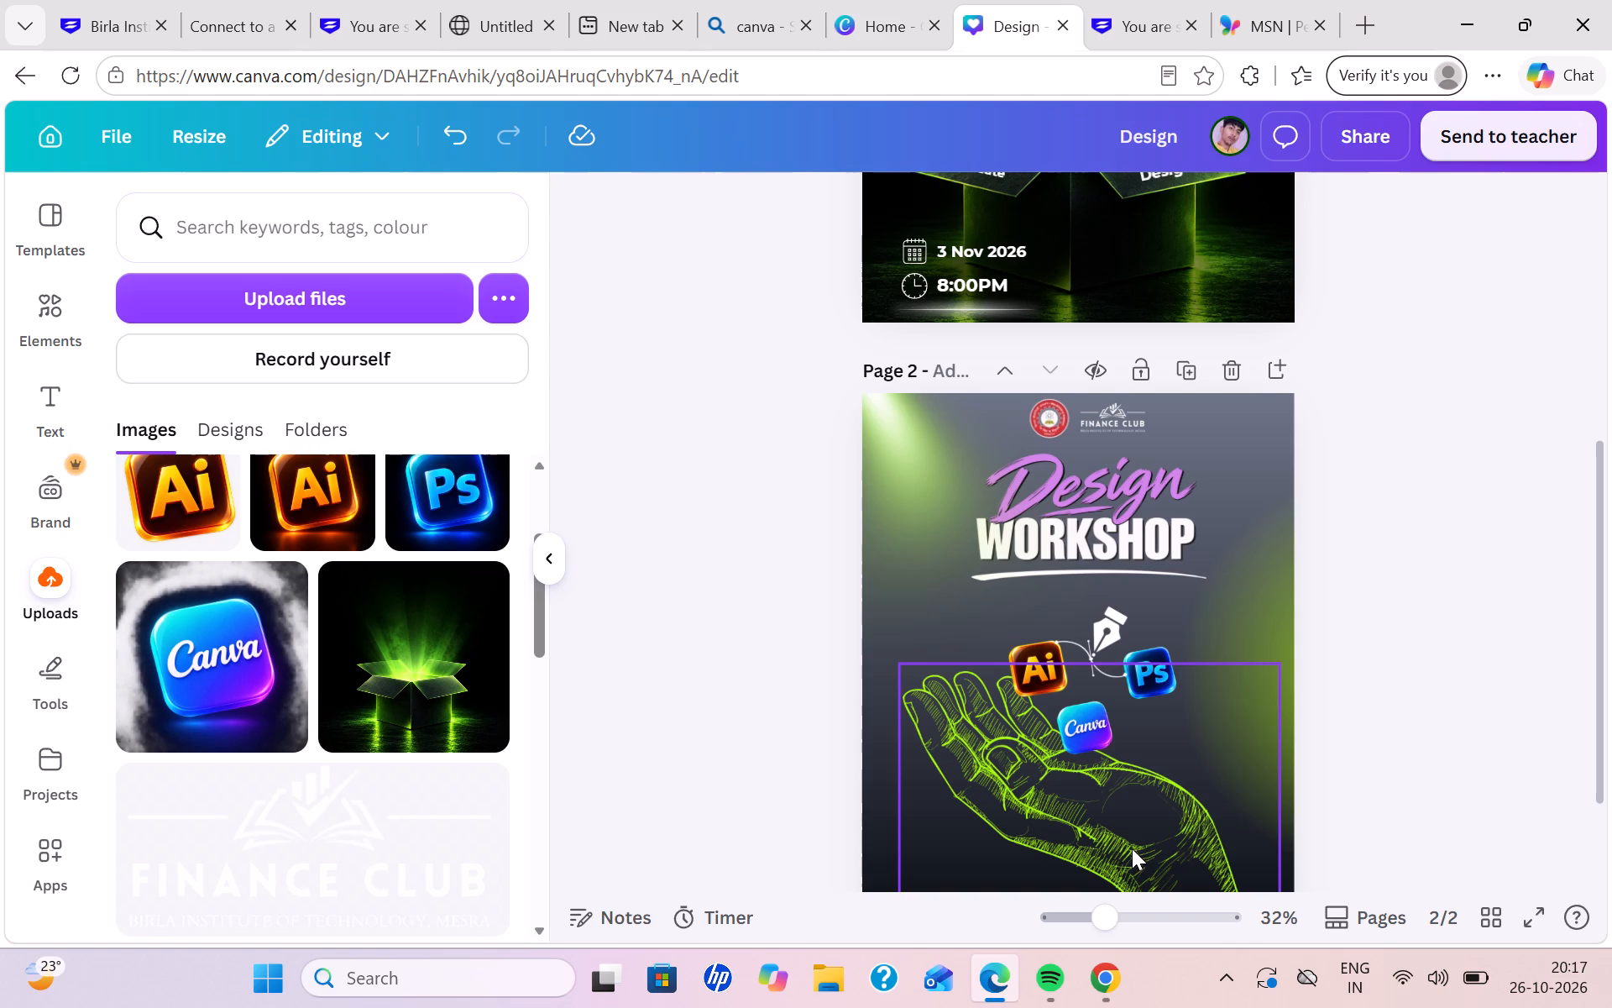
pyautogui.click(898, 198)
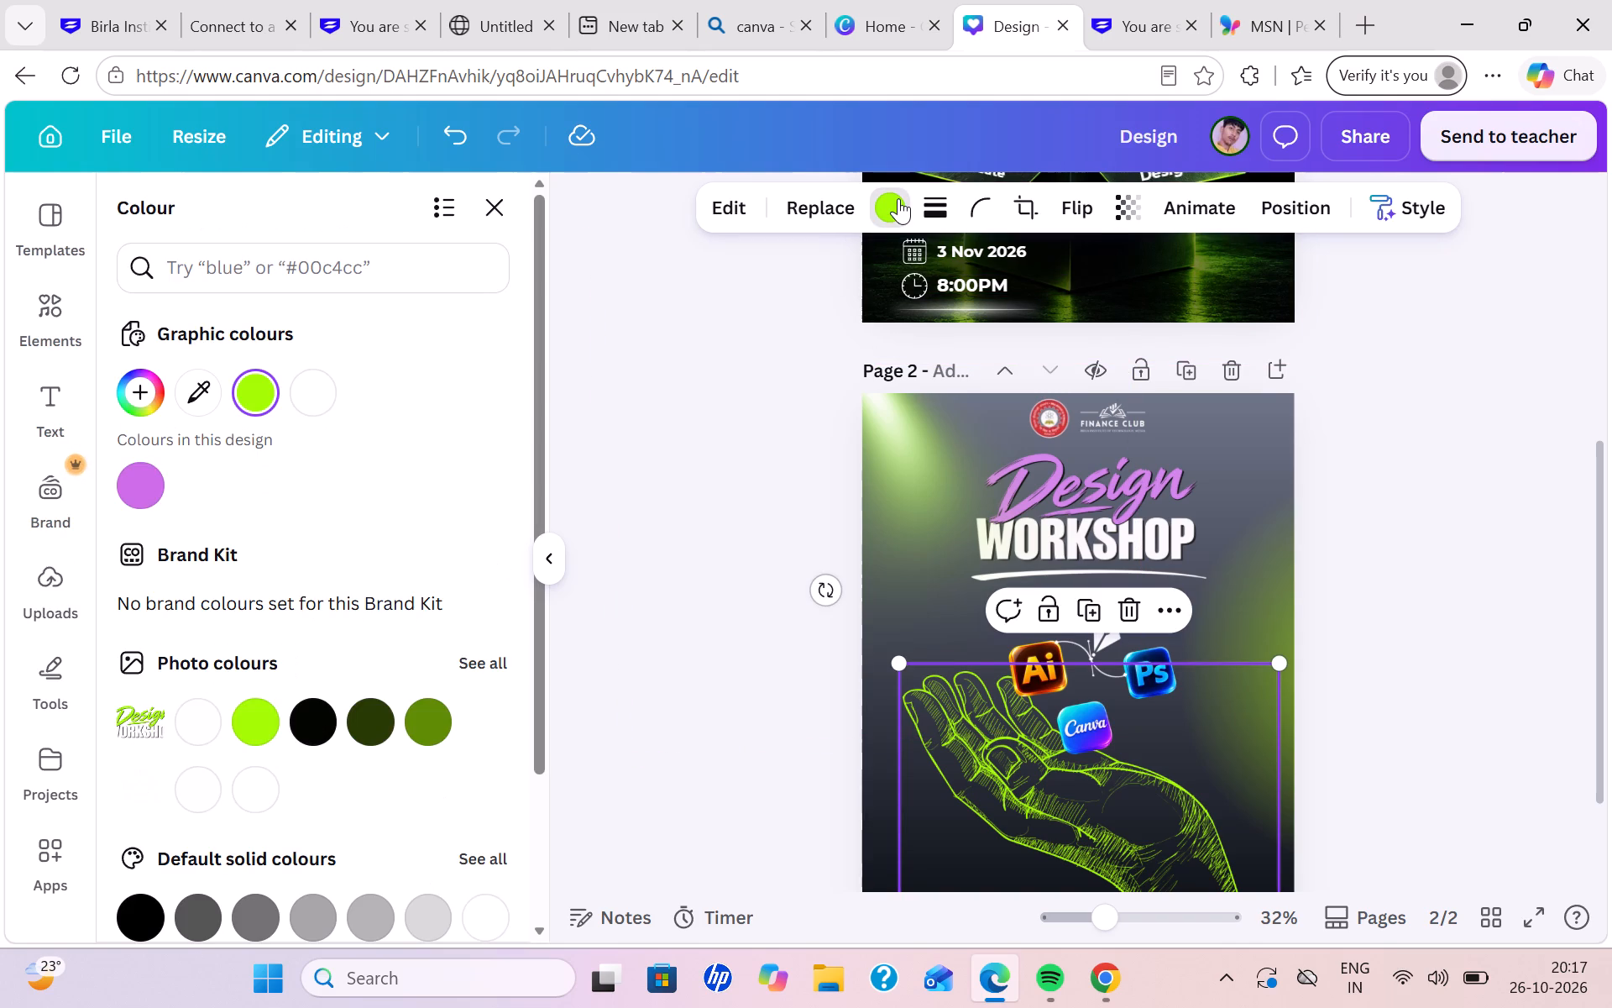
pyautogui.scroll(-4, 276, 706)
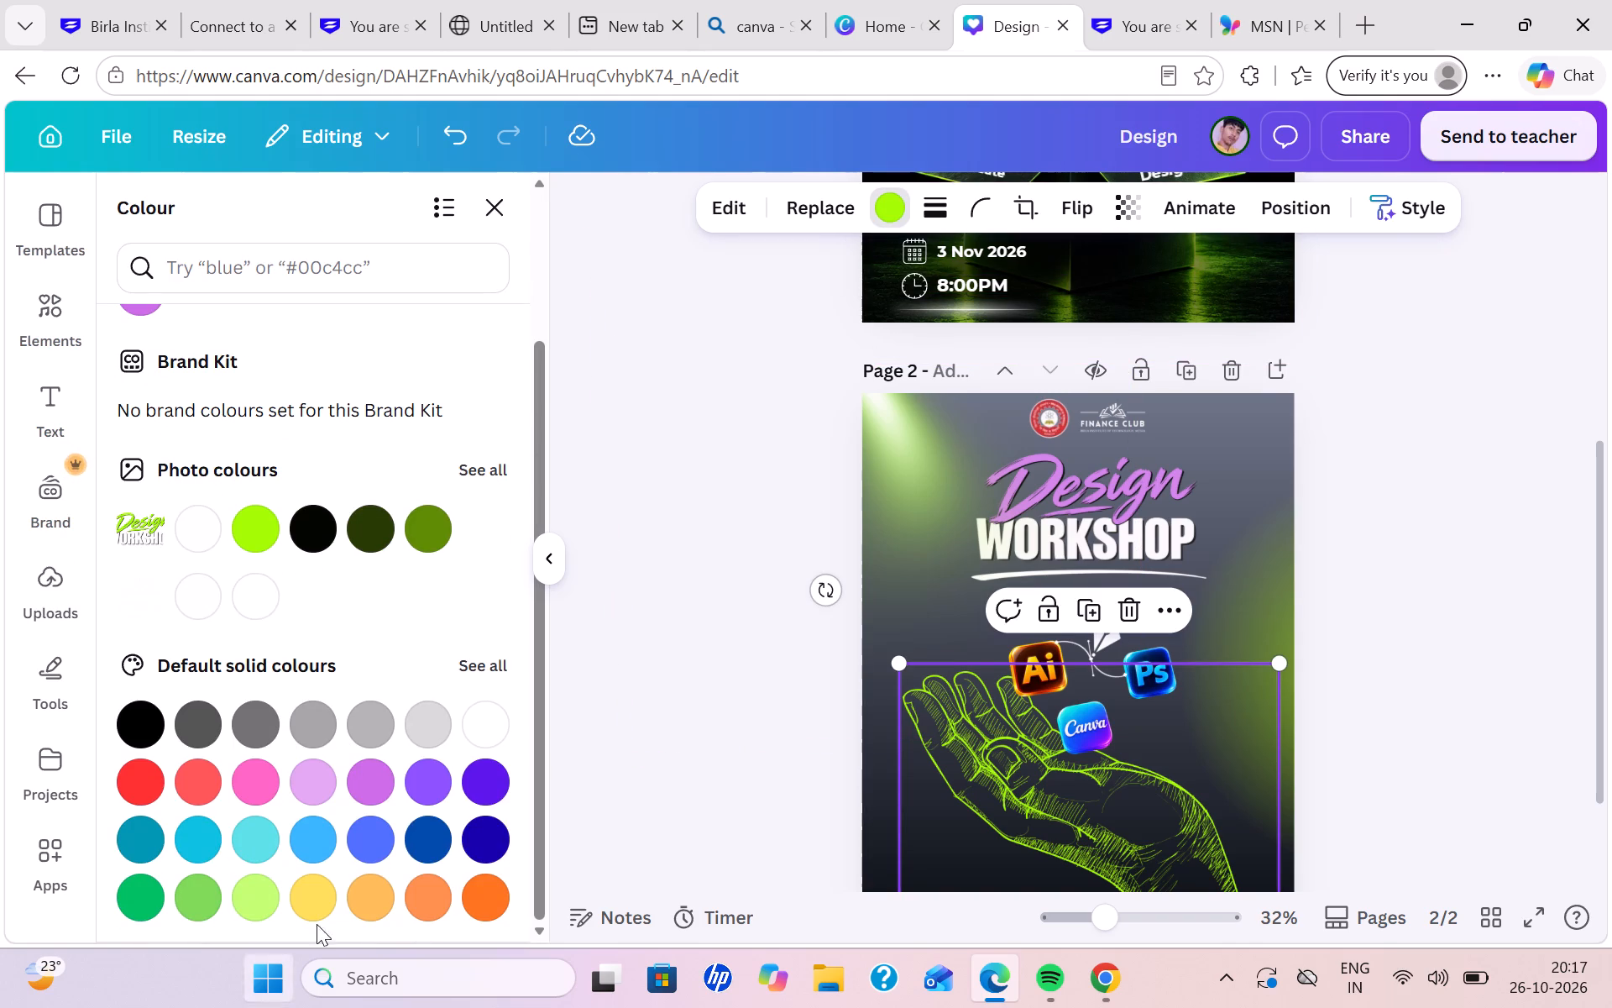
pyautogui.click(365, 898)
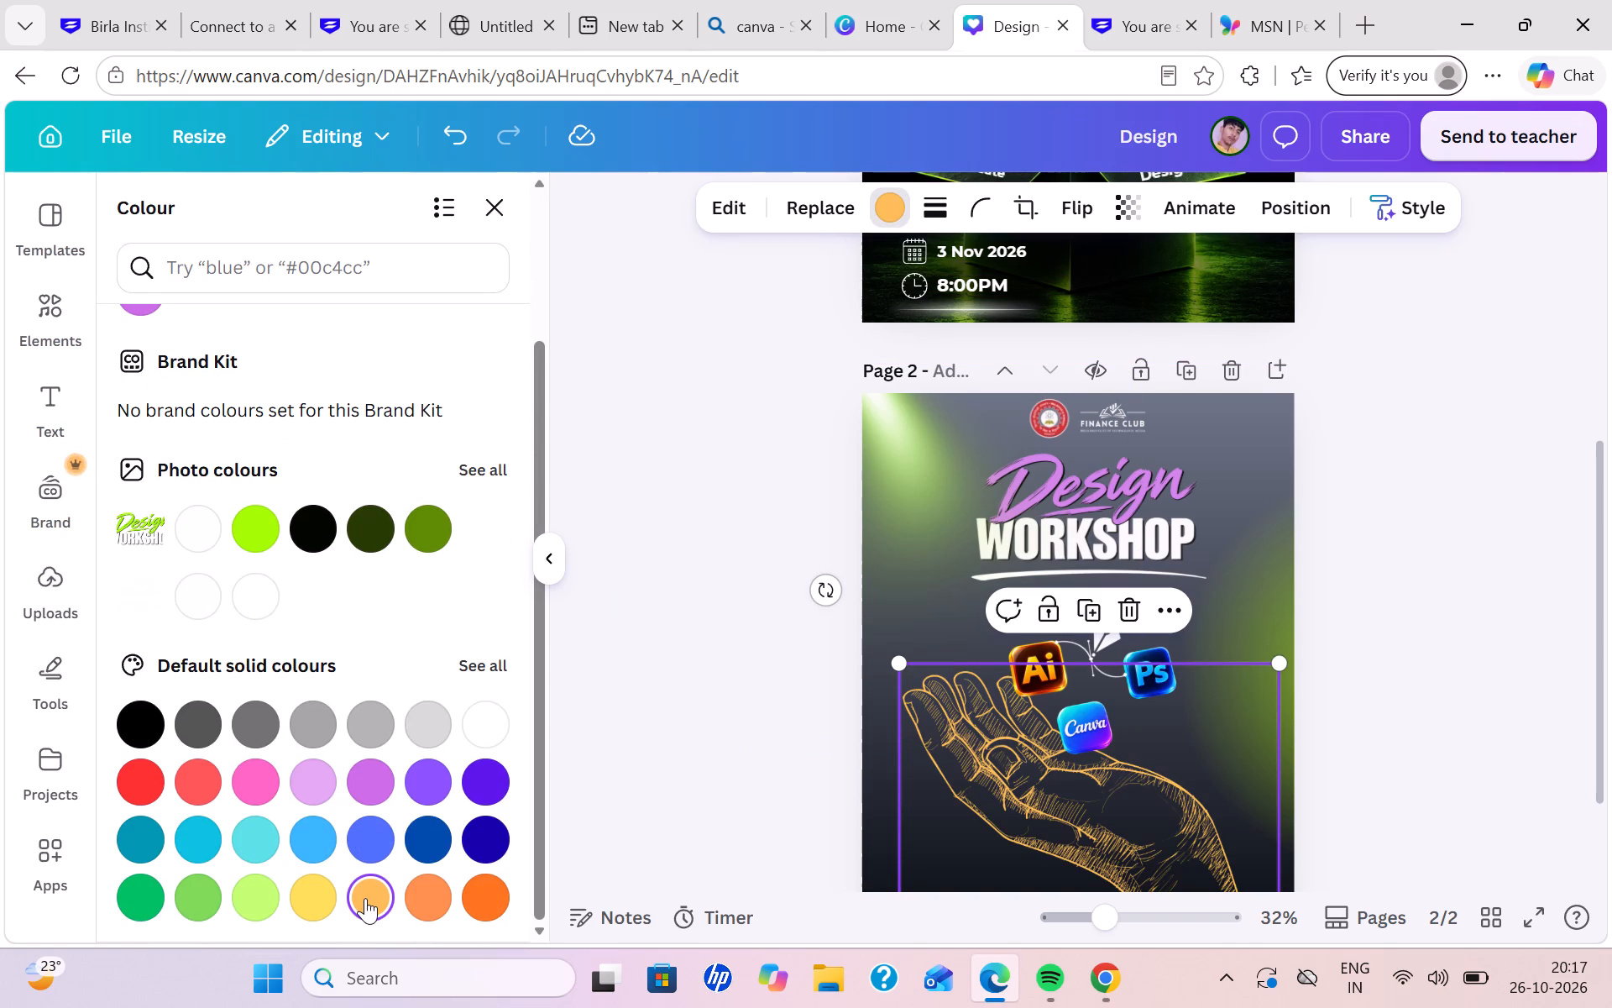
pyautogui.click(1407, 538)
pyautogui.click(1377, 690)
# Nudge the peach hand drawing slightly right and down beneath the floating software icons.
pyautogui.scroll(-2, 1377, 690)
pyautogui.moveTo(1180, 749); pyautogui.dragTo(1185, 762)
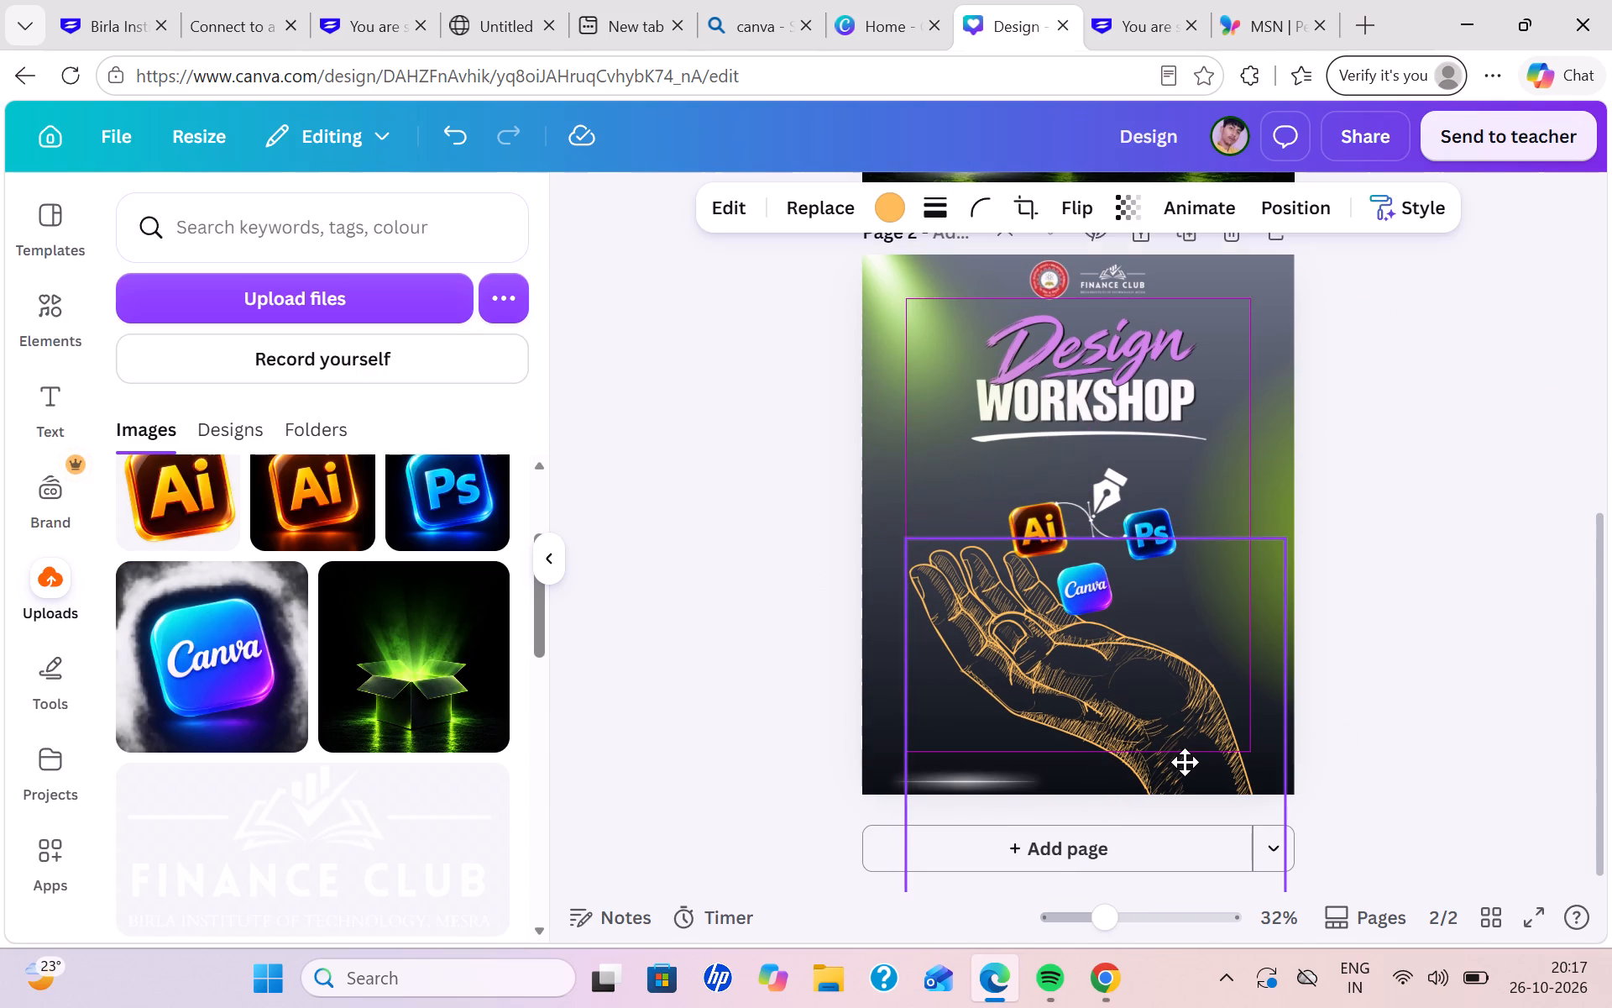
pyautogui.moveTo(1185, 762); pyautogui.dragTo(1185, 755)
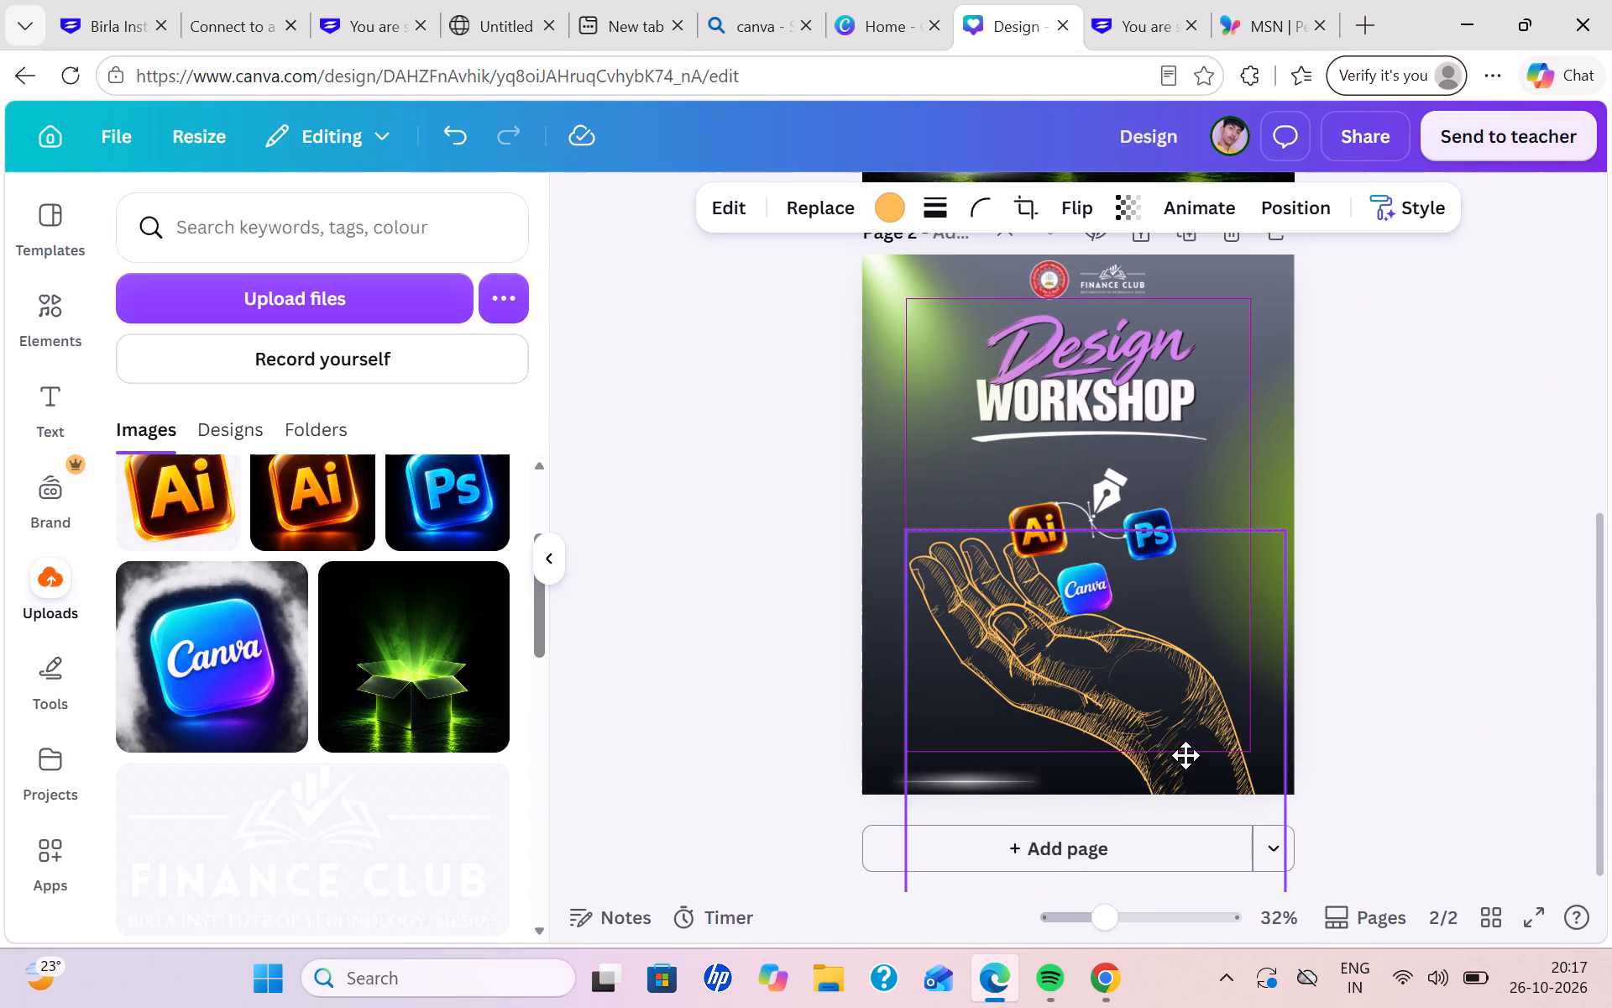
pyautogui.moveTo(1185, 755); pyautogui.dragTo(1187, 755)
pyautogui.click(1369, 633)
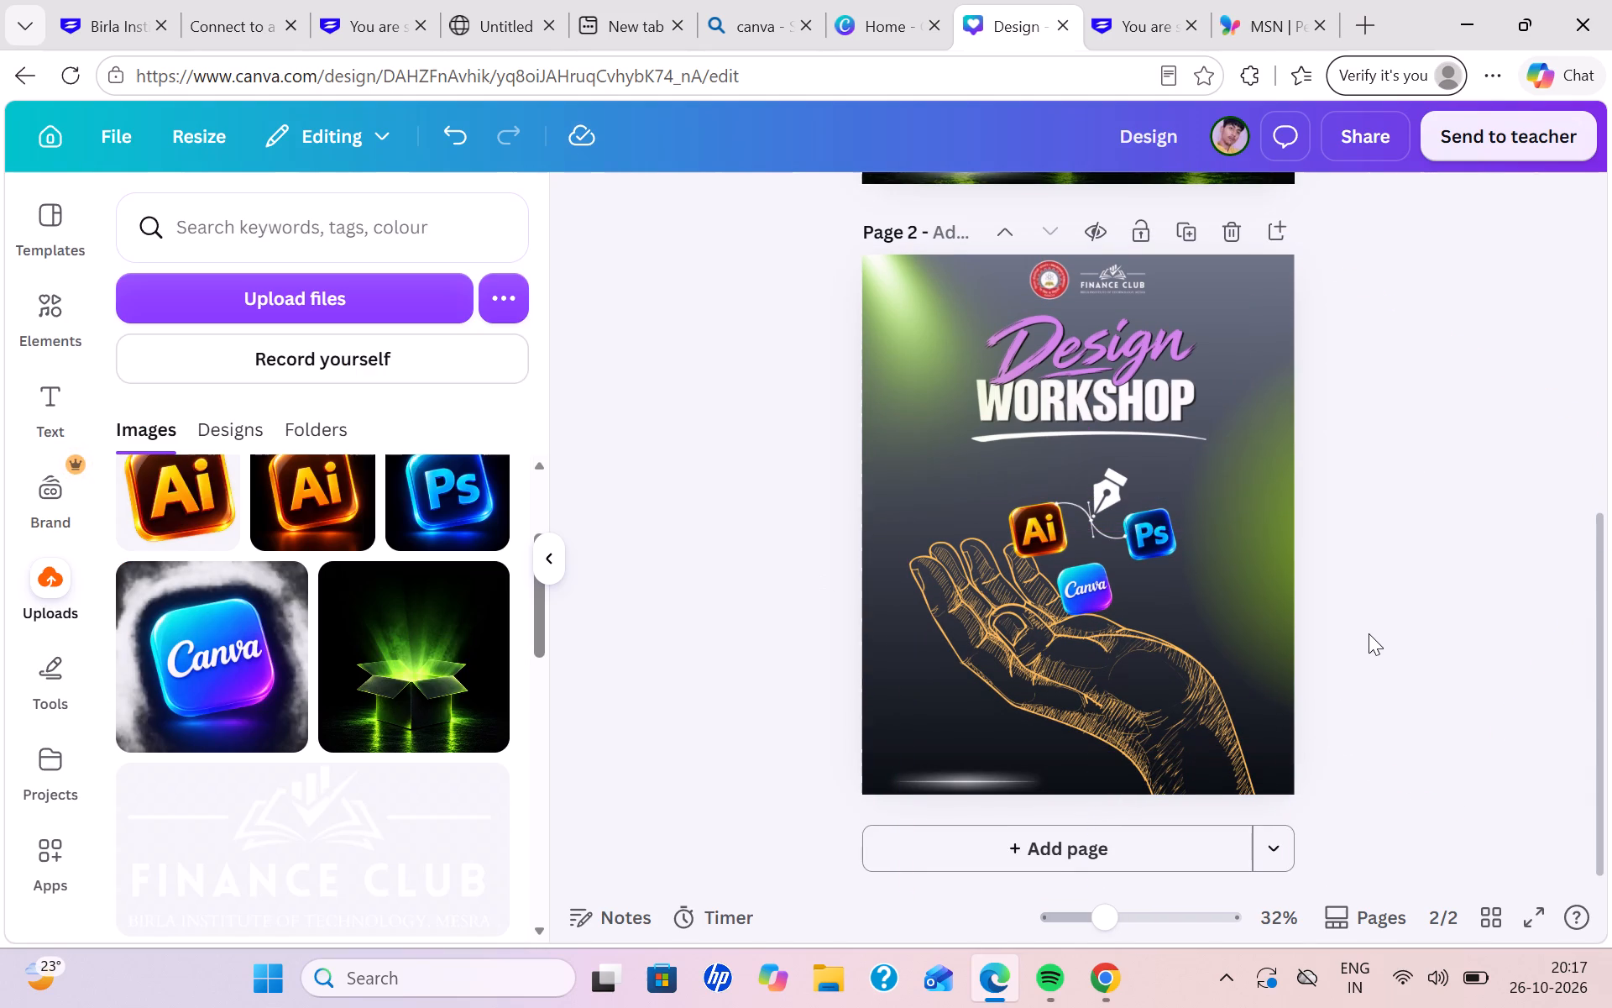
# Recolour the green glow in page 2's upper-left corner to peach, #ffbd59.
pyautogui.click(902, 318)
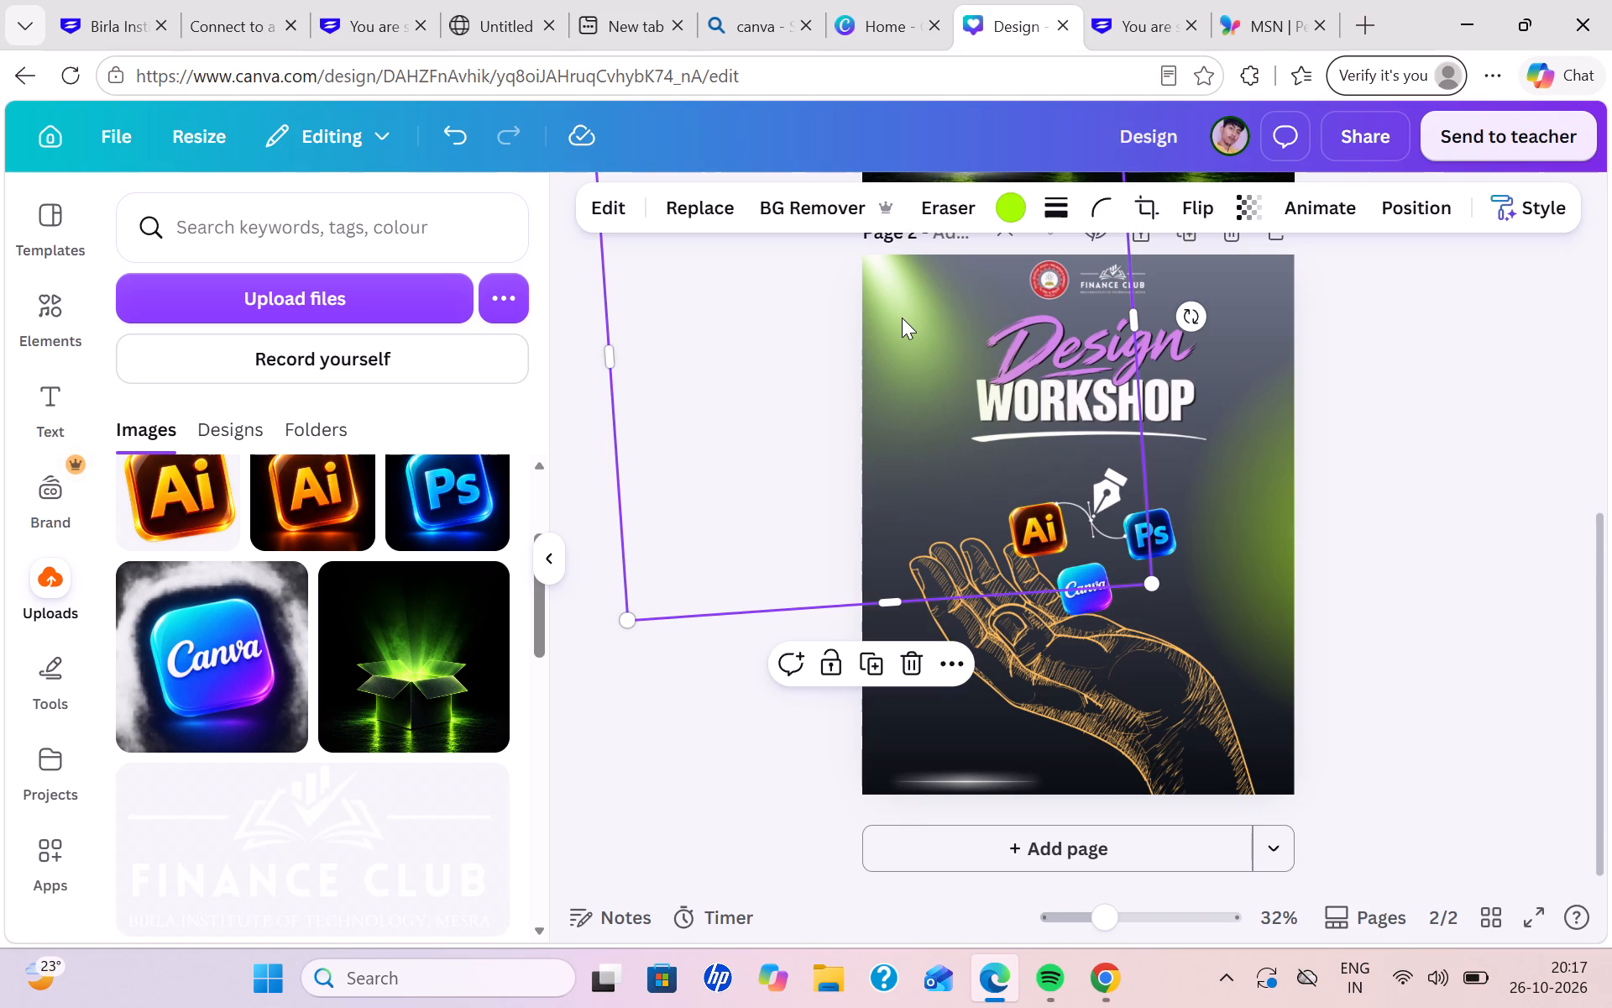
pyautogui.click(1007, 209)
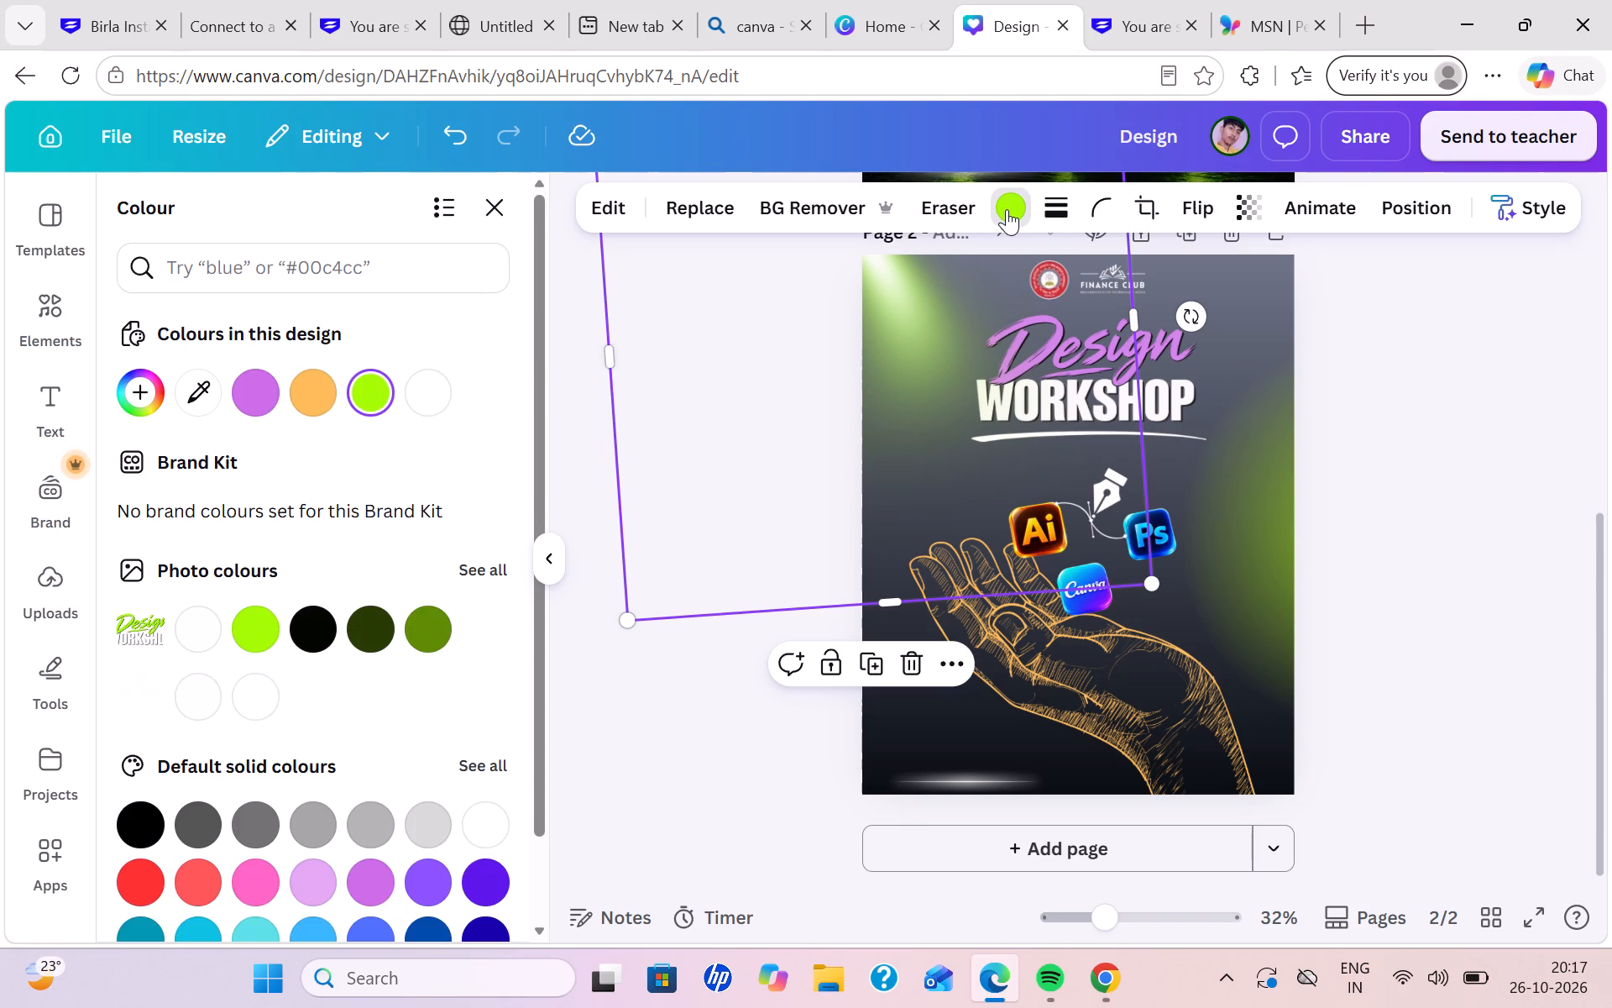
pyautogui.click(313, 400)
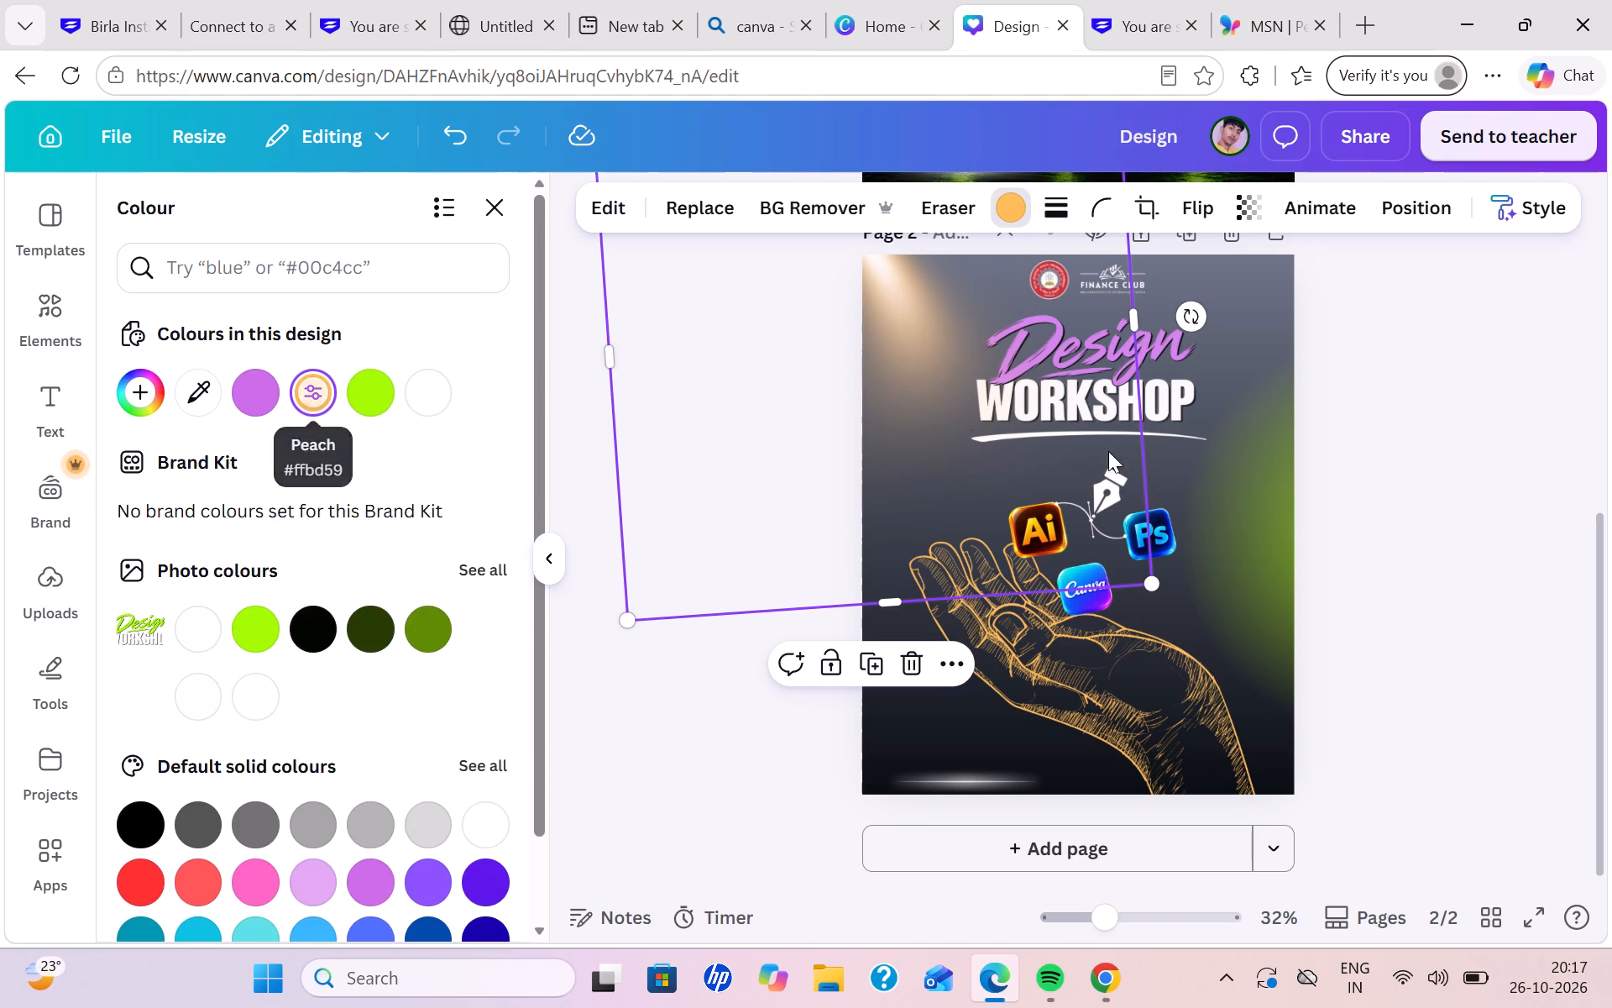
# Recolour the green glow on page 2's right edge to the same peach, #ffbd59.
pyautogui.click(1239, 559)
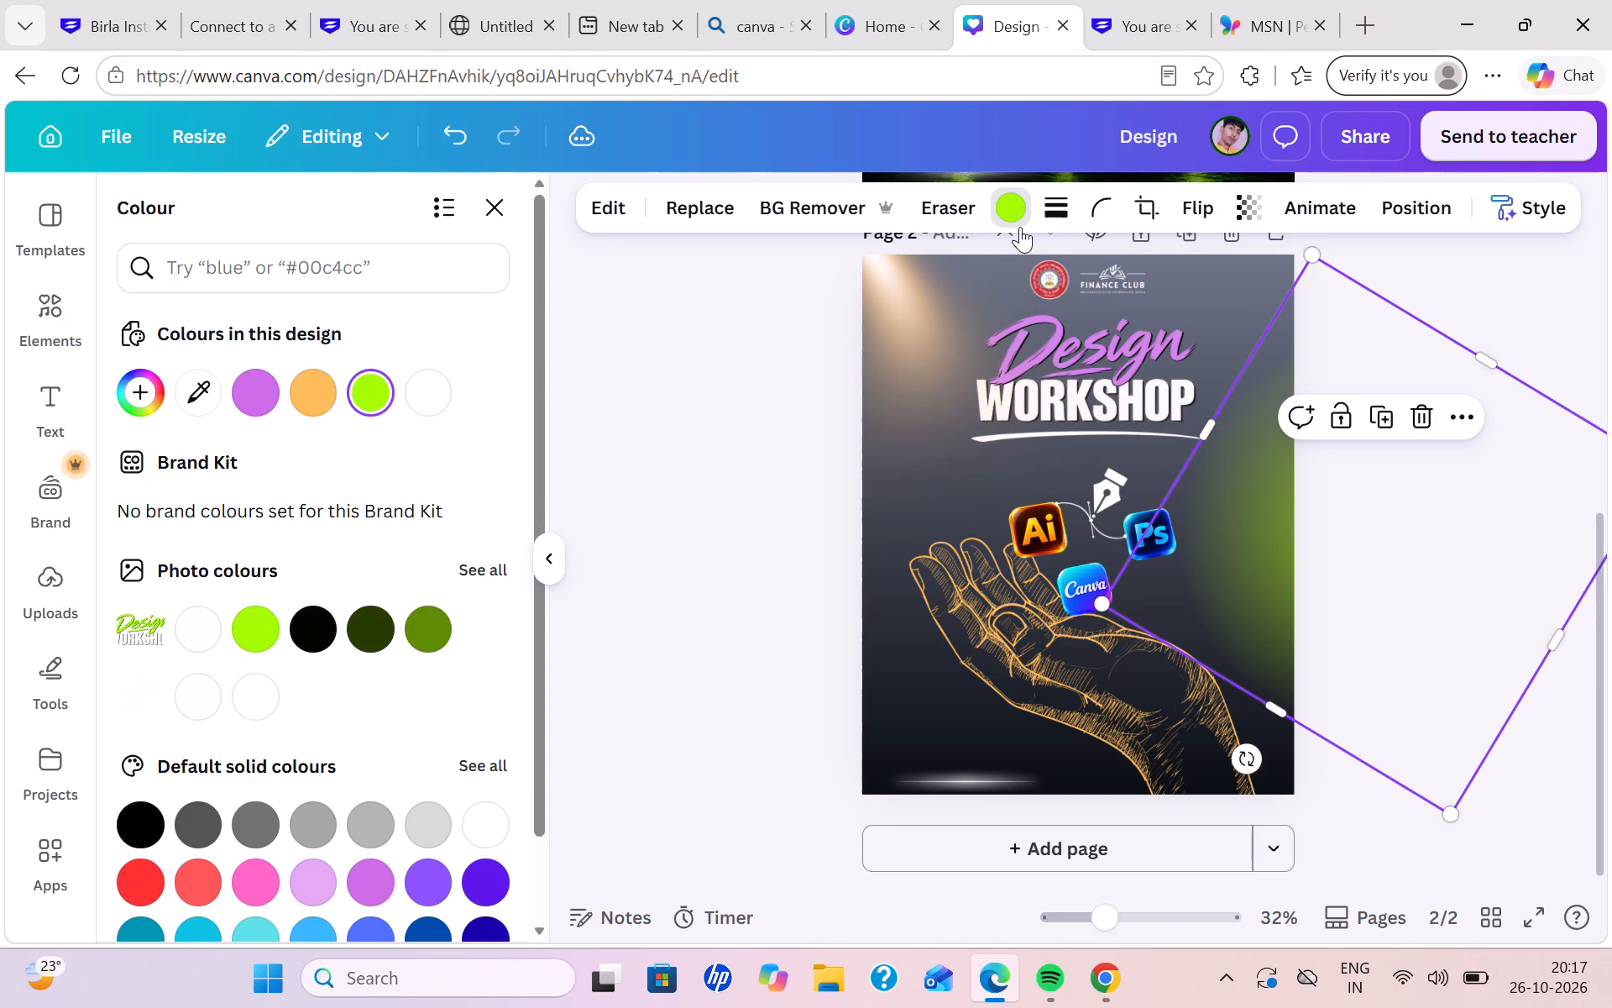
pyautogui.click(1020, 227)
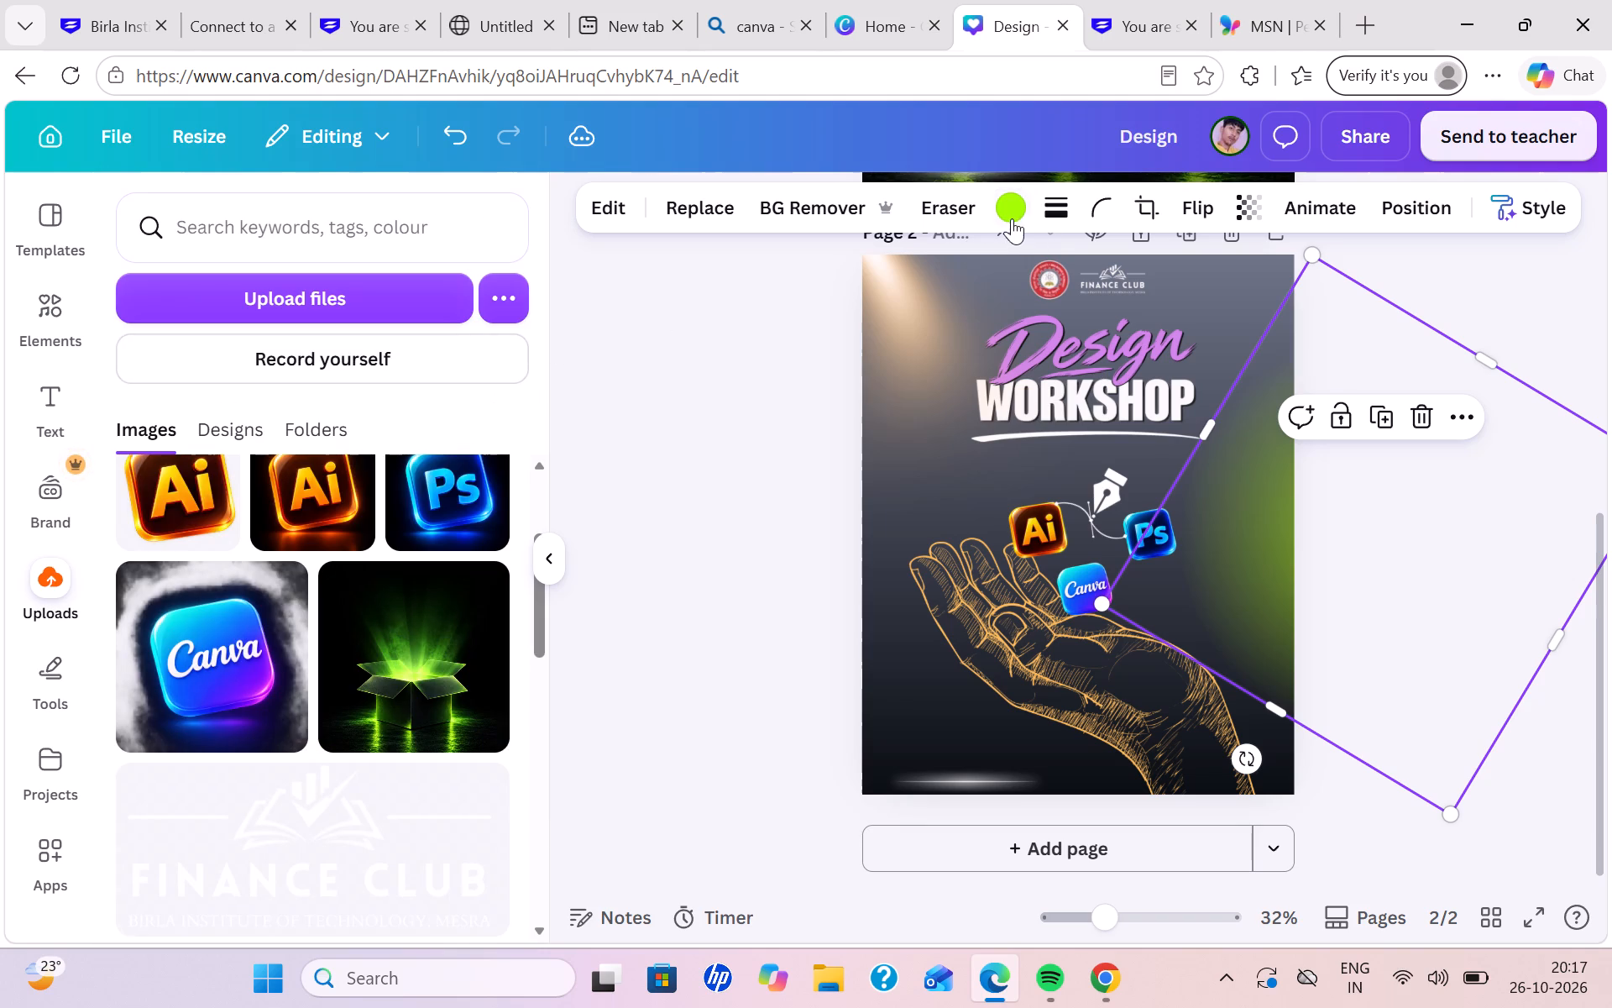
pyautogui.click(1008, 202)
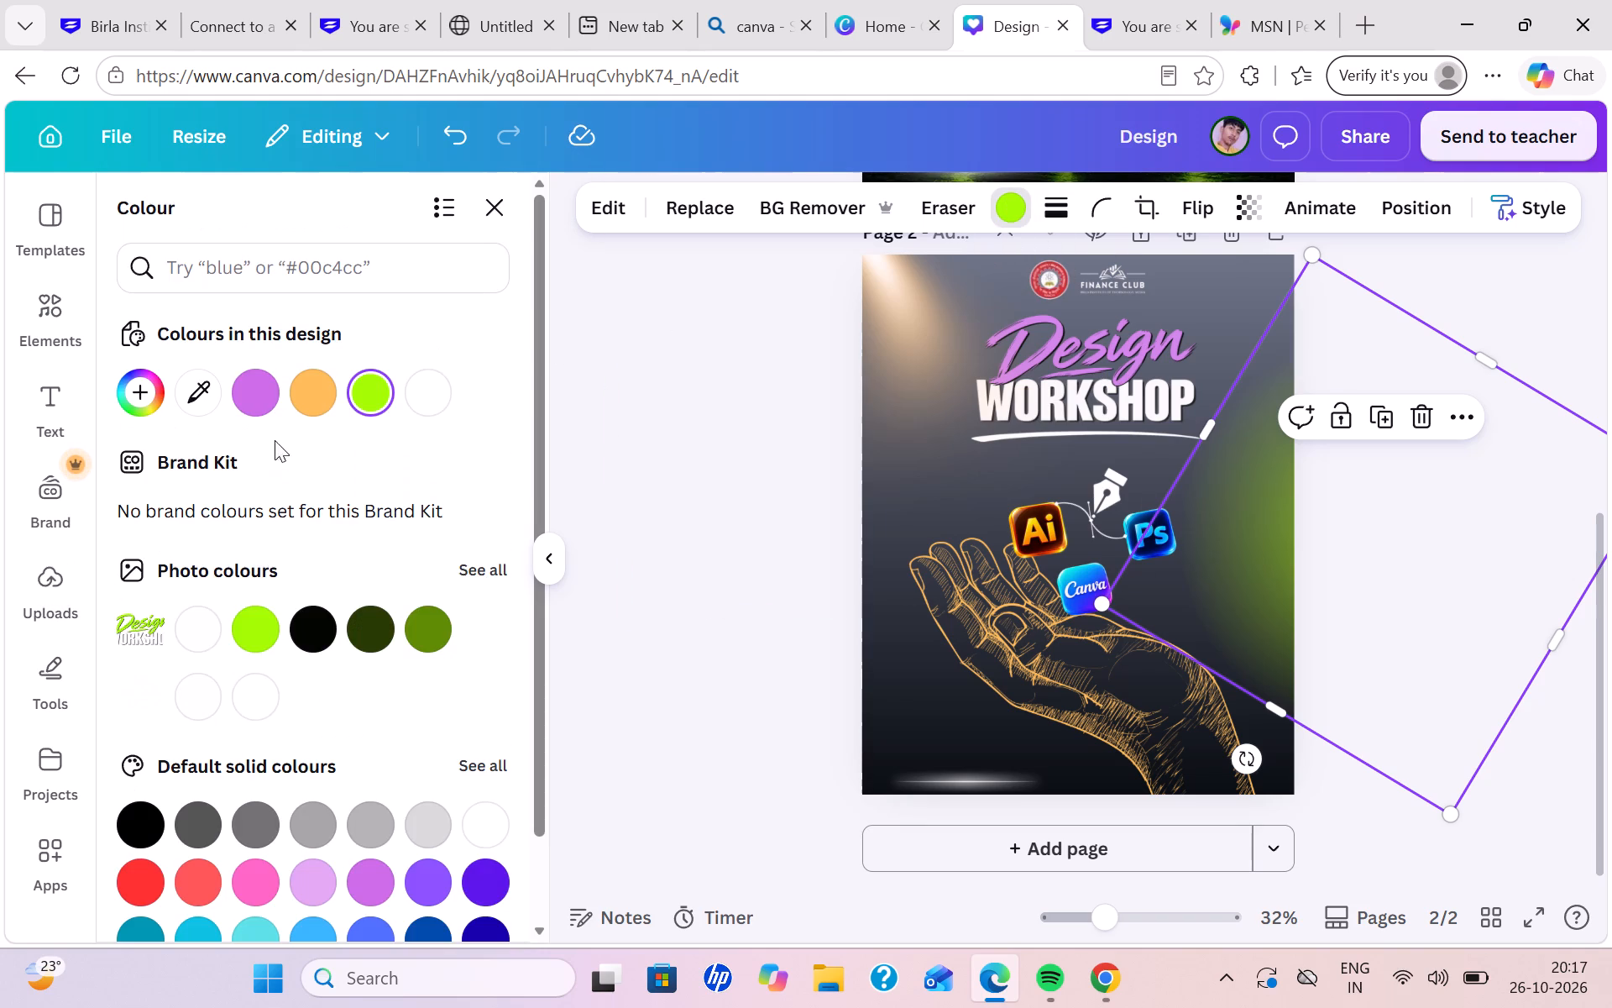
pyautogui.click(311, 391)
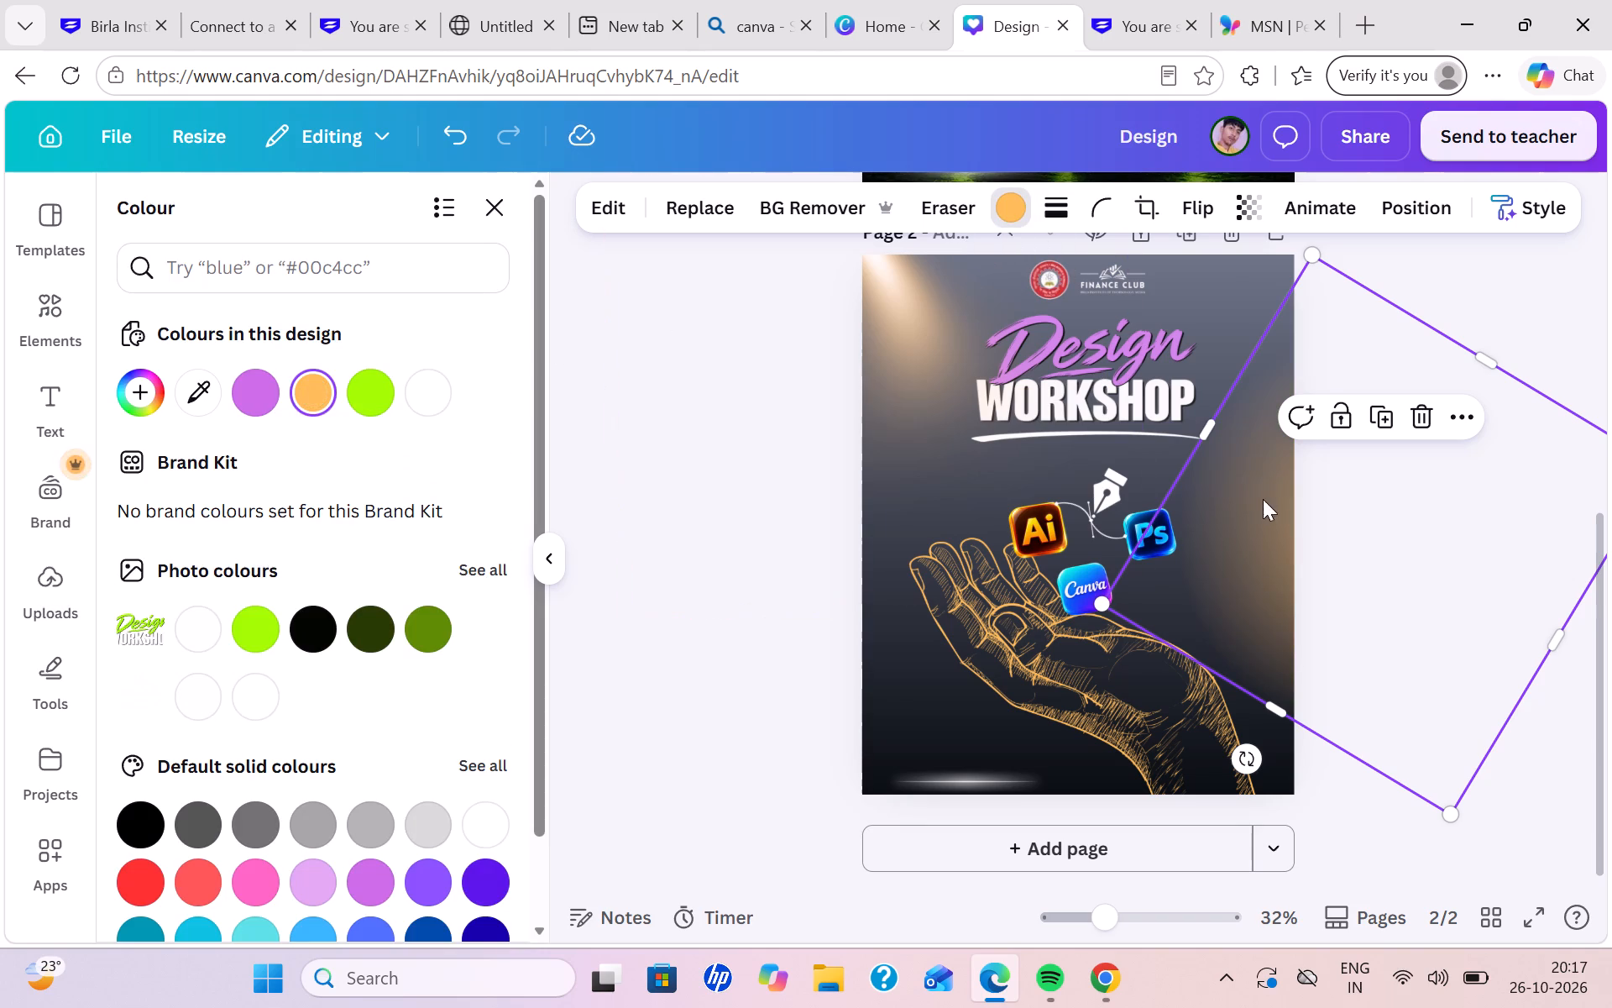
# Enlarge the peach right-edge glow slightly from its inner corner.
pyautogui.moveTo(1102, 613); pyautogui.dragTo(1085, 619)
pyautogui.moveTo(1085, 619); pyautogui.dragTo(1146, 733)
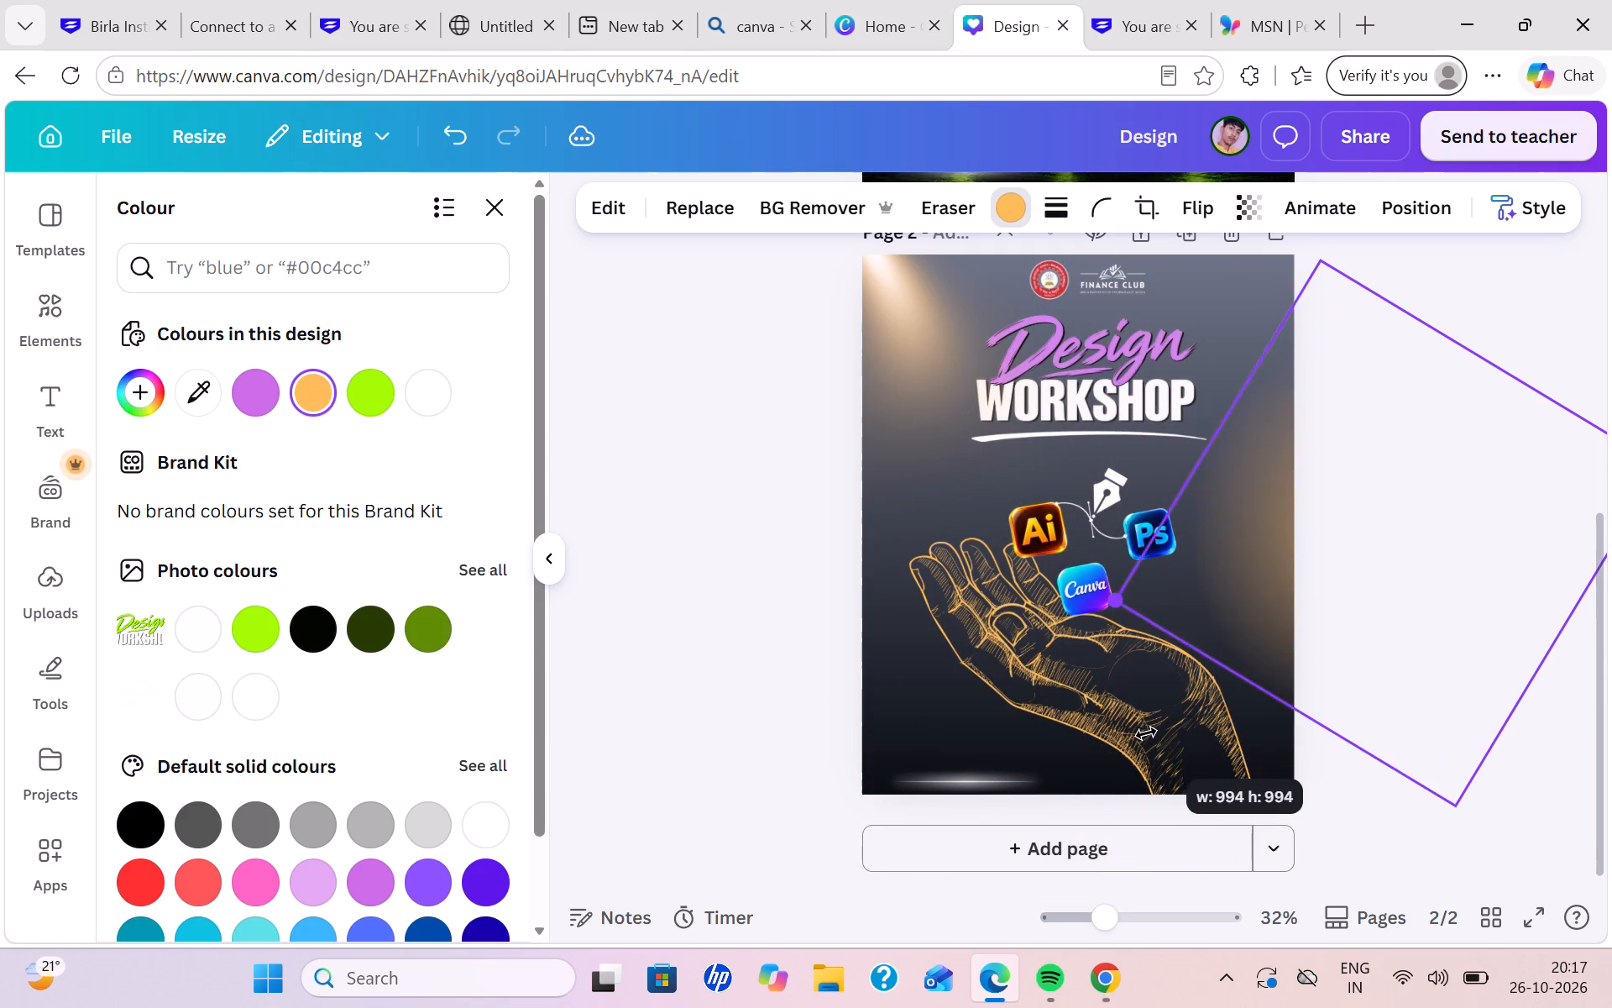
pyautogui.moveTo(1146, 733); pyautogui.dragTo(1123, 737)
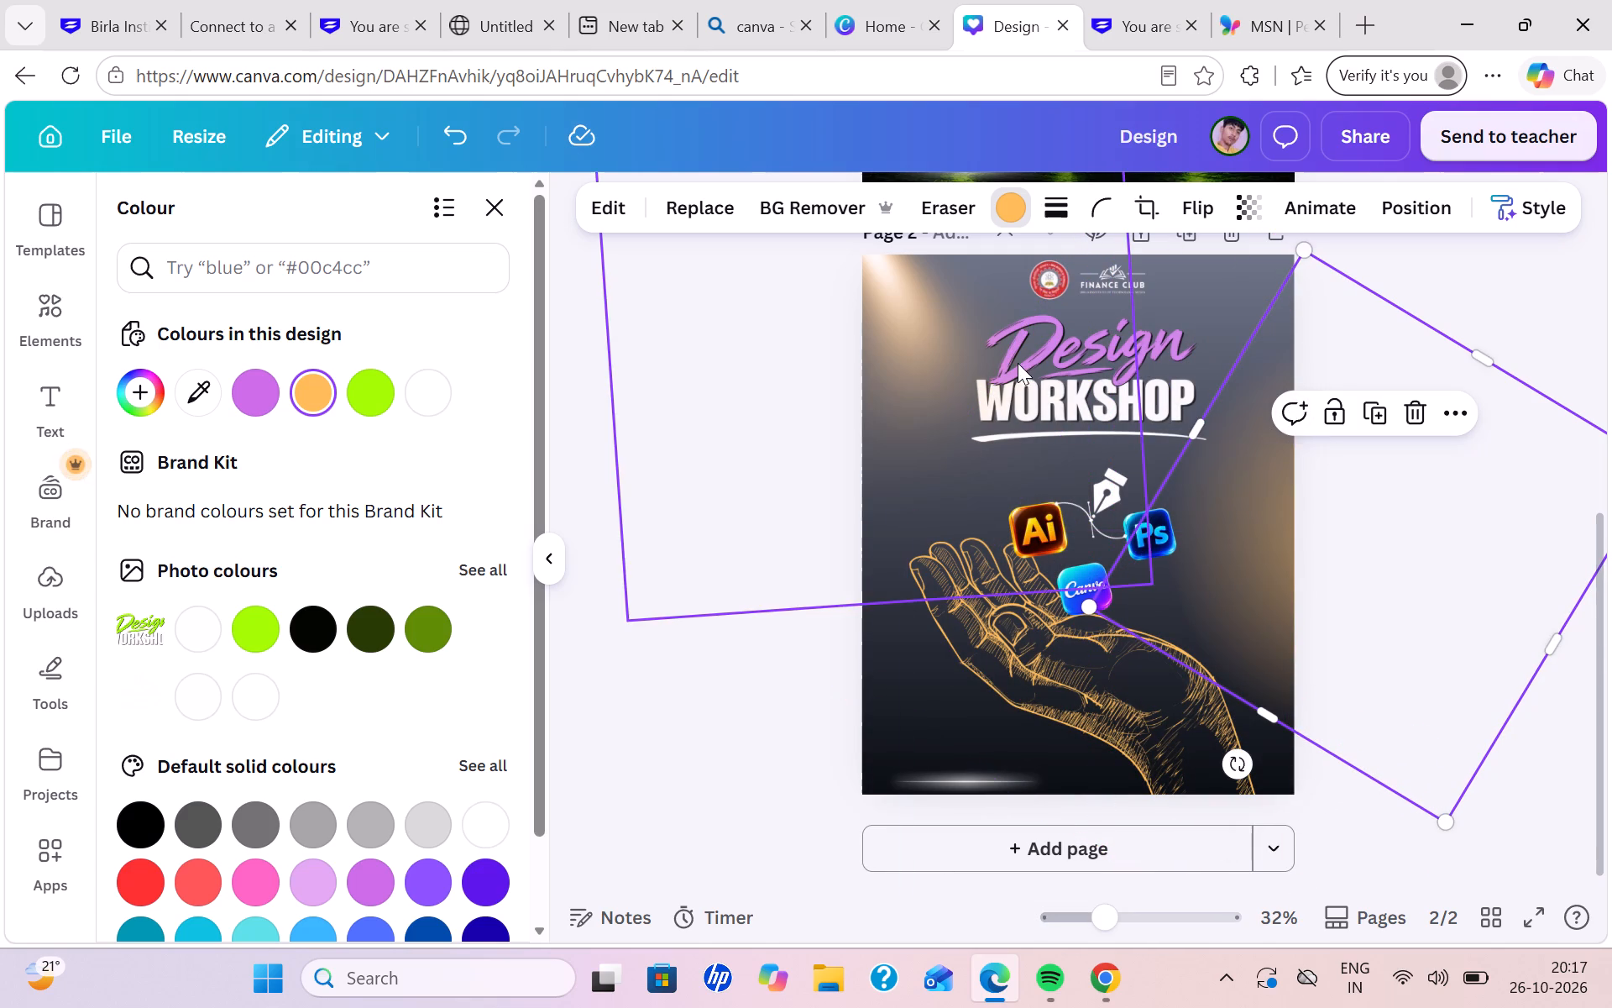
pyautogui.click(637, 721)
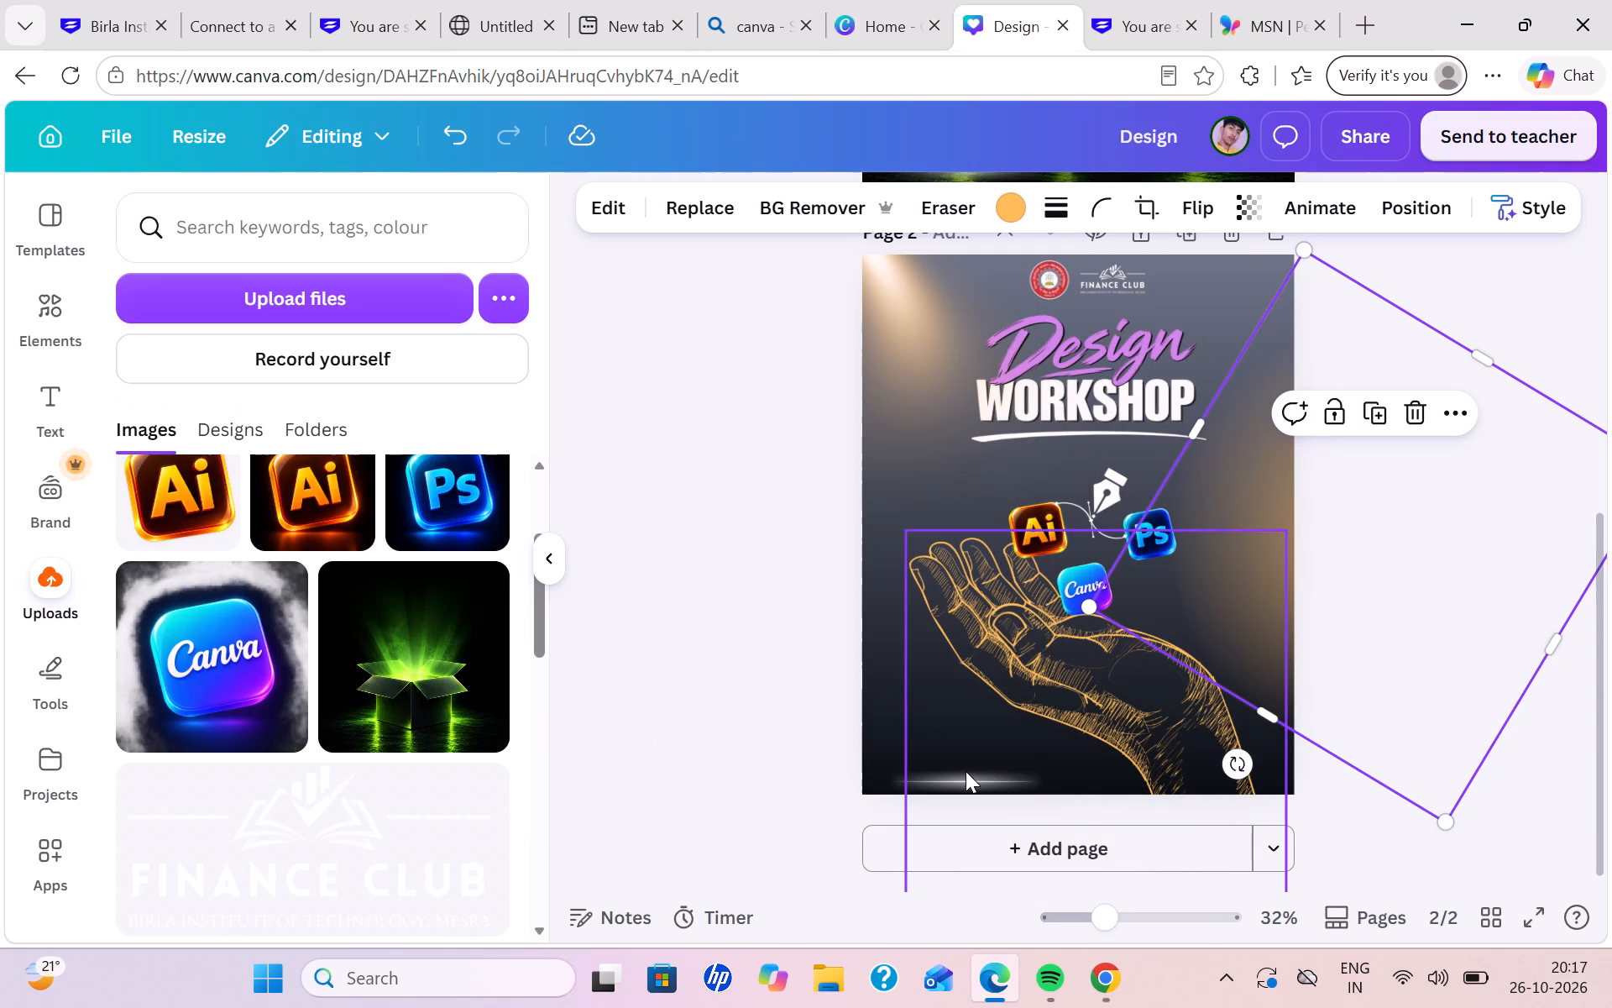
pyautogui.click(966, 772)
pyautogui.click(1487, 485)
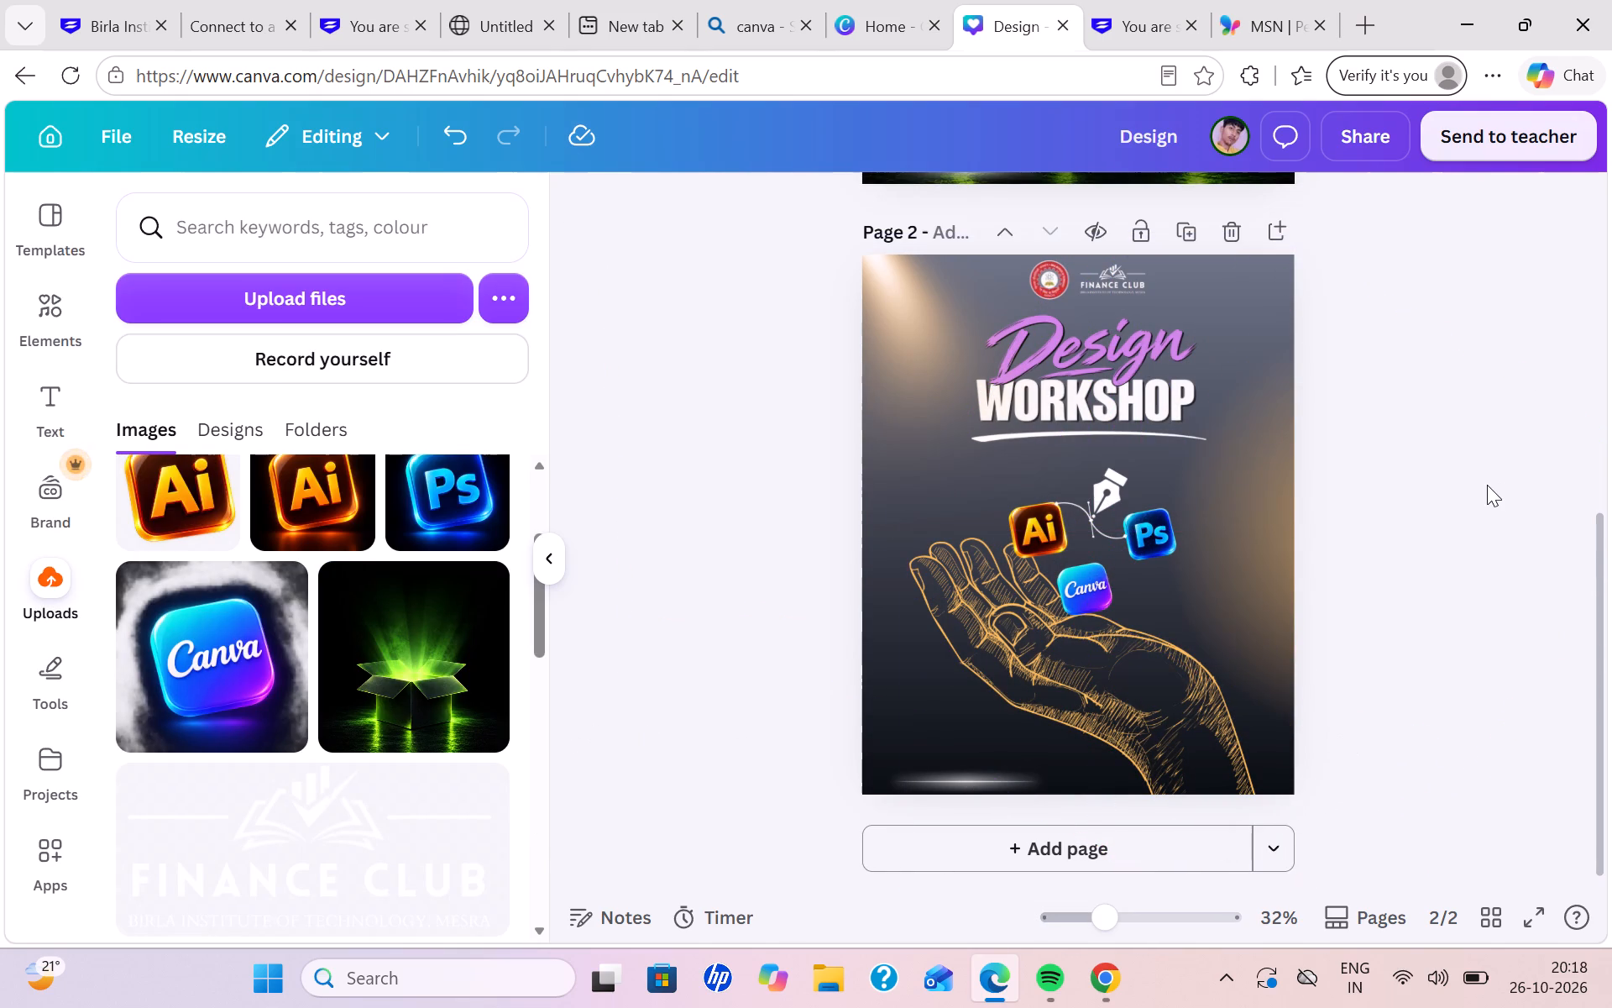
# Duplicate the peach right-edge glow and try the copy at page 2's lower-left corner, bringing it back to the right edge.
pyautogui.click(1244, 486)
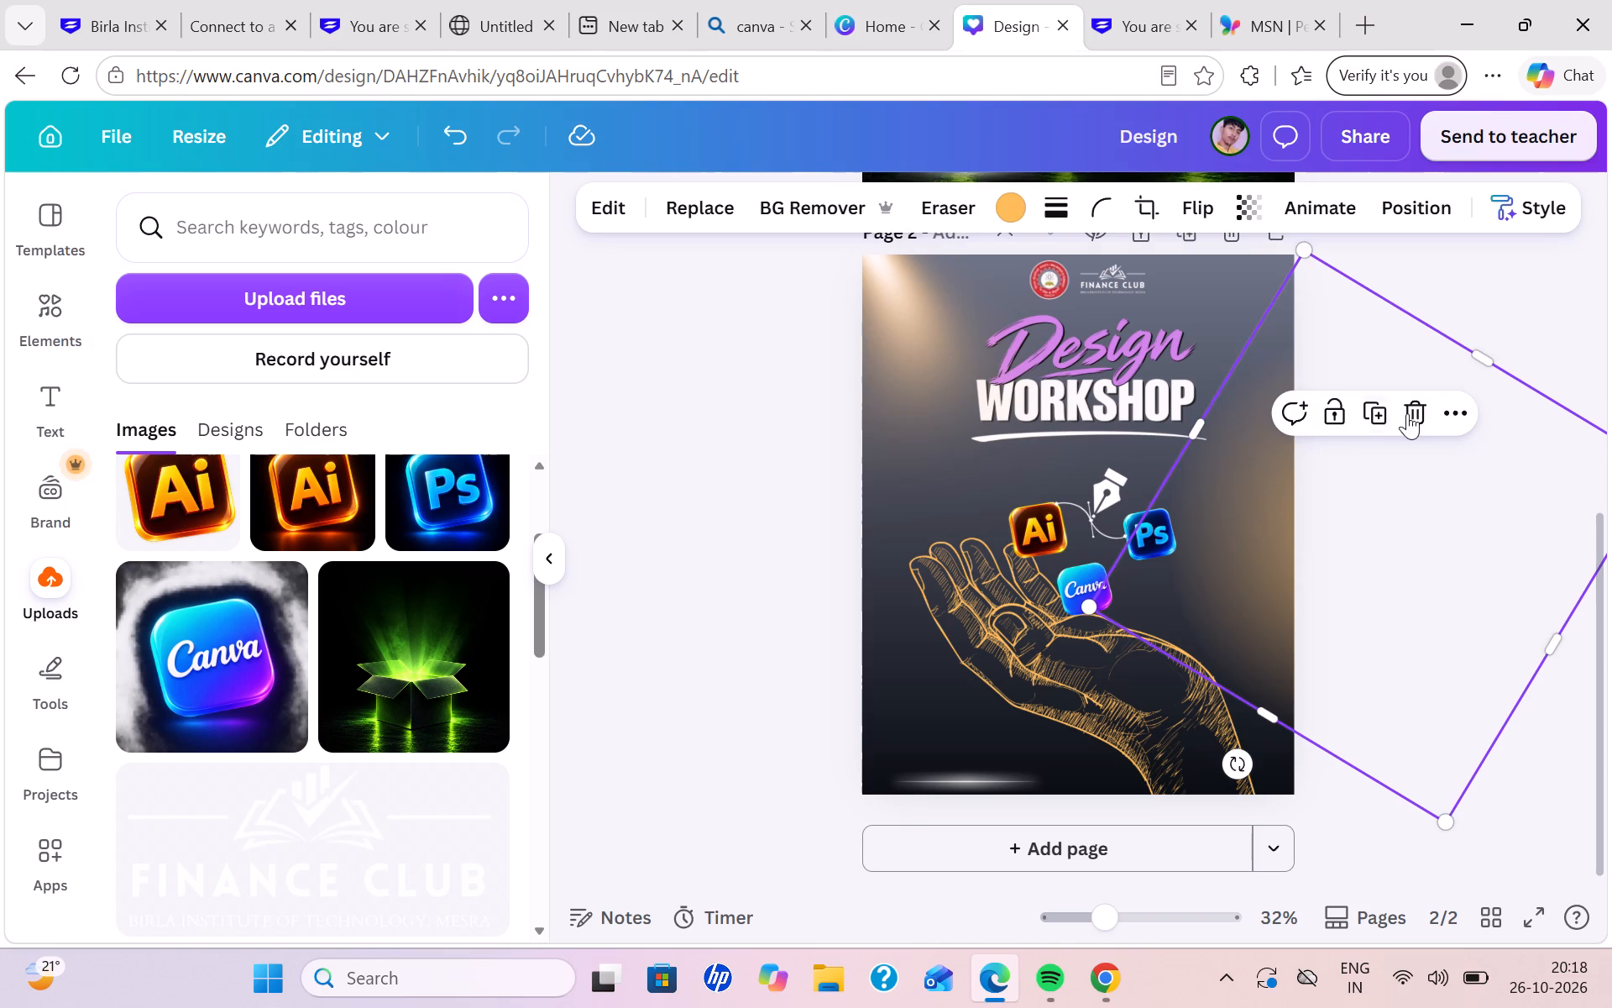
pyautogui.click(1377, 415)
pyautogui.moveTo(1367, 560); pyautogui.dragTo(1315, 461)
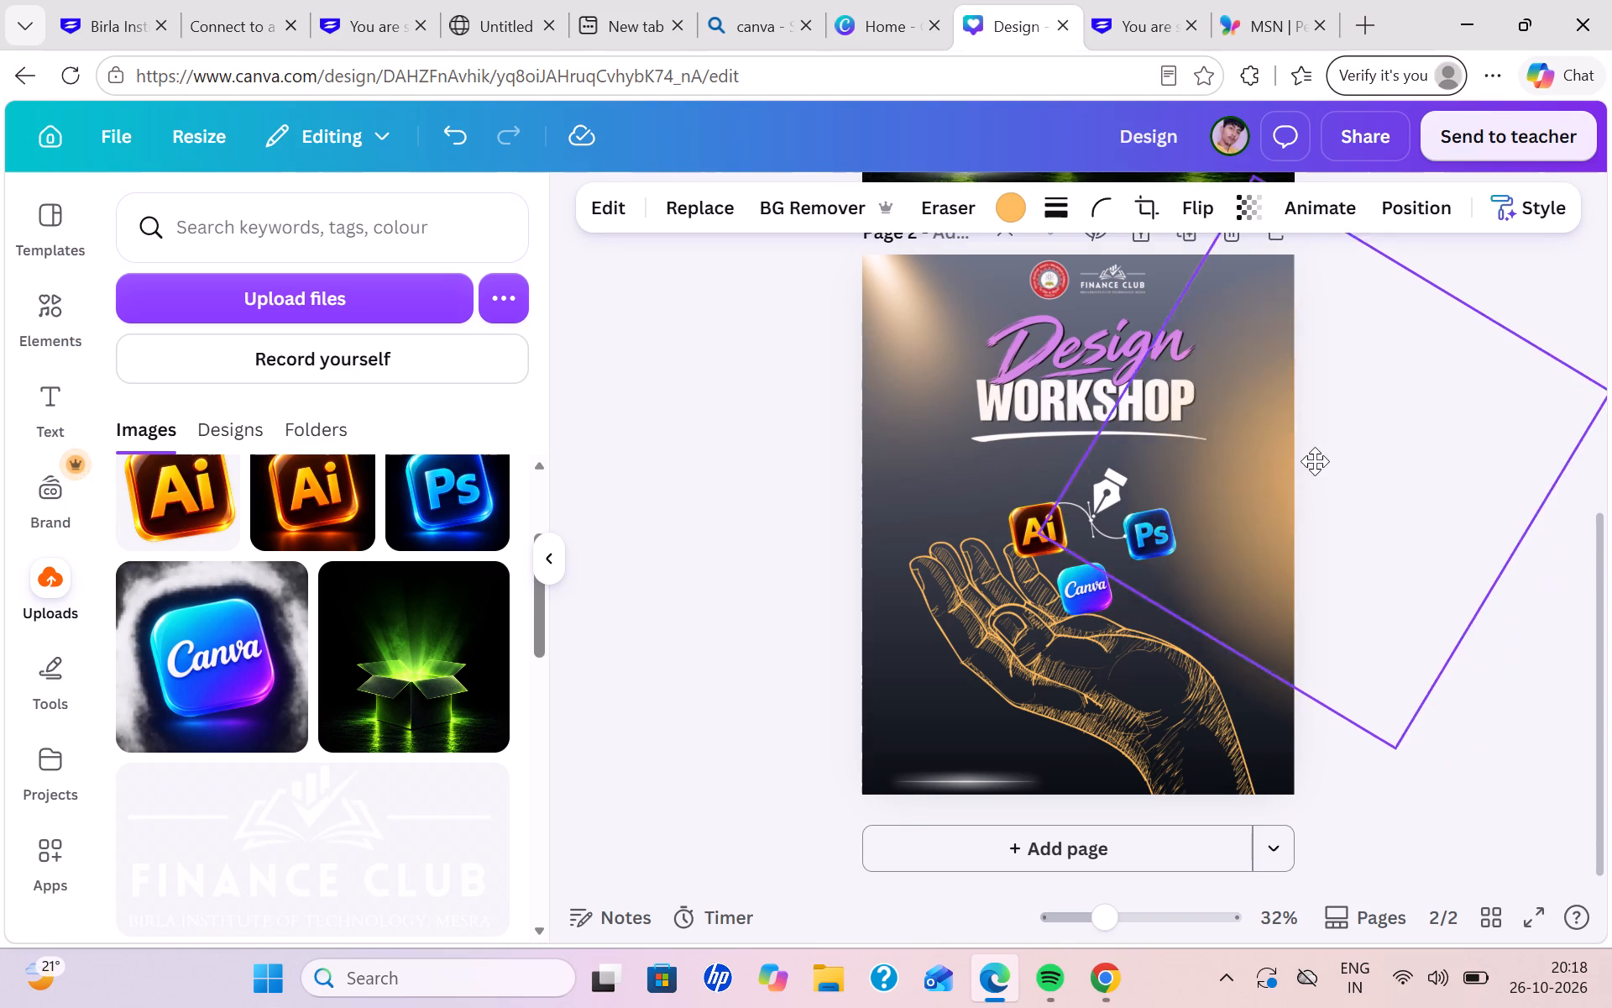
pyautogui.moveTo(1315, 461); pyautogui.dragTo(903, 864)
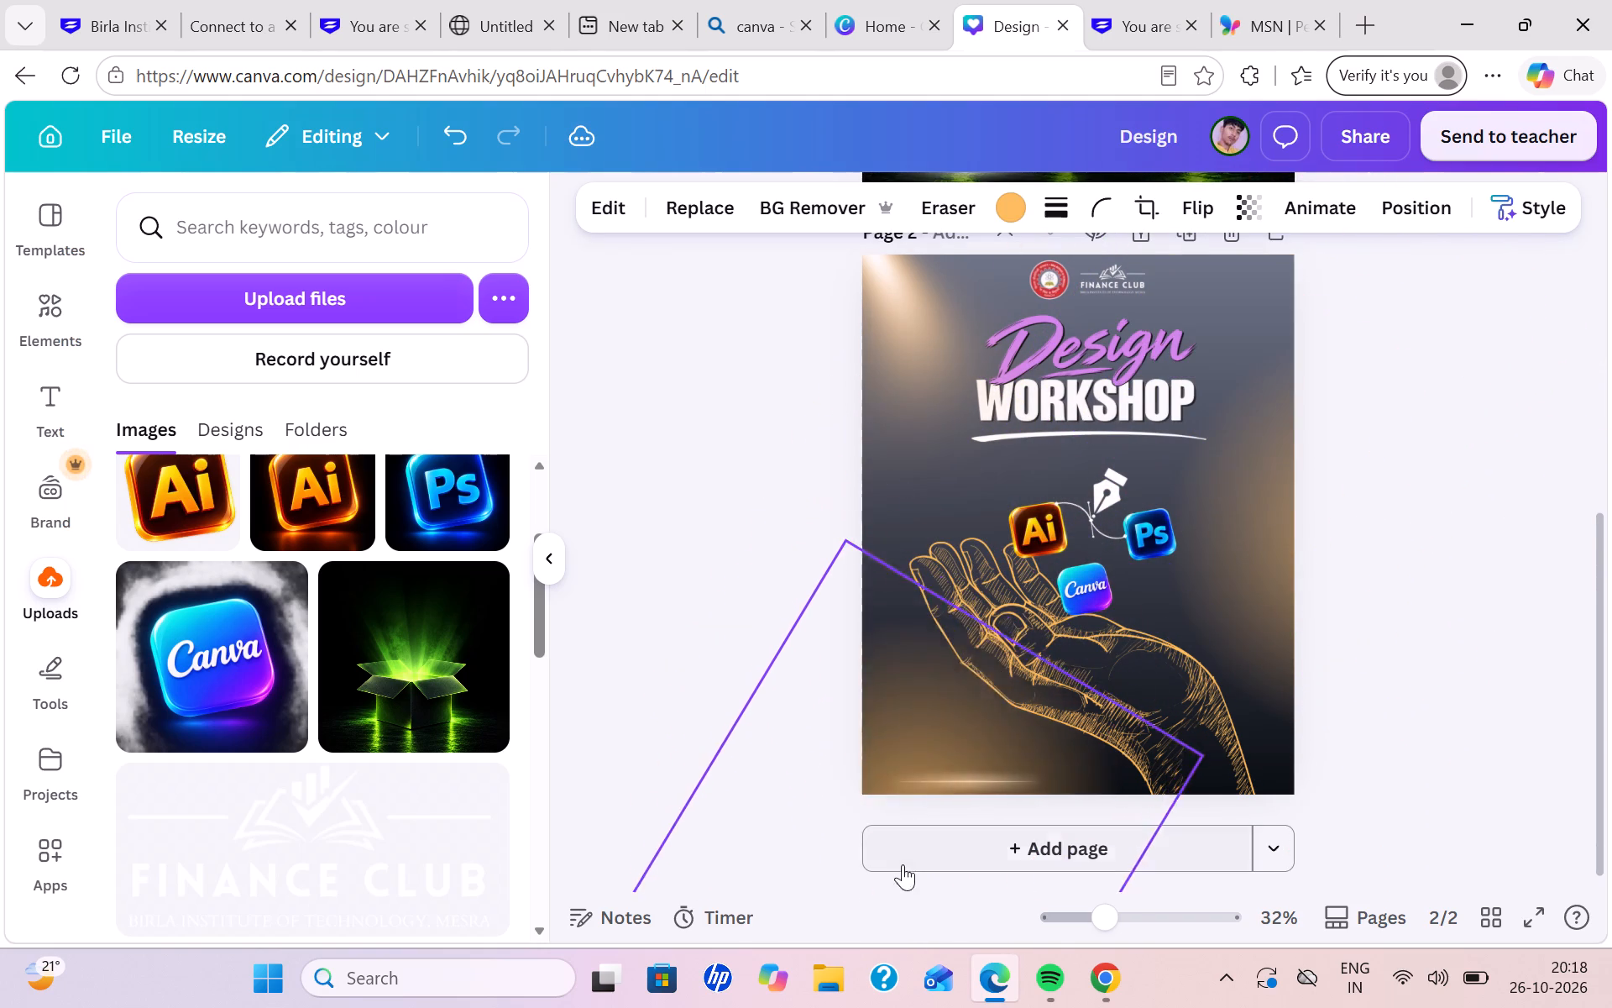
pyautogui.moveTo(903, 864); pyautogui.dragTo(919, 845)
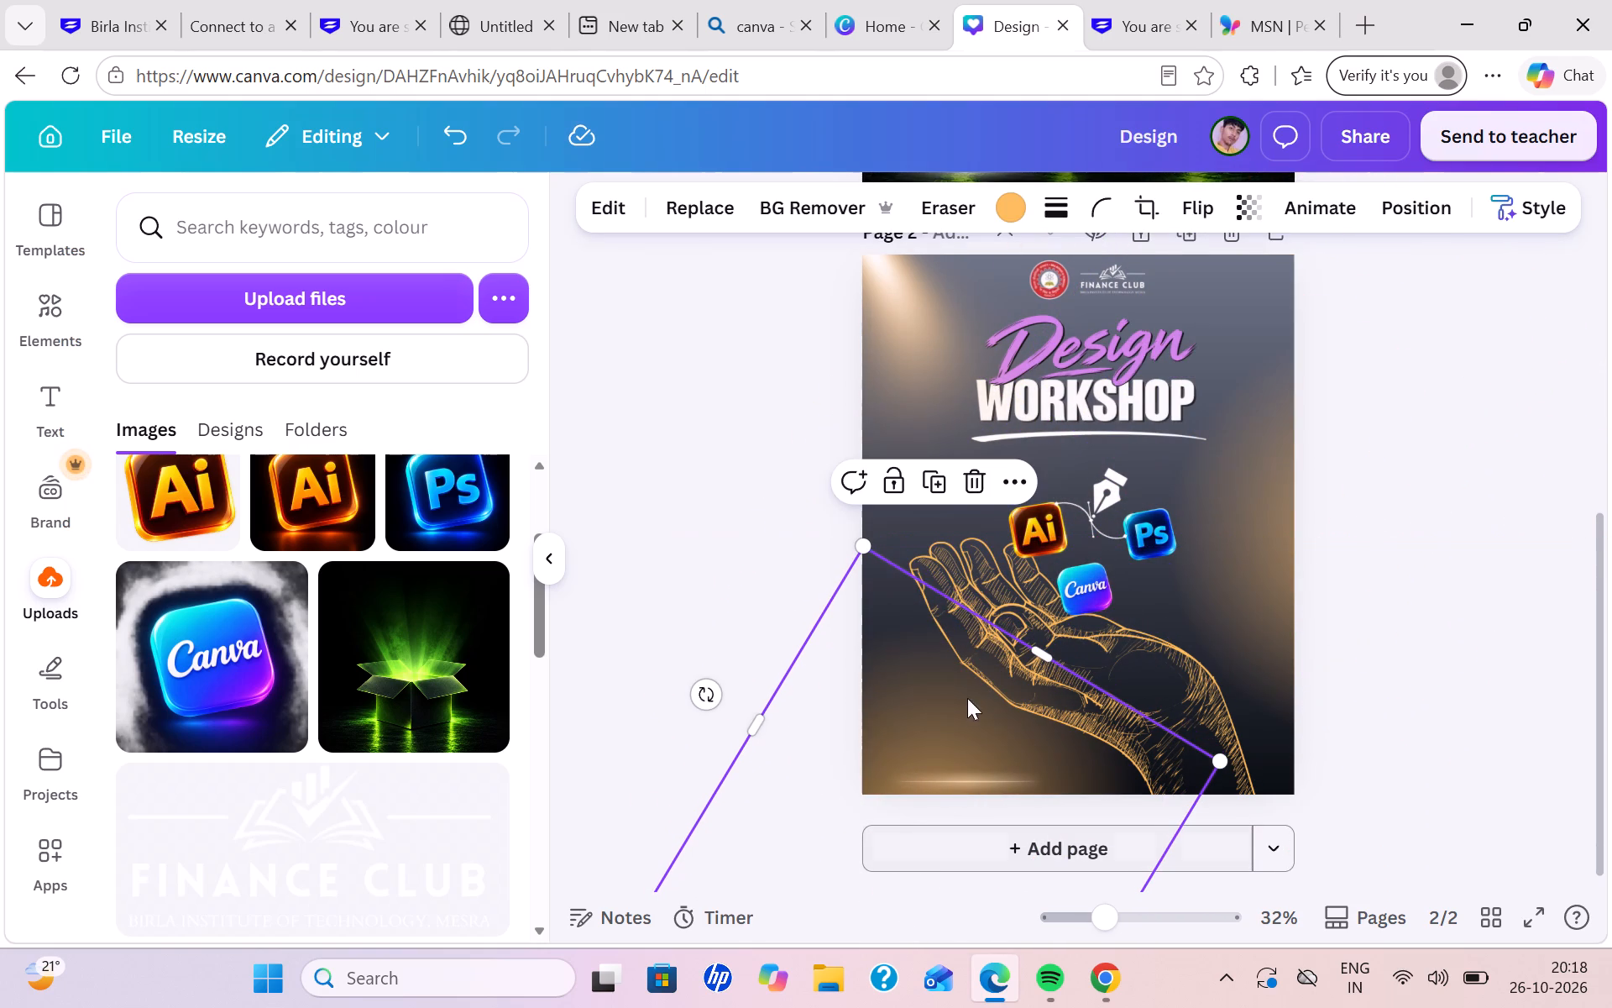
pyautogui.moveTo(936, 725); pyautogui.dragTo(965, 694)
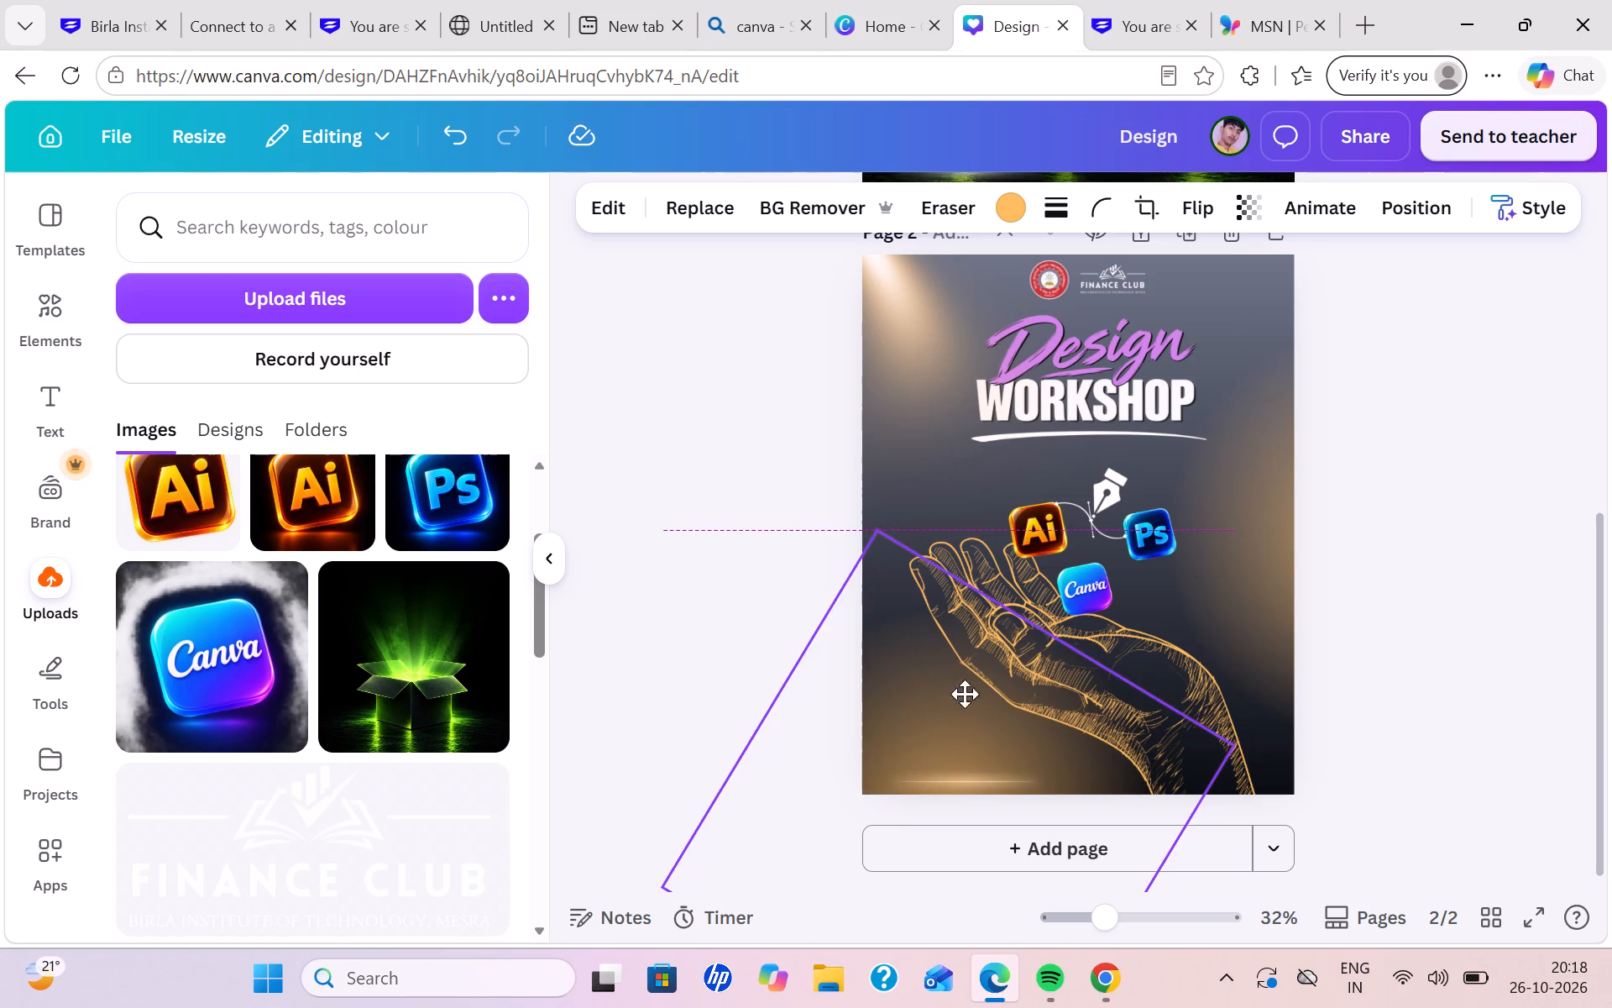
pyautogui.moveTo(965, 694); pyautogui.dragTo(1329, 379)
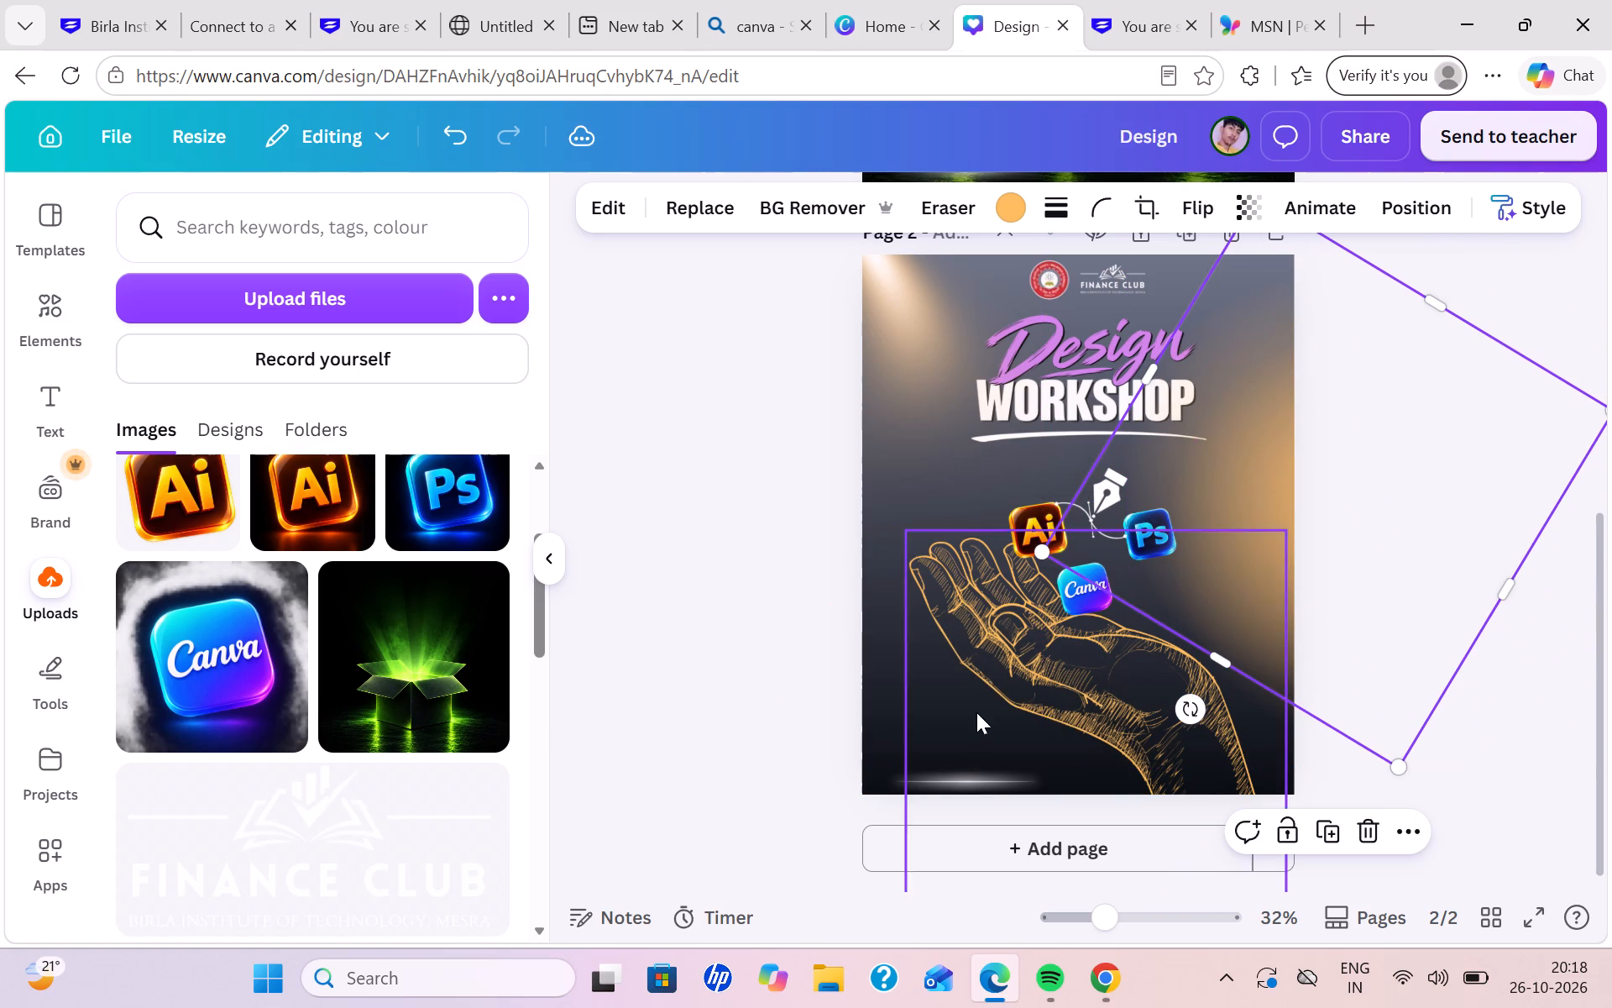
# Delete the white light streak near page 2's bottom edge.
pyautogui.click(897, 780)
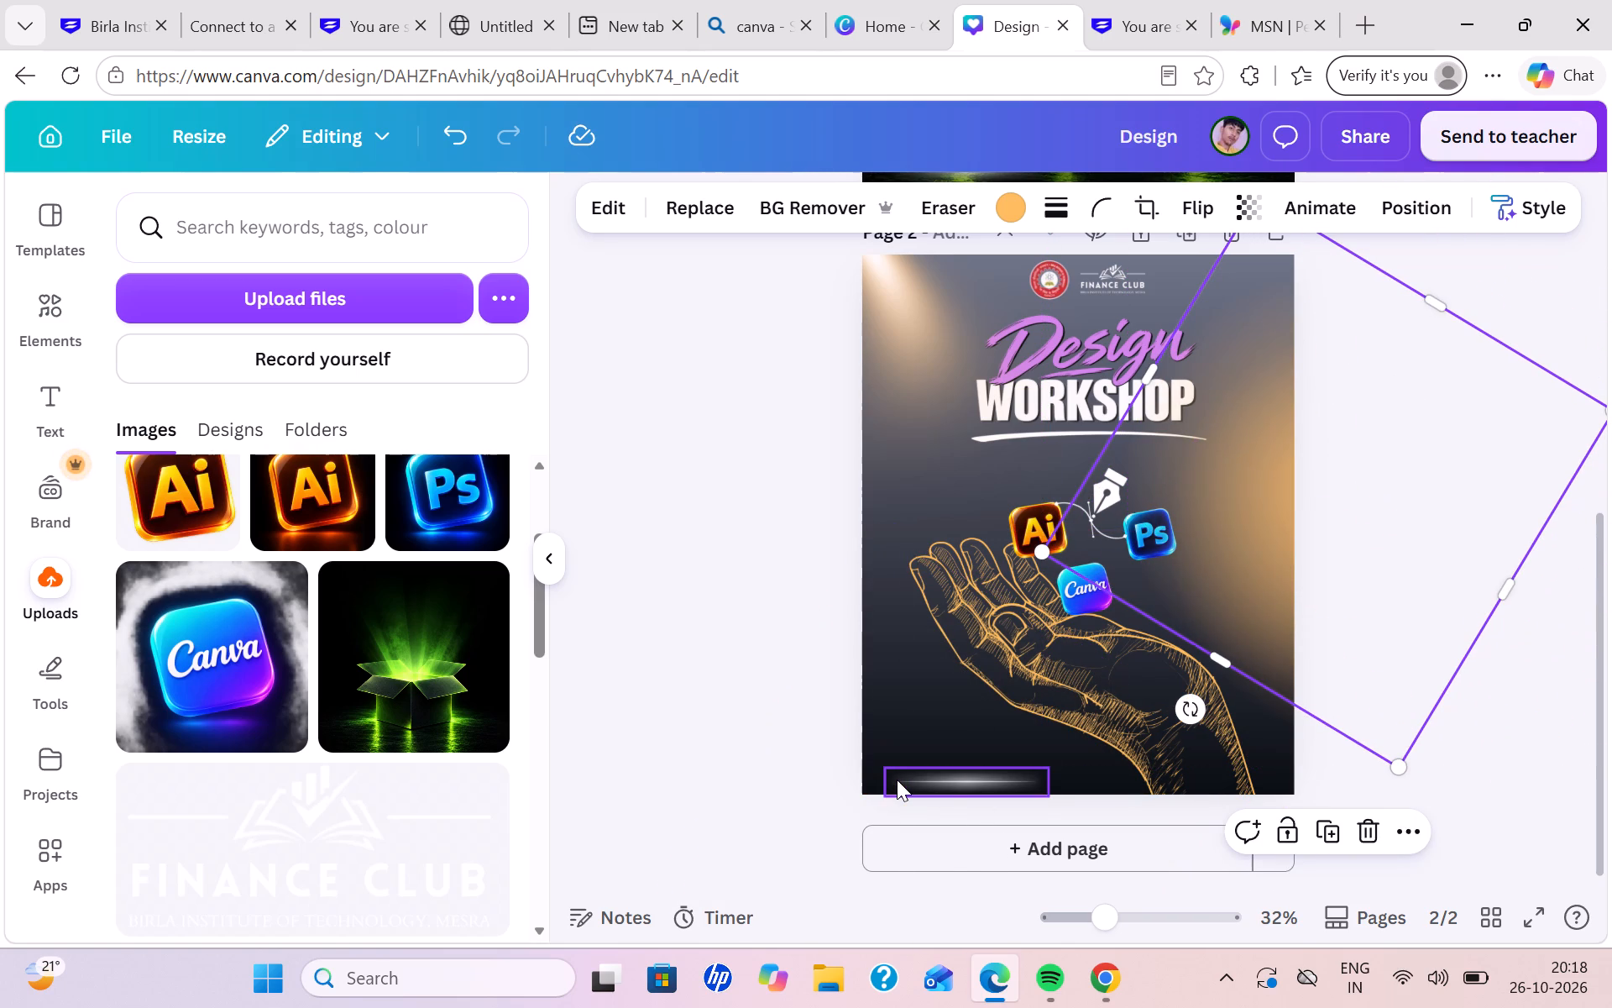
pyautogui.click(1000, 701)
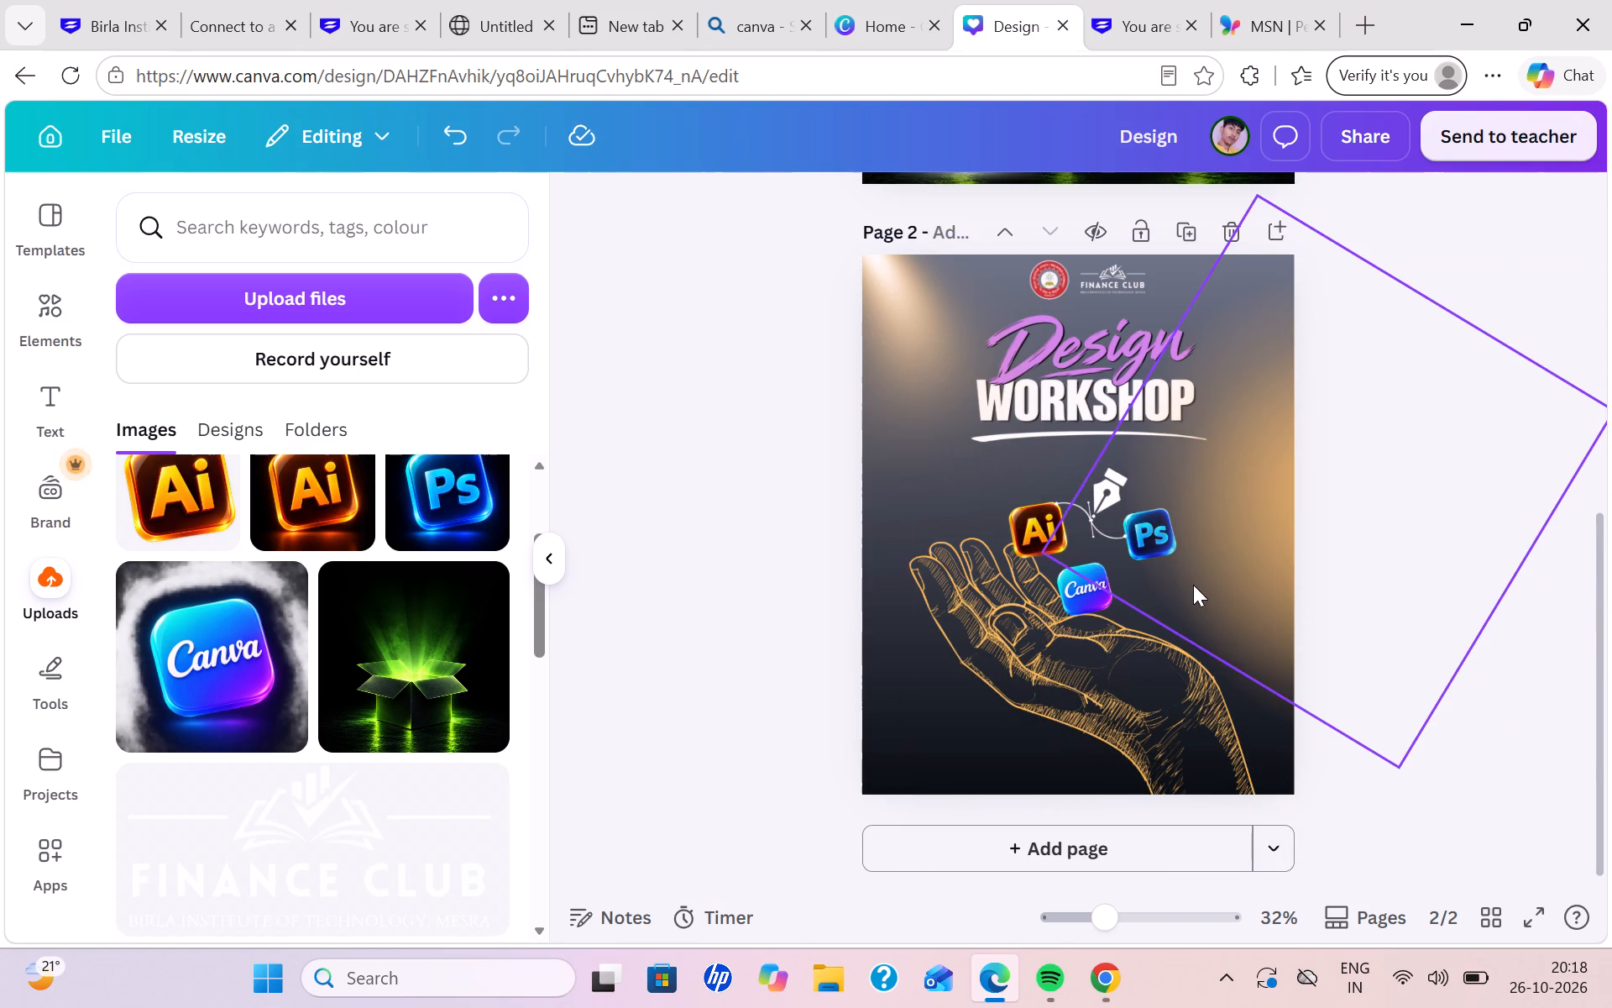
# Move the duplicated peach glow from the right edge to page 2's lower-left corner, behind the hand.
pyautogui.moveTo(1237, 551); pyautogui.dragTo(821, 832)
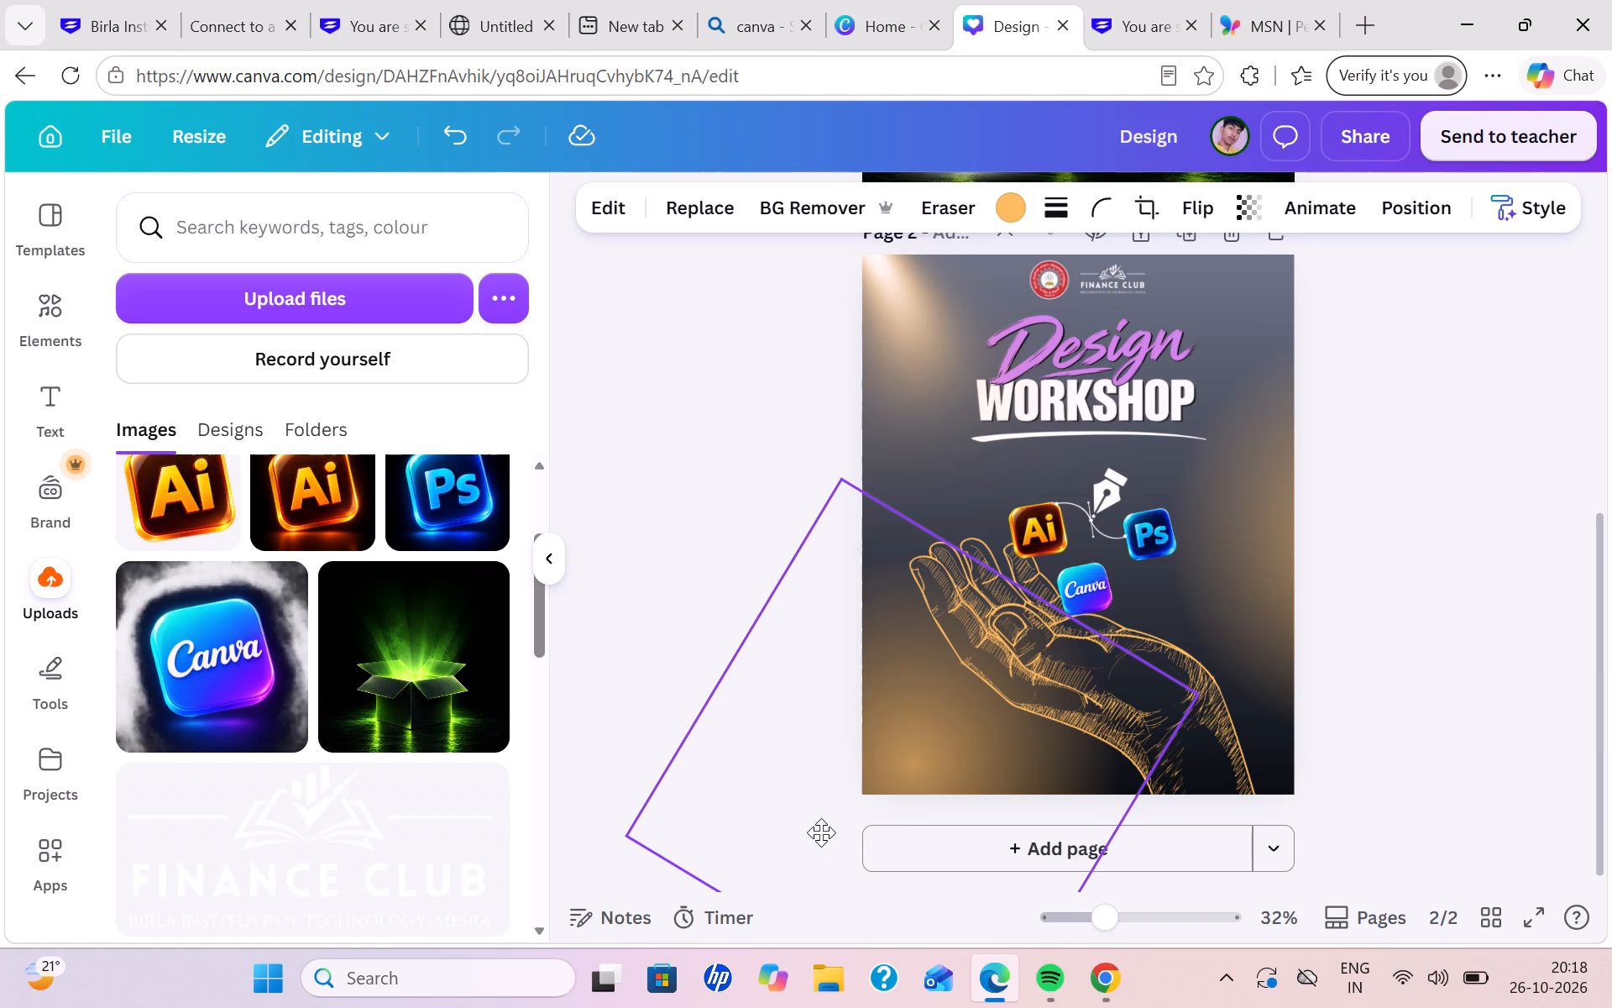
pyautogui.moveTo(821, 832); pyautogui.dragTo(830, 827)
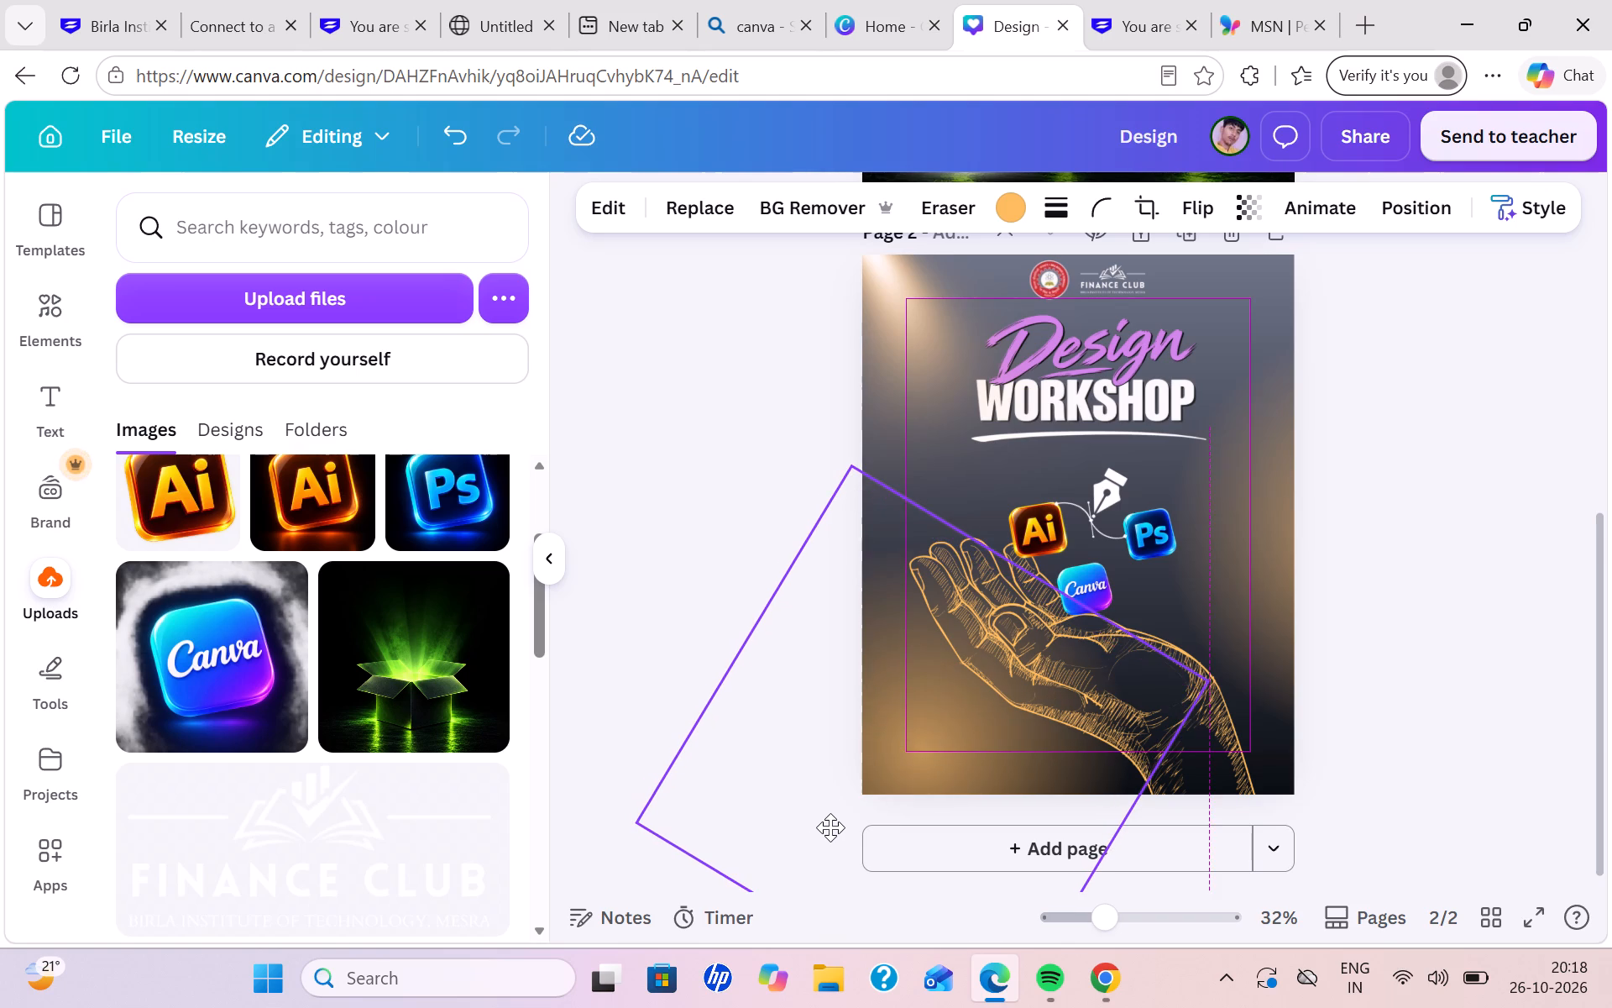
pyautogui.moveTo(830, 827); pyautogui.dragTo(831, 826)
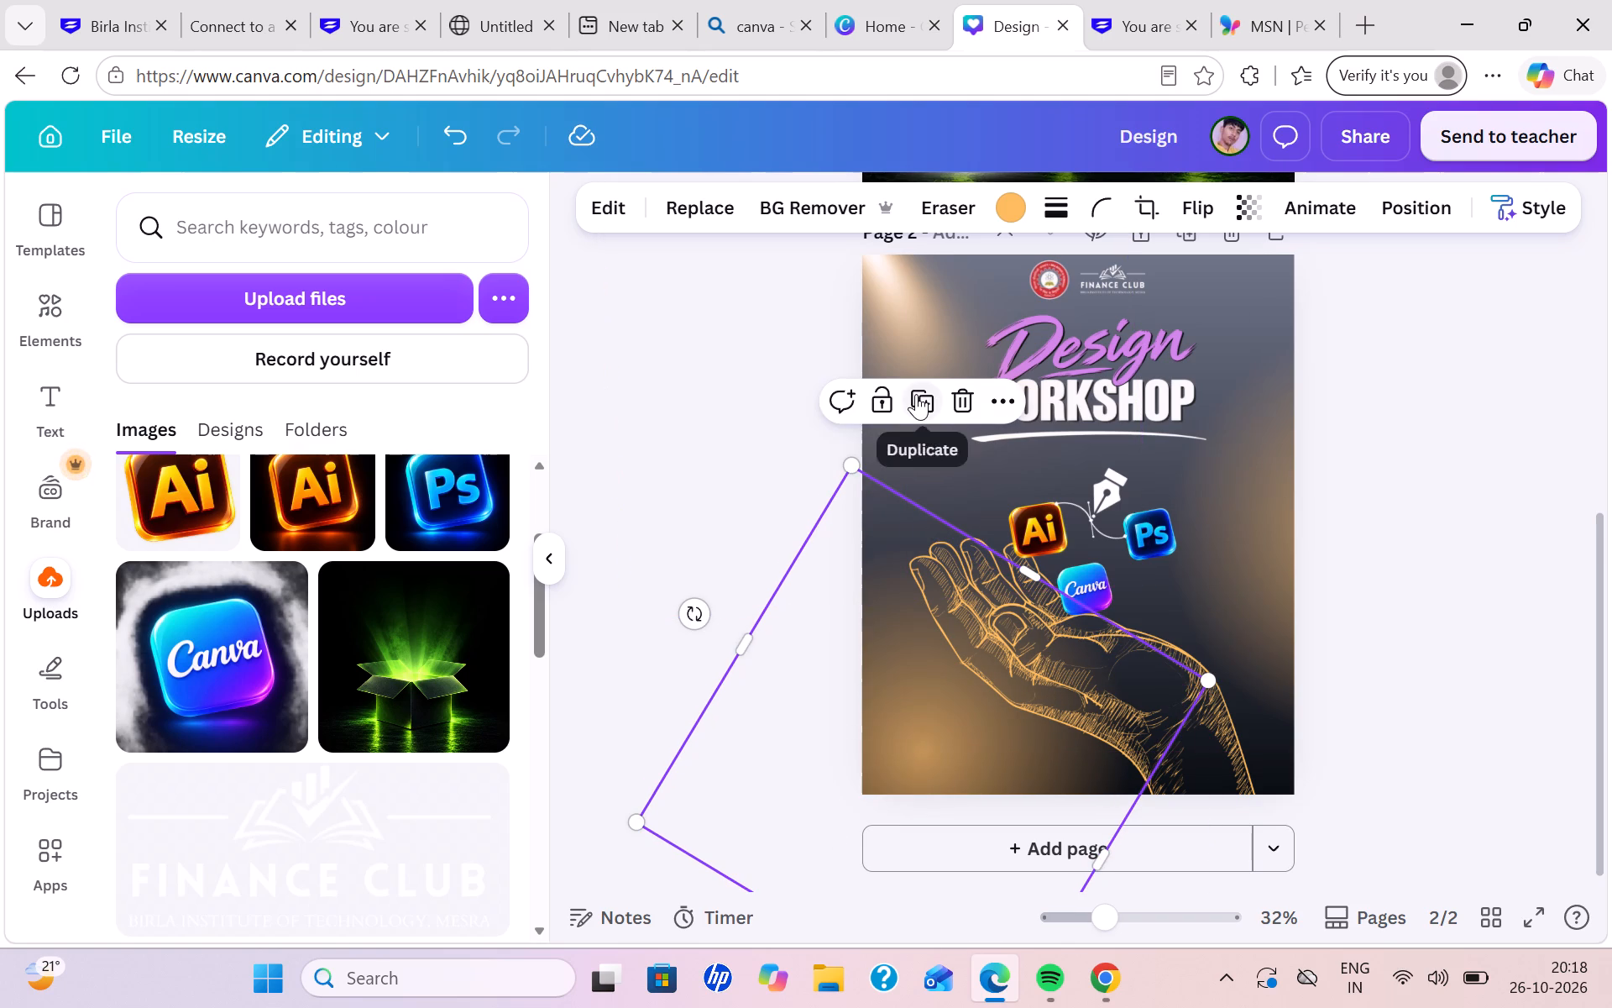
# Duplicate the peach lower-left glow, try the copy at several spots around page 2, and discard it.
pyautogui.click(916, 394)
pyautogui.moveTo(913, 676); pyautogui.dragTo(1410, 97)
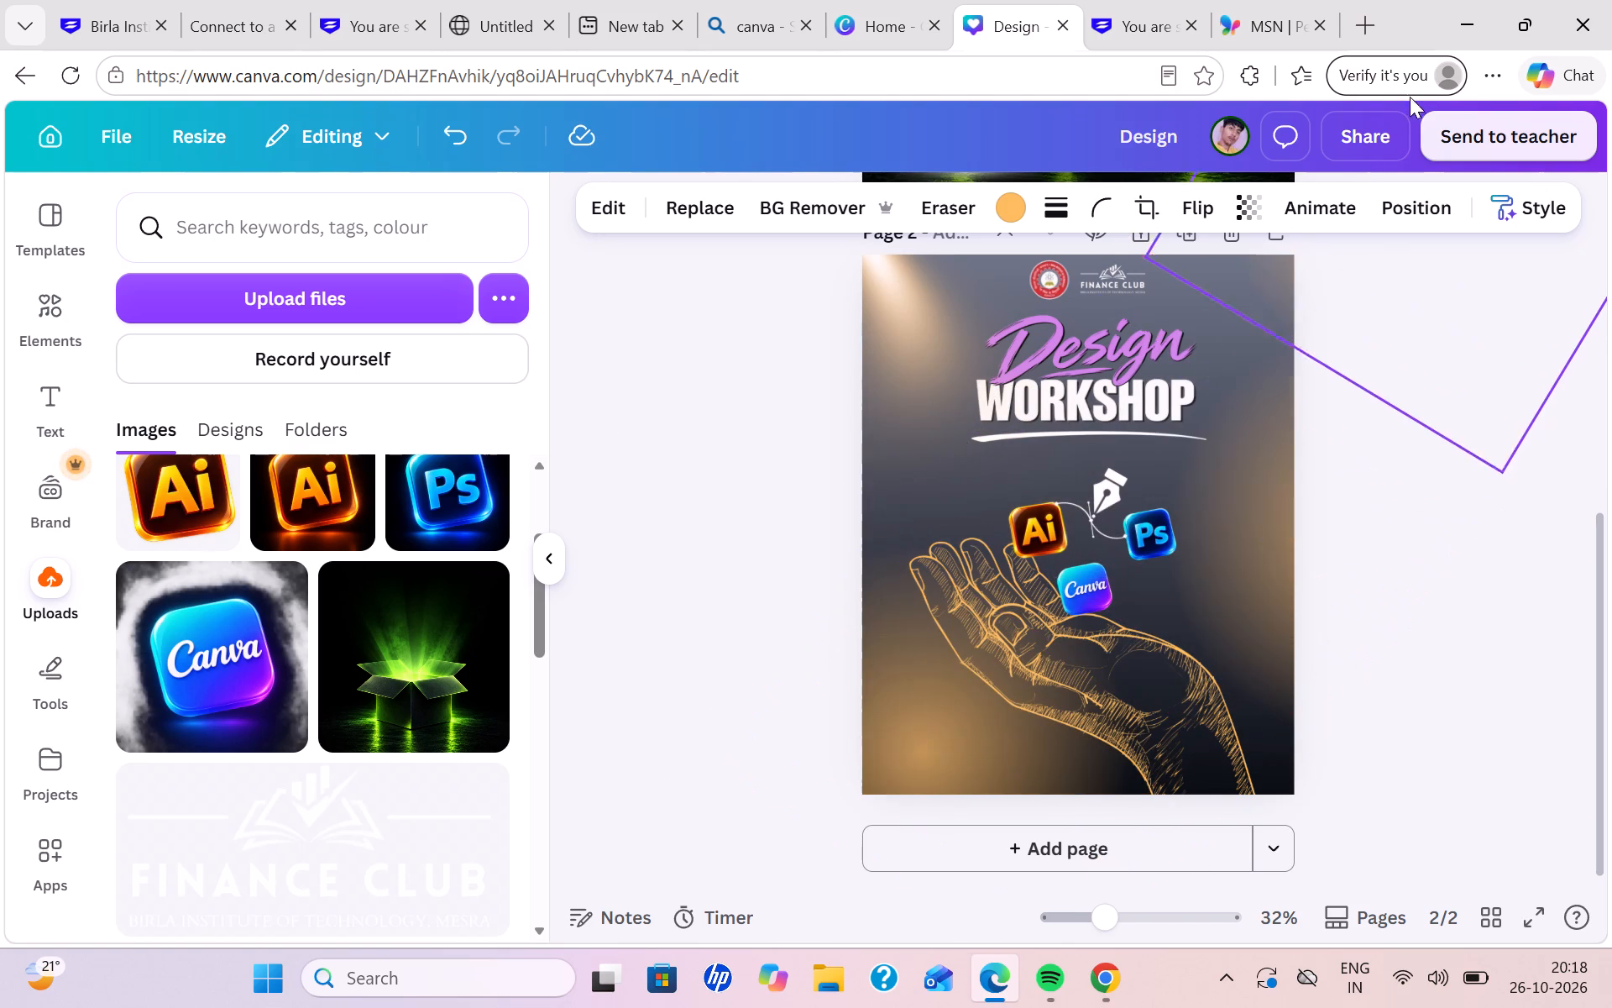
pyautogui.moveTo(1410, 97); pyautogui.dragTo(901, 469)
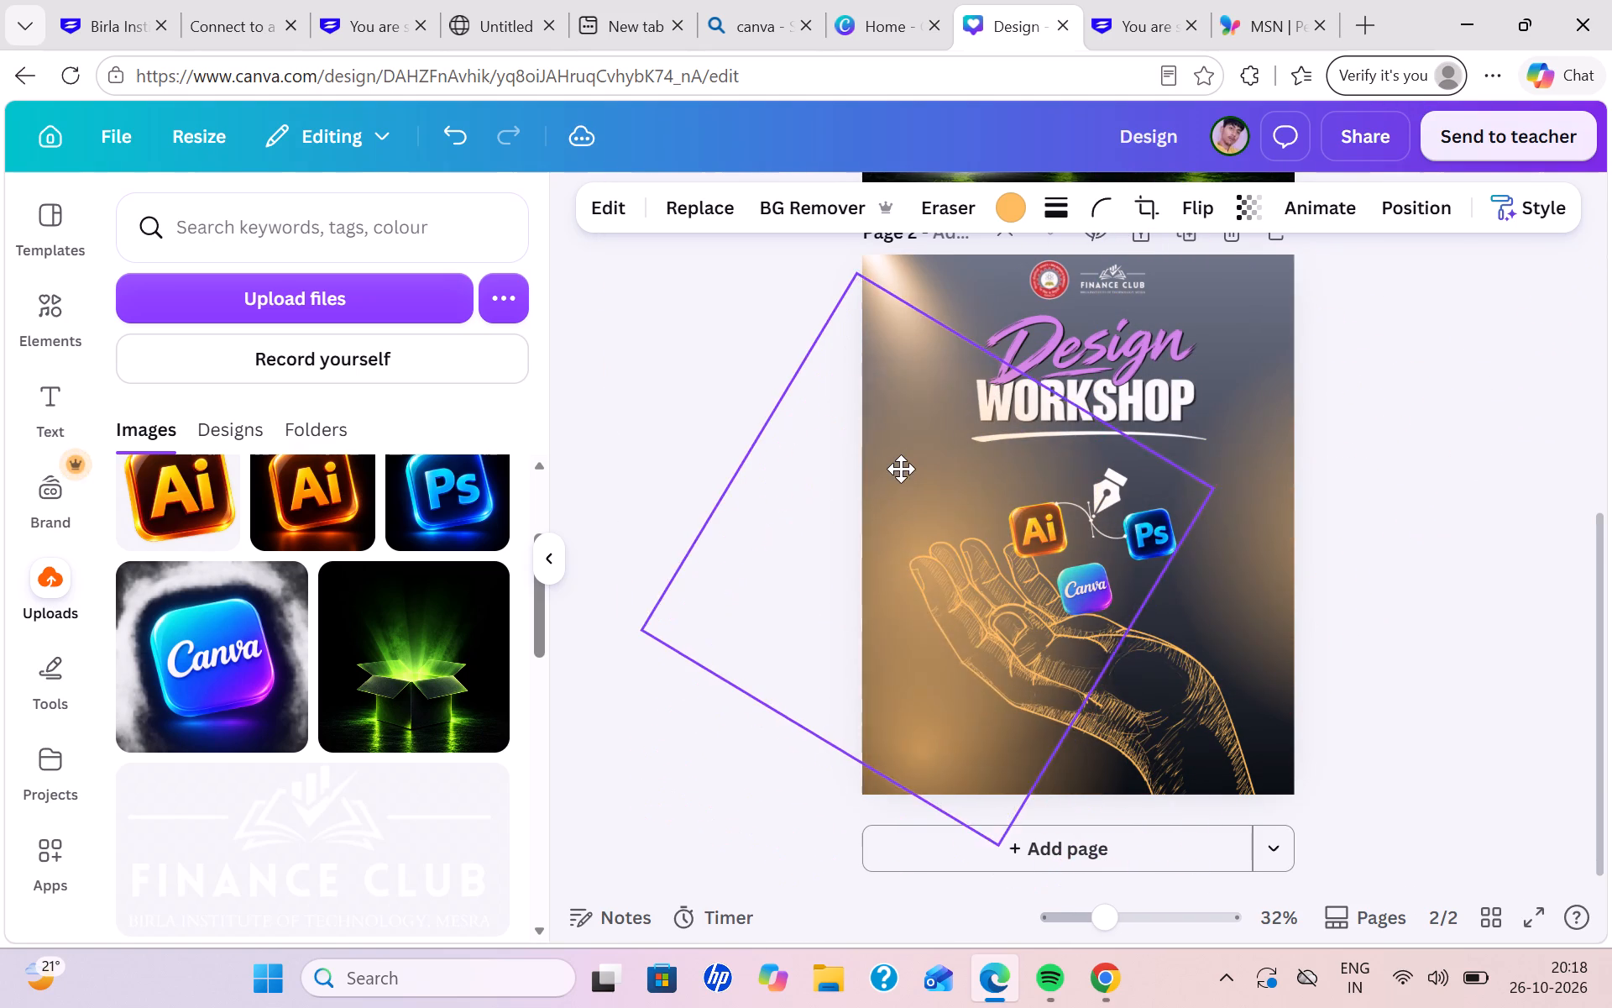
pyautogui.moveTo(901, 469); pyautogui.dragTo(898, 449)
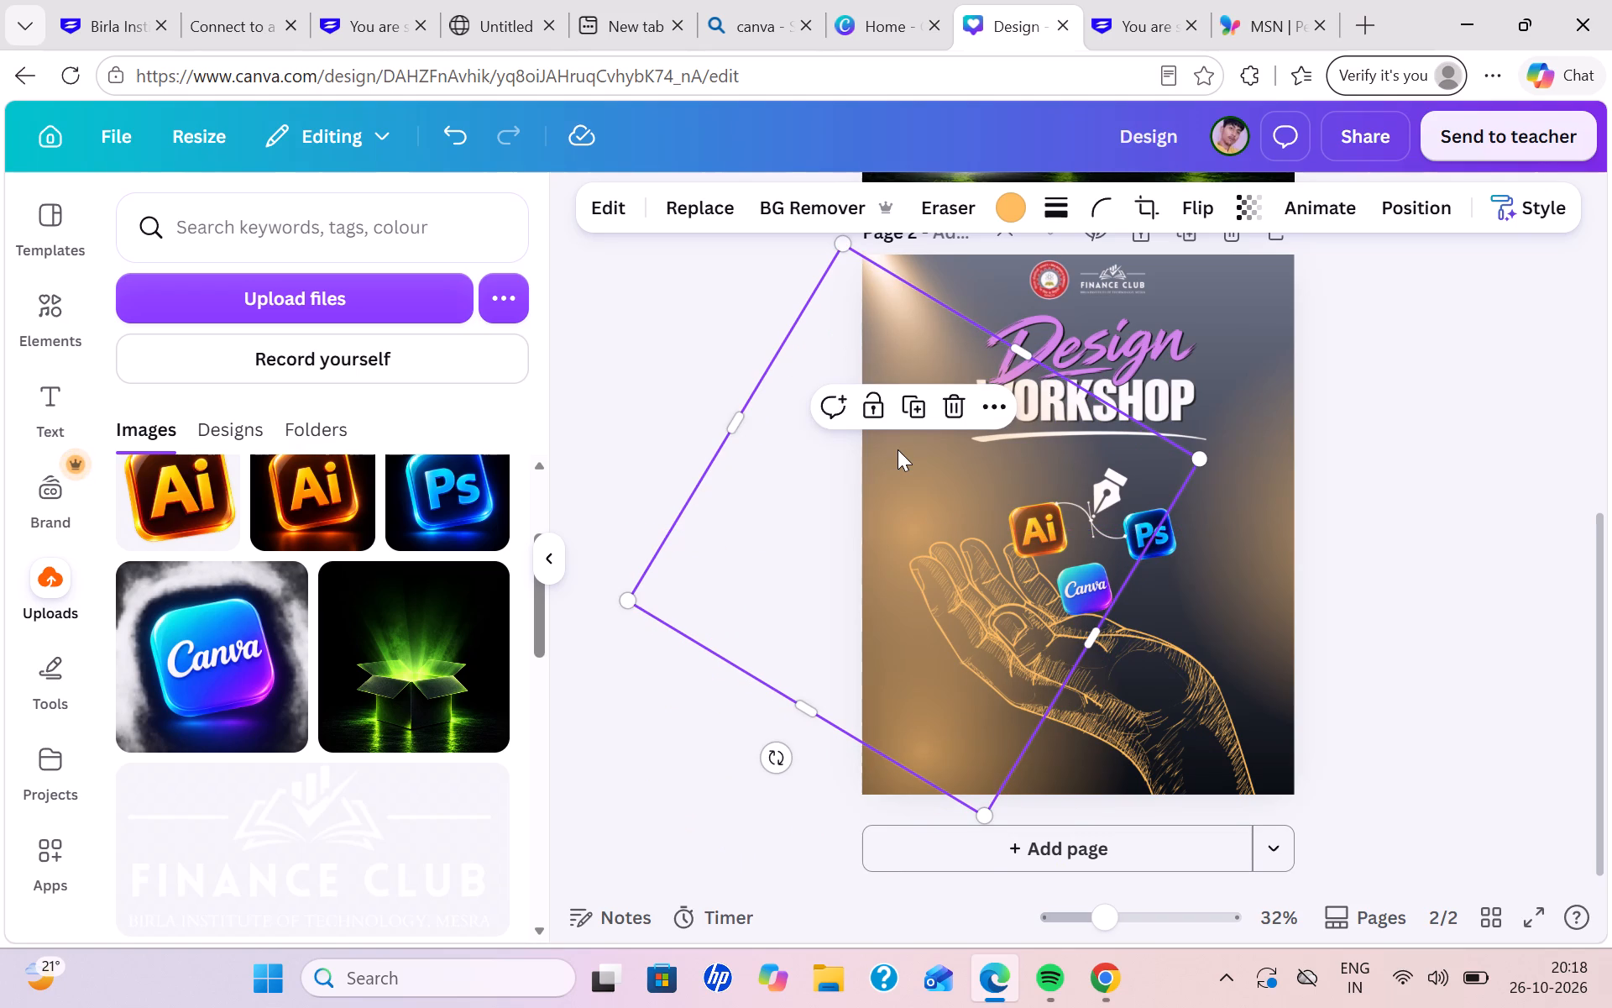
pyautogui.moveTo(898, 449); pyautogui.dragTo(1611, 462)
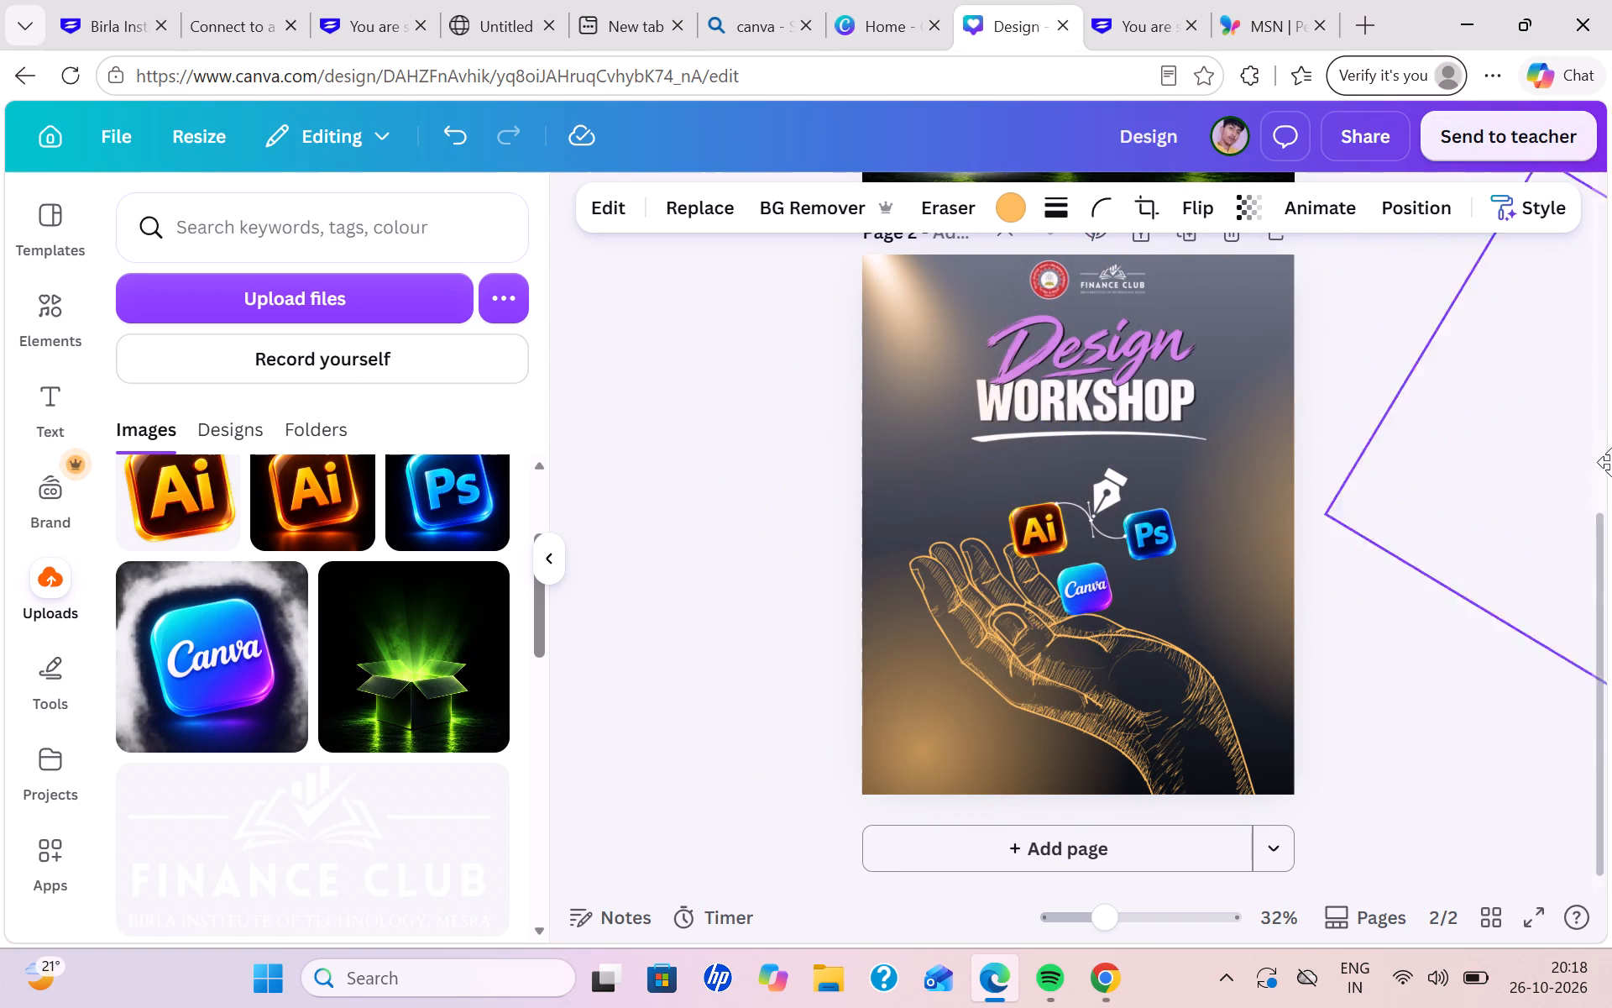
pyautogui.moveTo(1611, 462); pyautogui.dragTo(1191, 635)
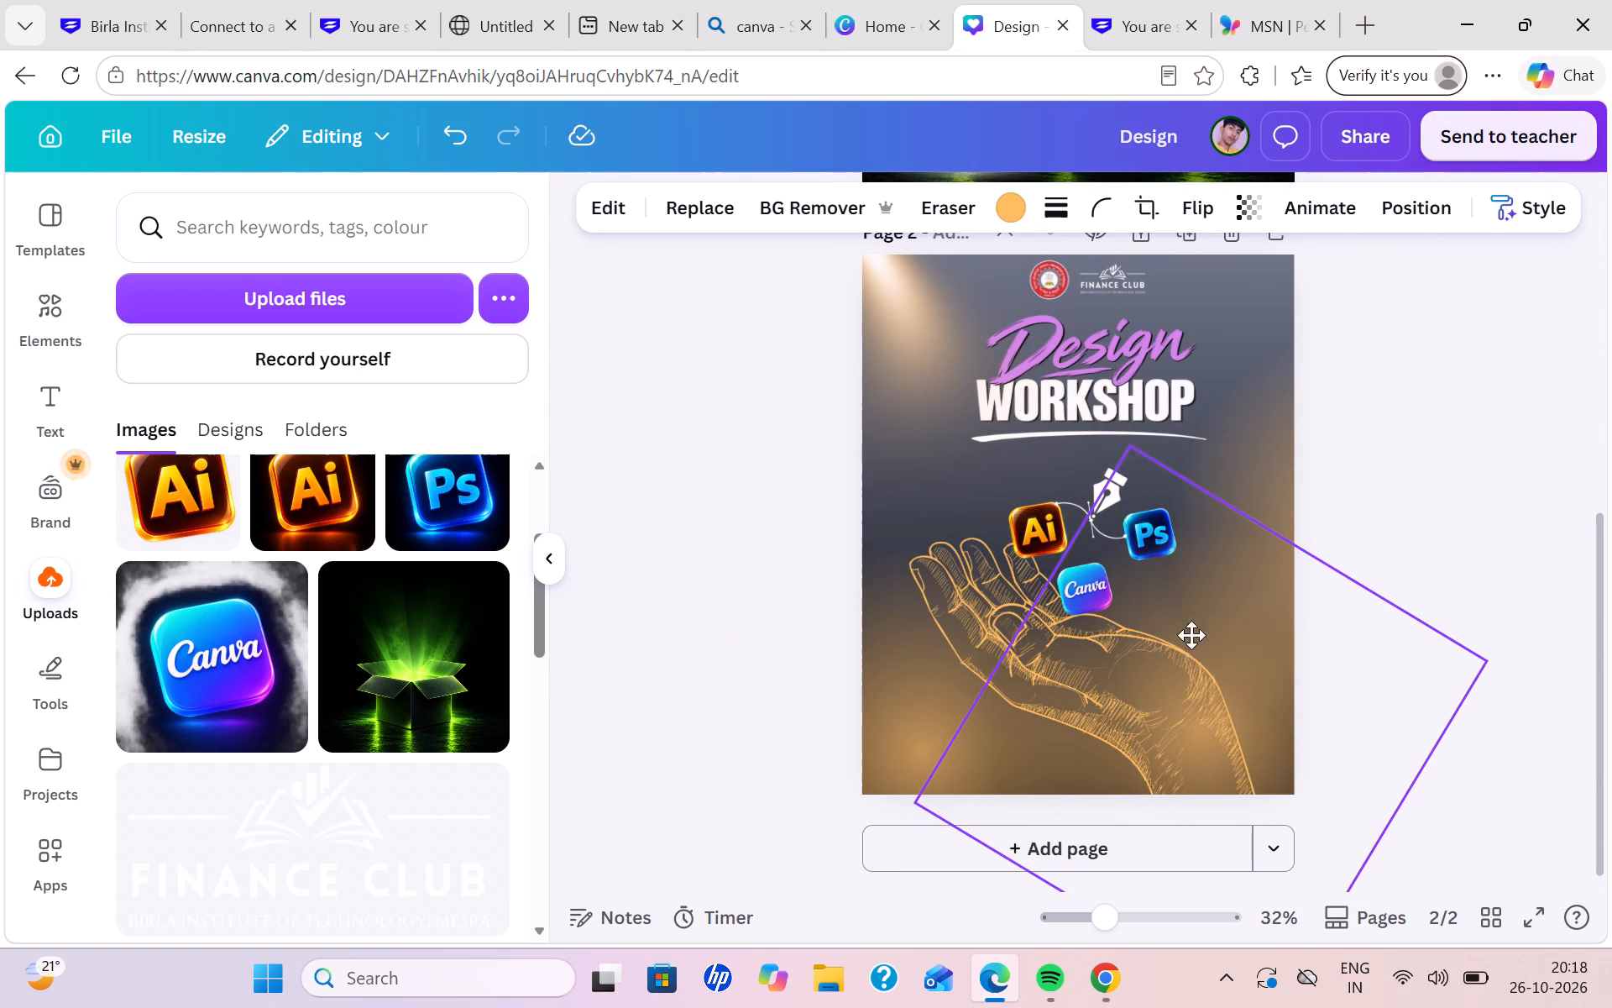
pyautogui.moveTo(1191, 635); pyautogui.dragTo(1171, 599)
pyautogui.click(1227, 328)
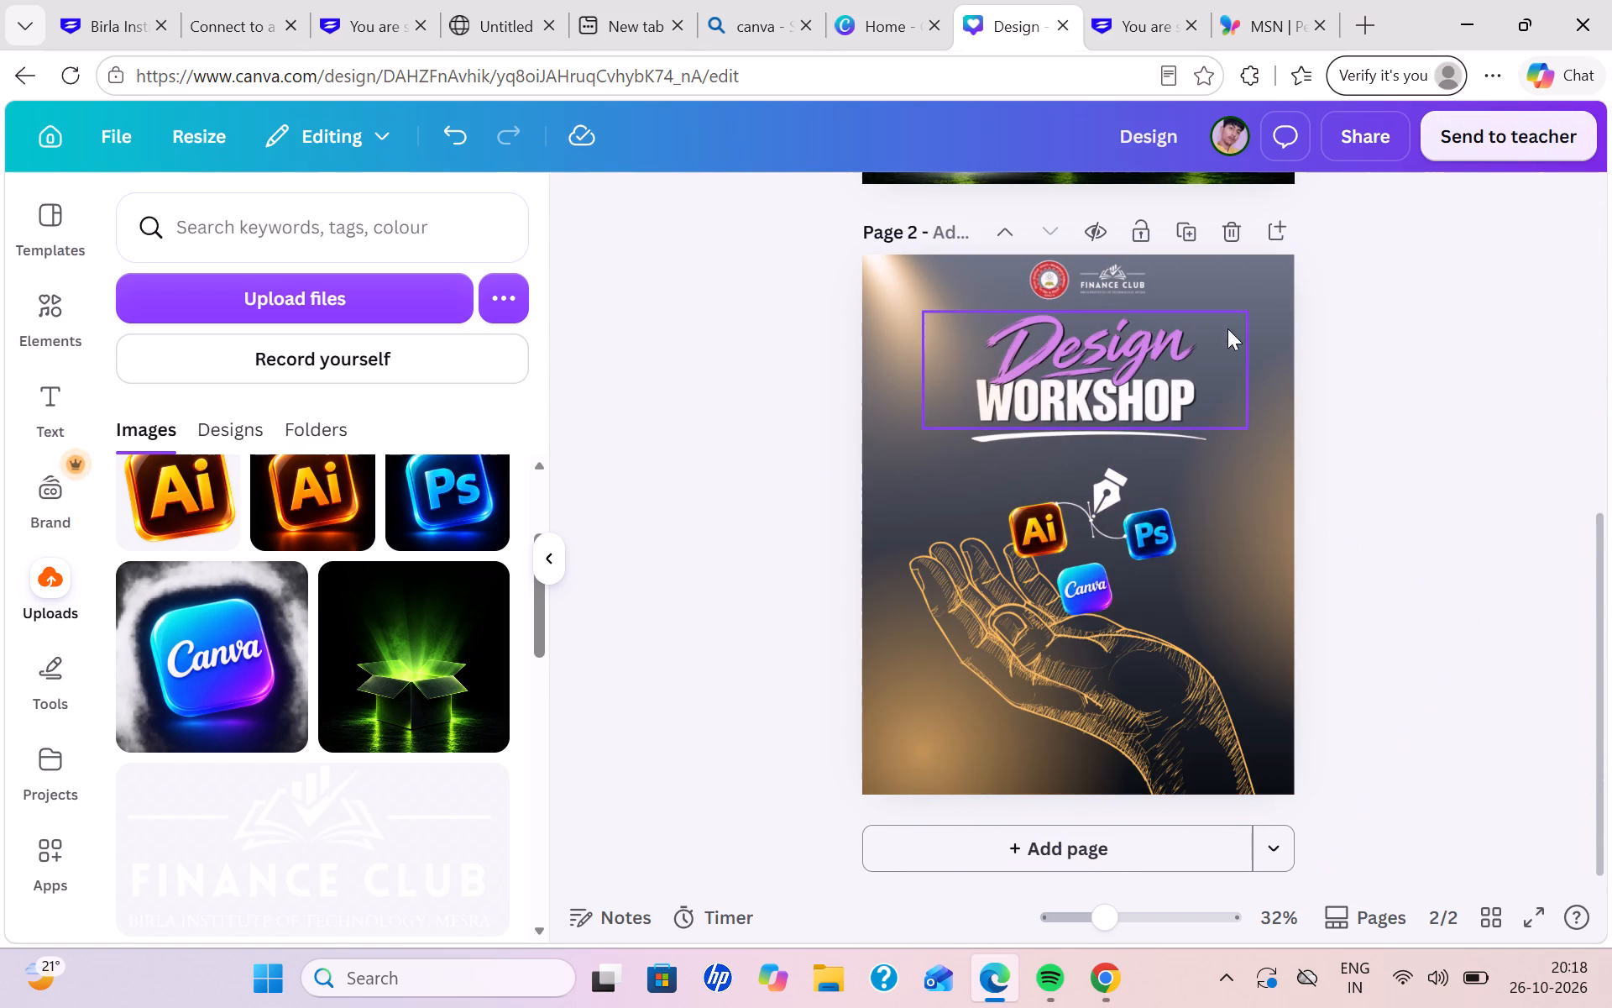
# Shift the peach lower-left glow slightly outward toward page 2's lower-left corner.
pyautogui.moveTo(927, 685); pyautogui.dragTo(903, 720)
# Enlarge the peach right-edge glow from its inner corner and reposition it slightly higher along page 2's right edge.
pyautogui.moveTo(1244, 517); pyautogui.dragTo(1240, 469)
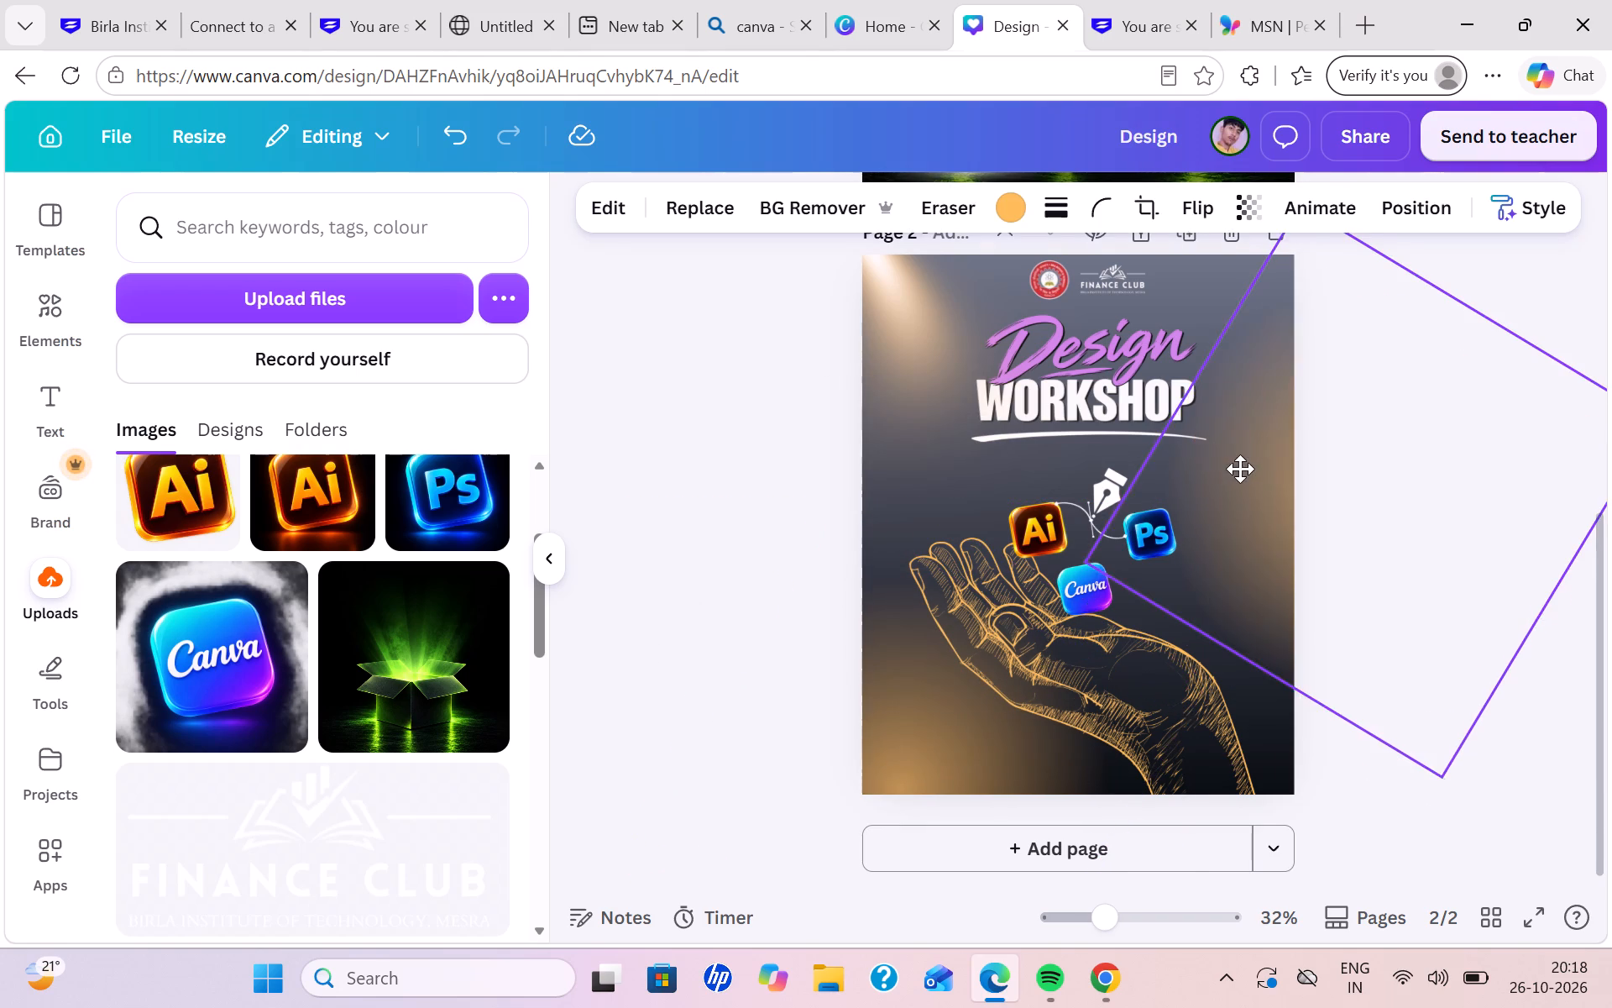
pyautogui.moveTo(1240, 469); pyautogui.dragTo(1238, 478)
pyautogui.click(1086, 574)
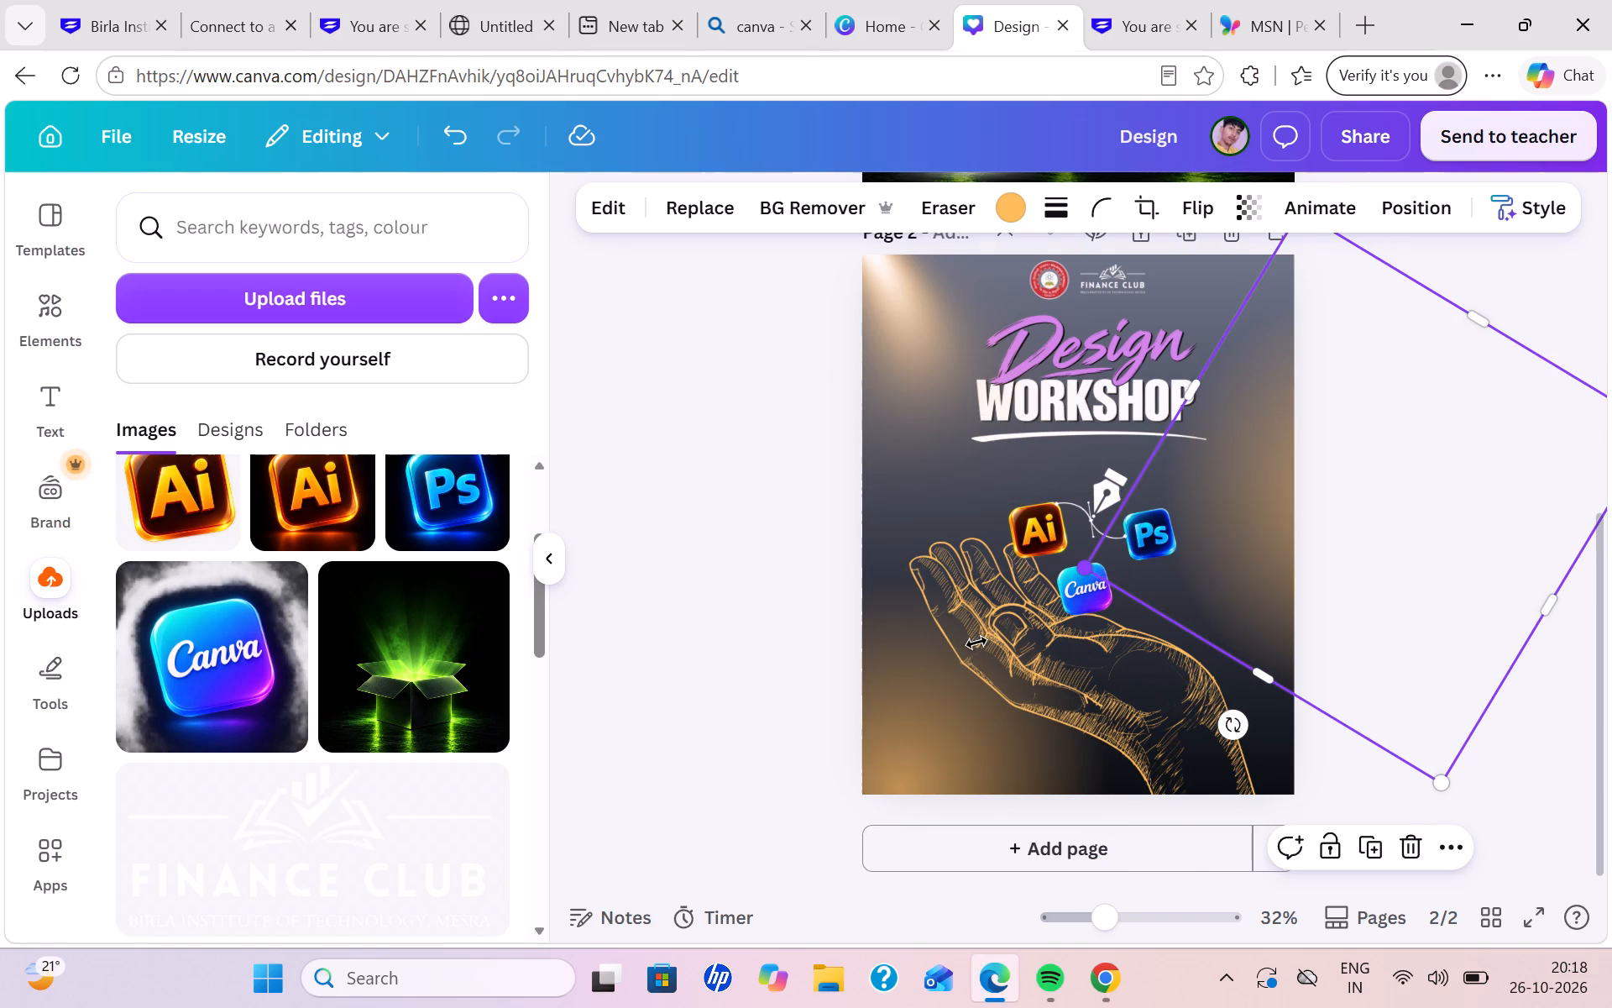
pyautogui.moveTo(1088, 570); pyautogui.dragTo(976, 630)
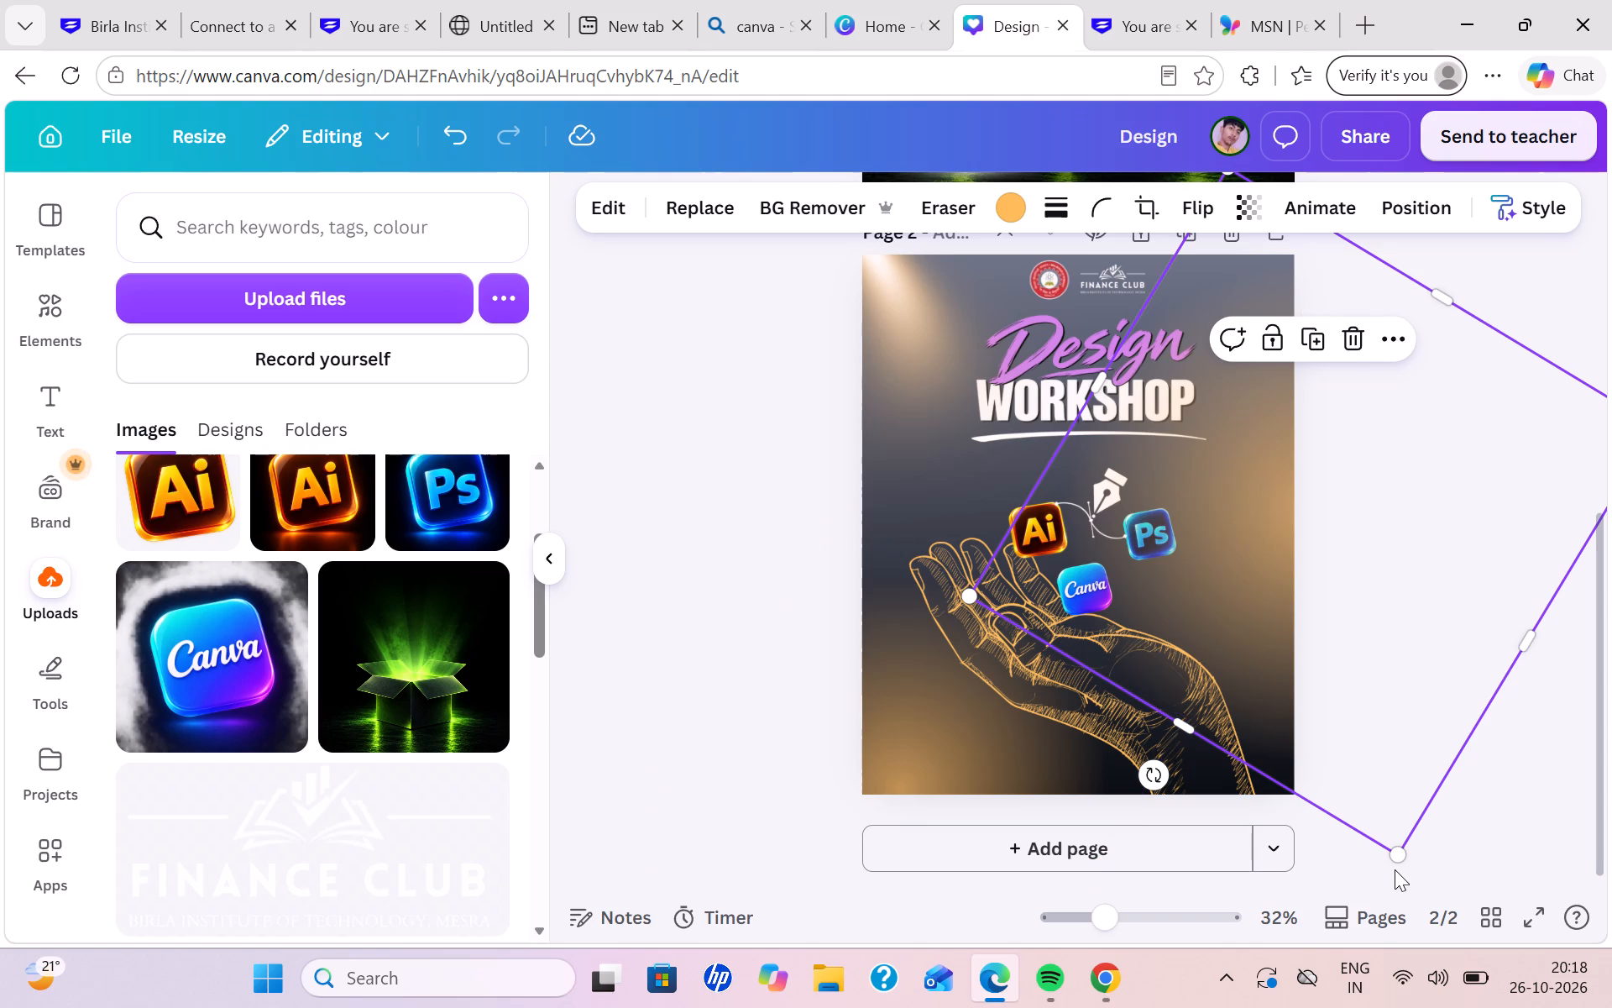
pyautogui.moveTo(1405, 740); pyautogui.dragTo(1385, 699)
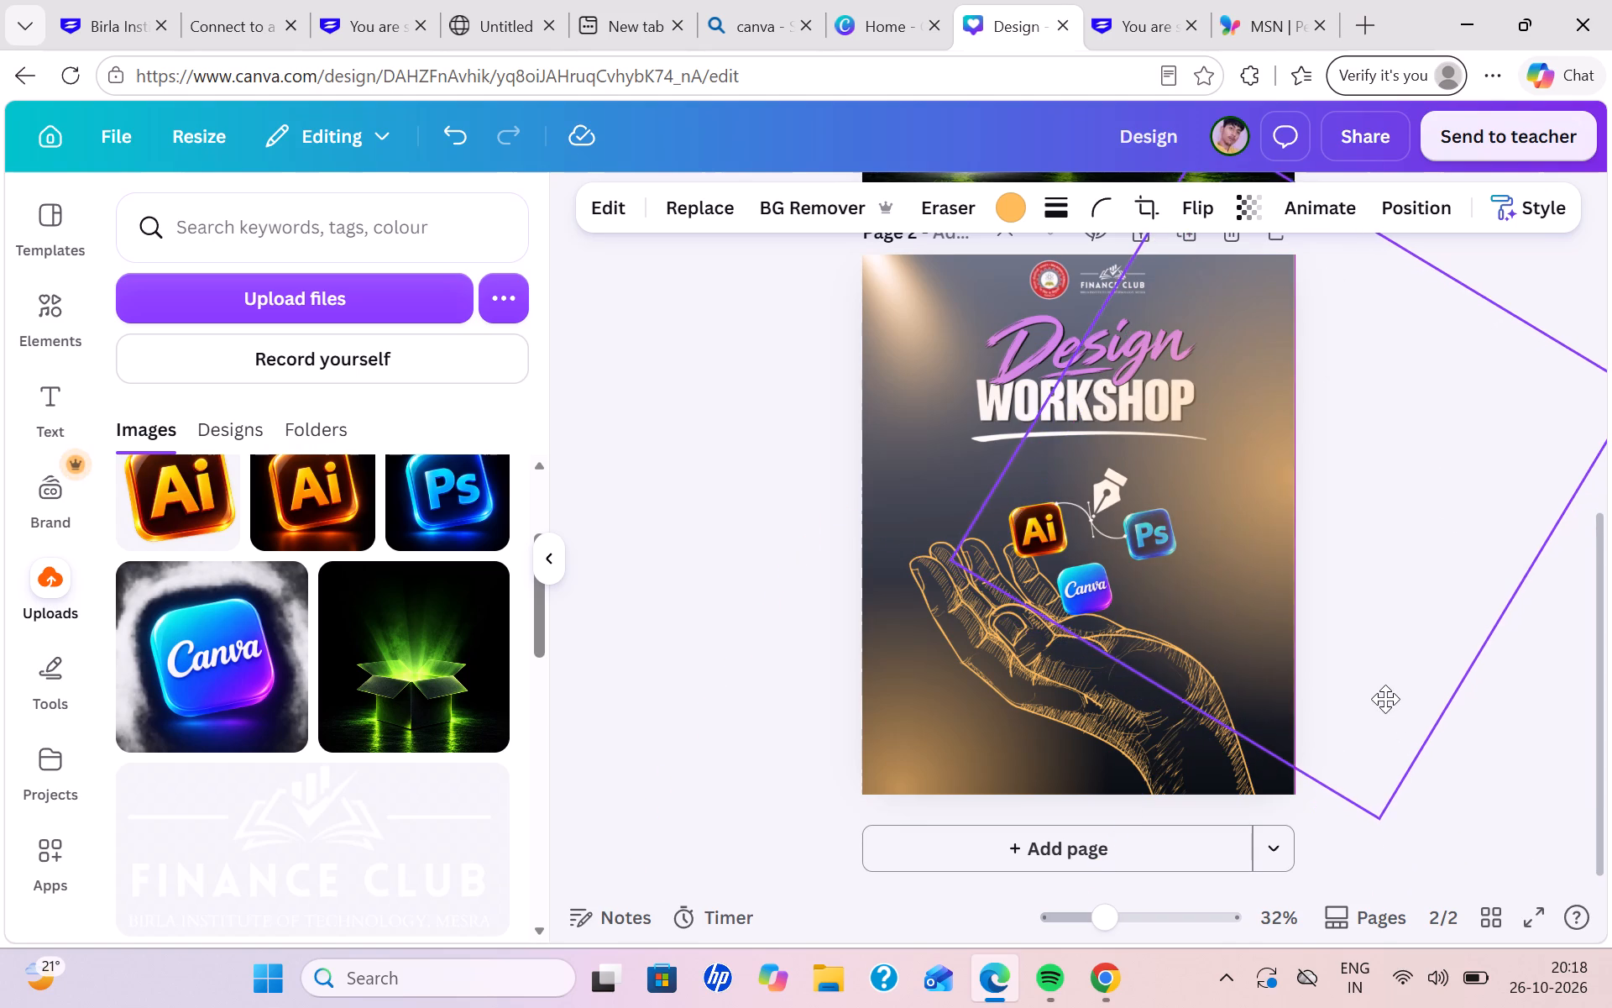
pyautogui.moveTo(1385, 699); pyautogui.dragTo(1380, 681)
pyautogui.click(608, 538)
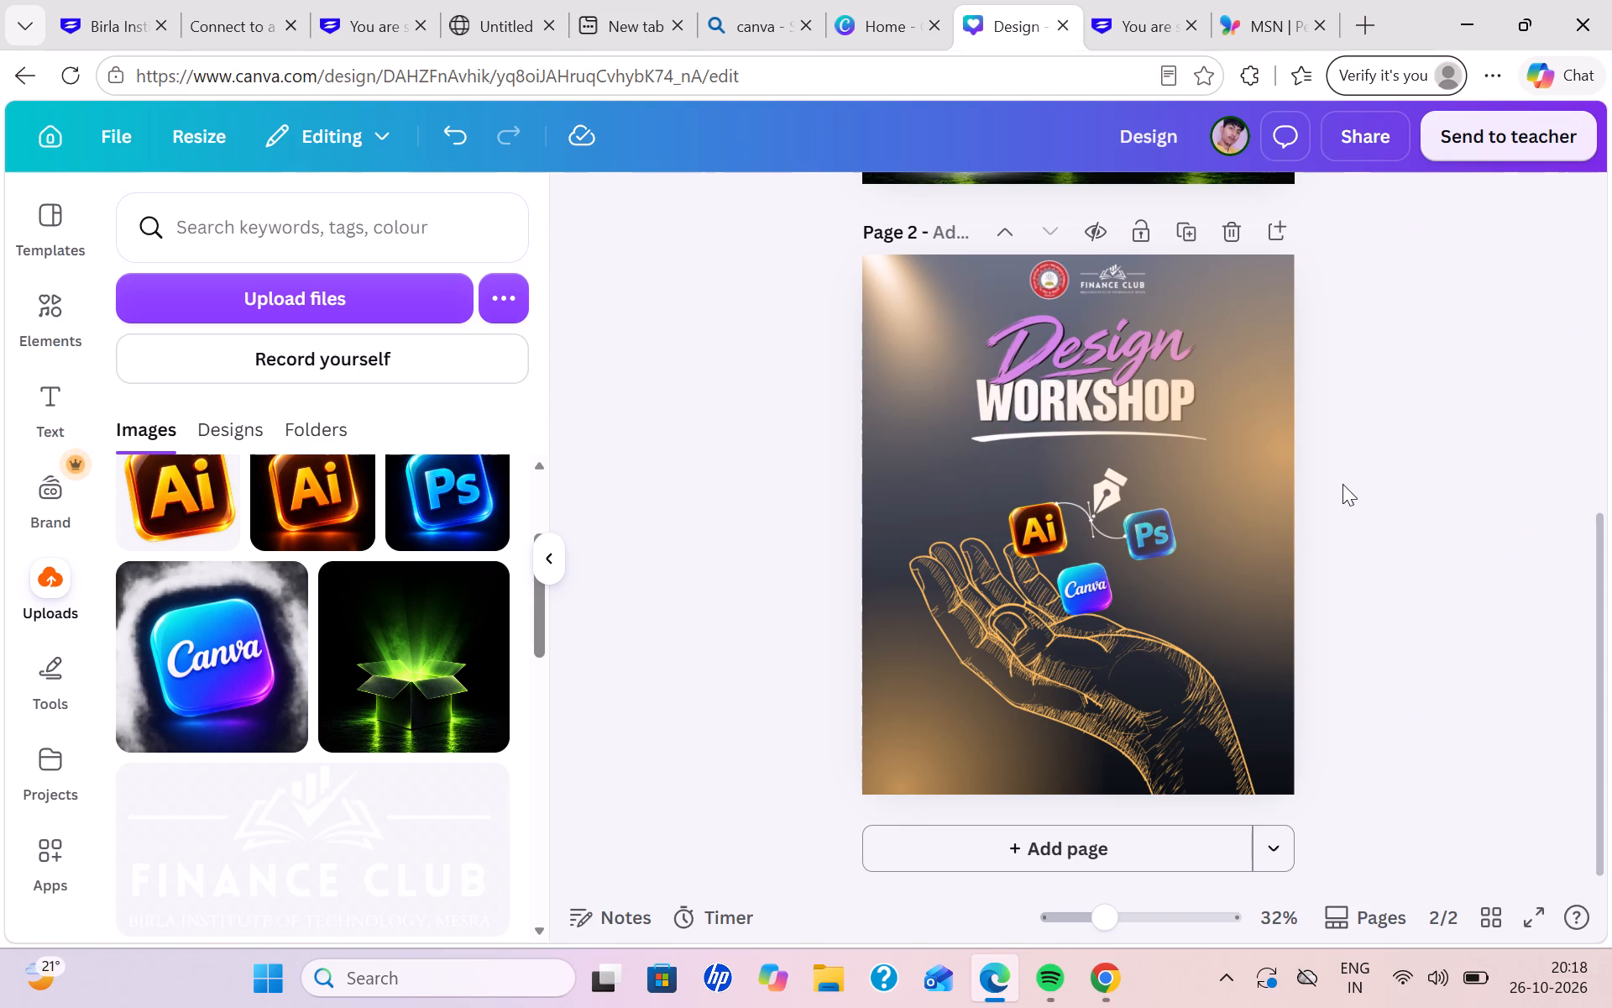
pyautogui.moveTo(1218, 536); pyautogui.dragTo(1248, 540)
pyautogui.click(770, 512)
# Move the peach lower-left glow farther down and outward past page 2's corner.
pyautogui.moveTo(899, 734); pyautogui.dragTo(883, 770)
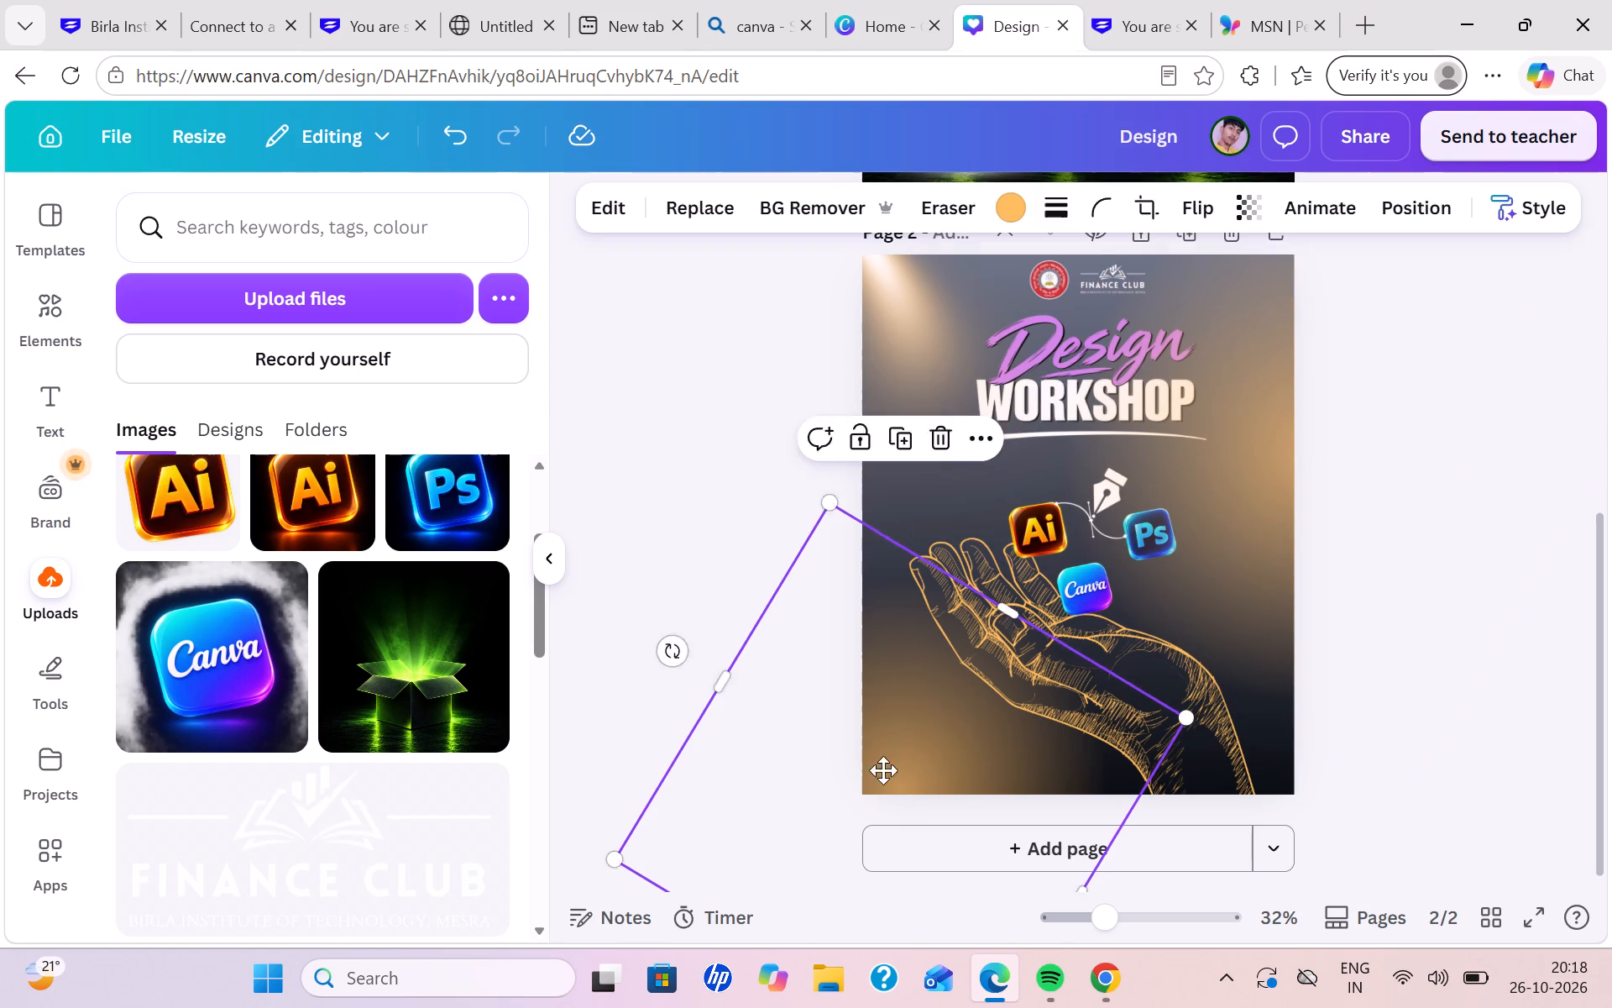
pyautogui.moveTo(883, 770); pyautogui.dragTo(898, 765)
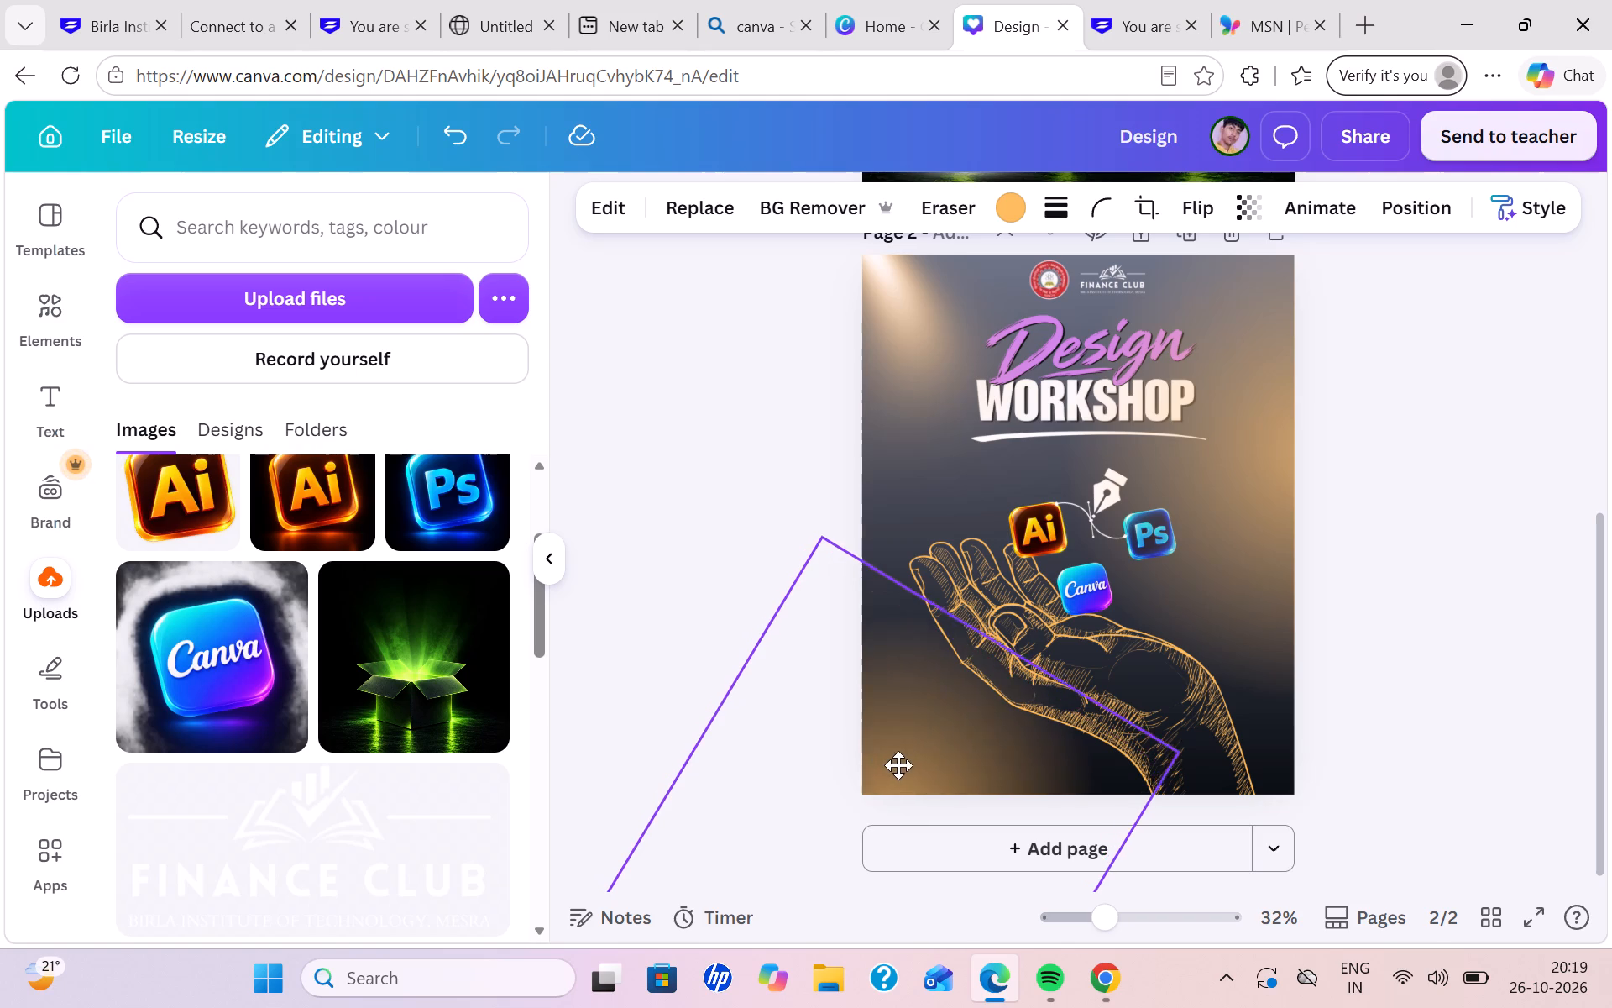
pyautogui.moveTo(898, 765); pyautogui.dragTo(857, 766)
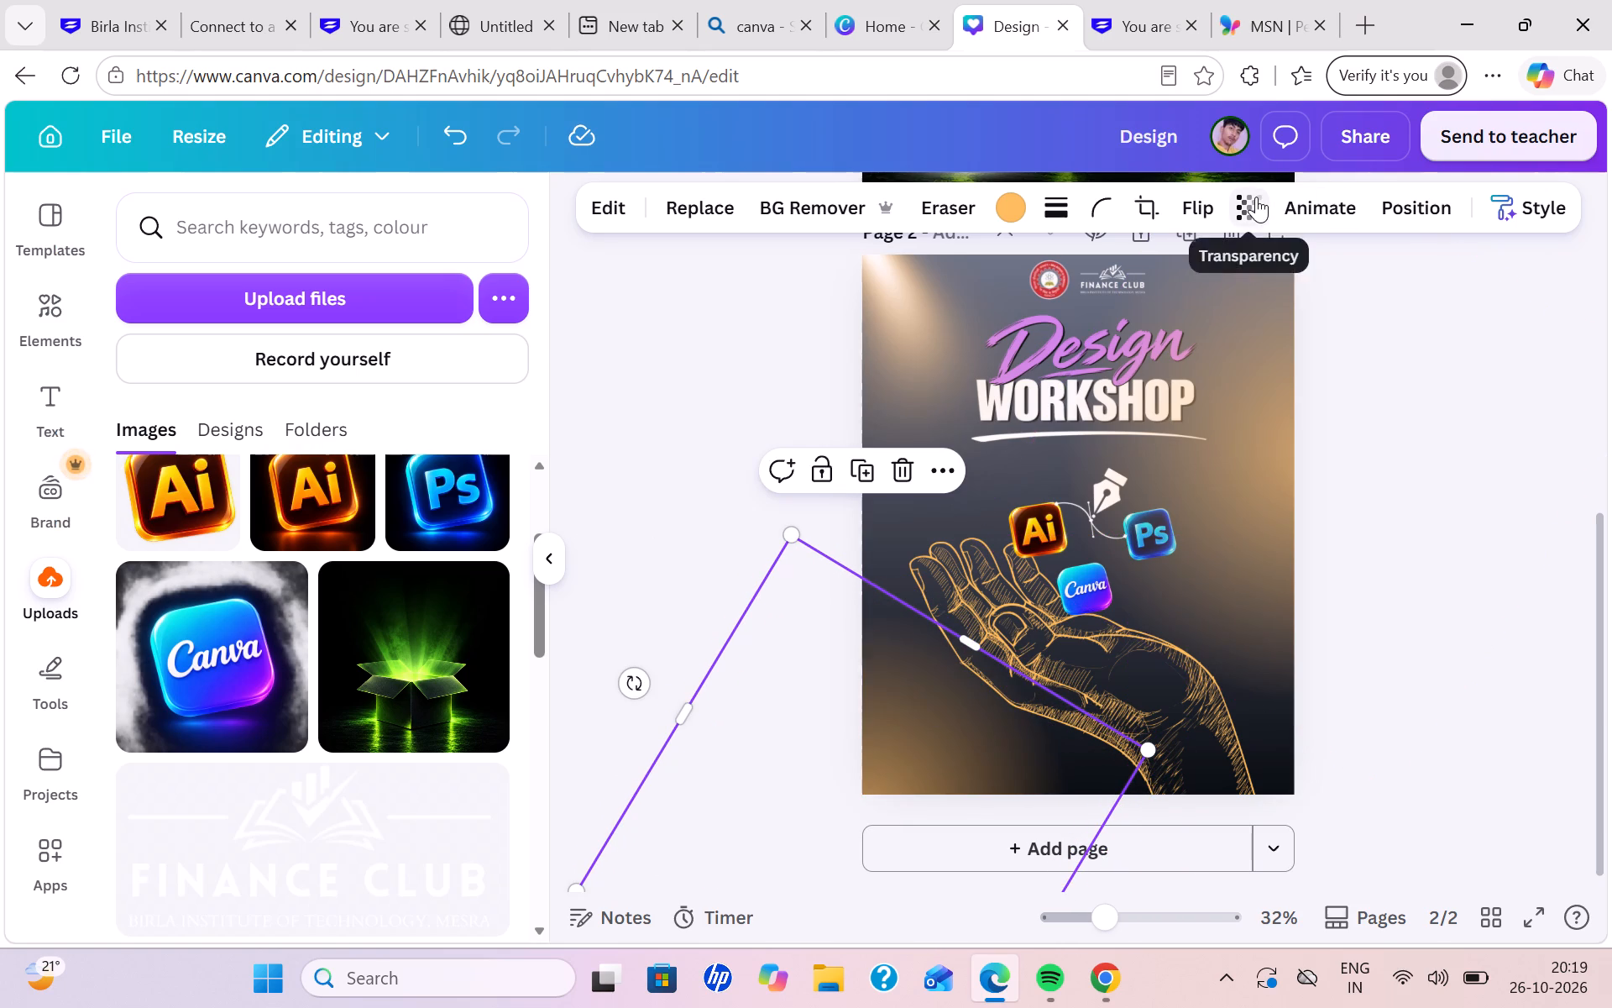
# Check the transparency setting of the peach lower-left glow.
pyautogui.click(1256, 197)
pyautogui.click(1370, 511)
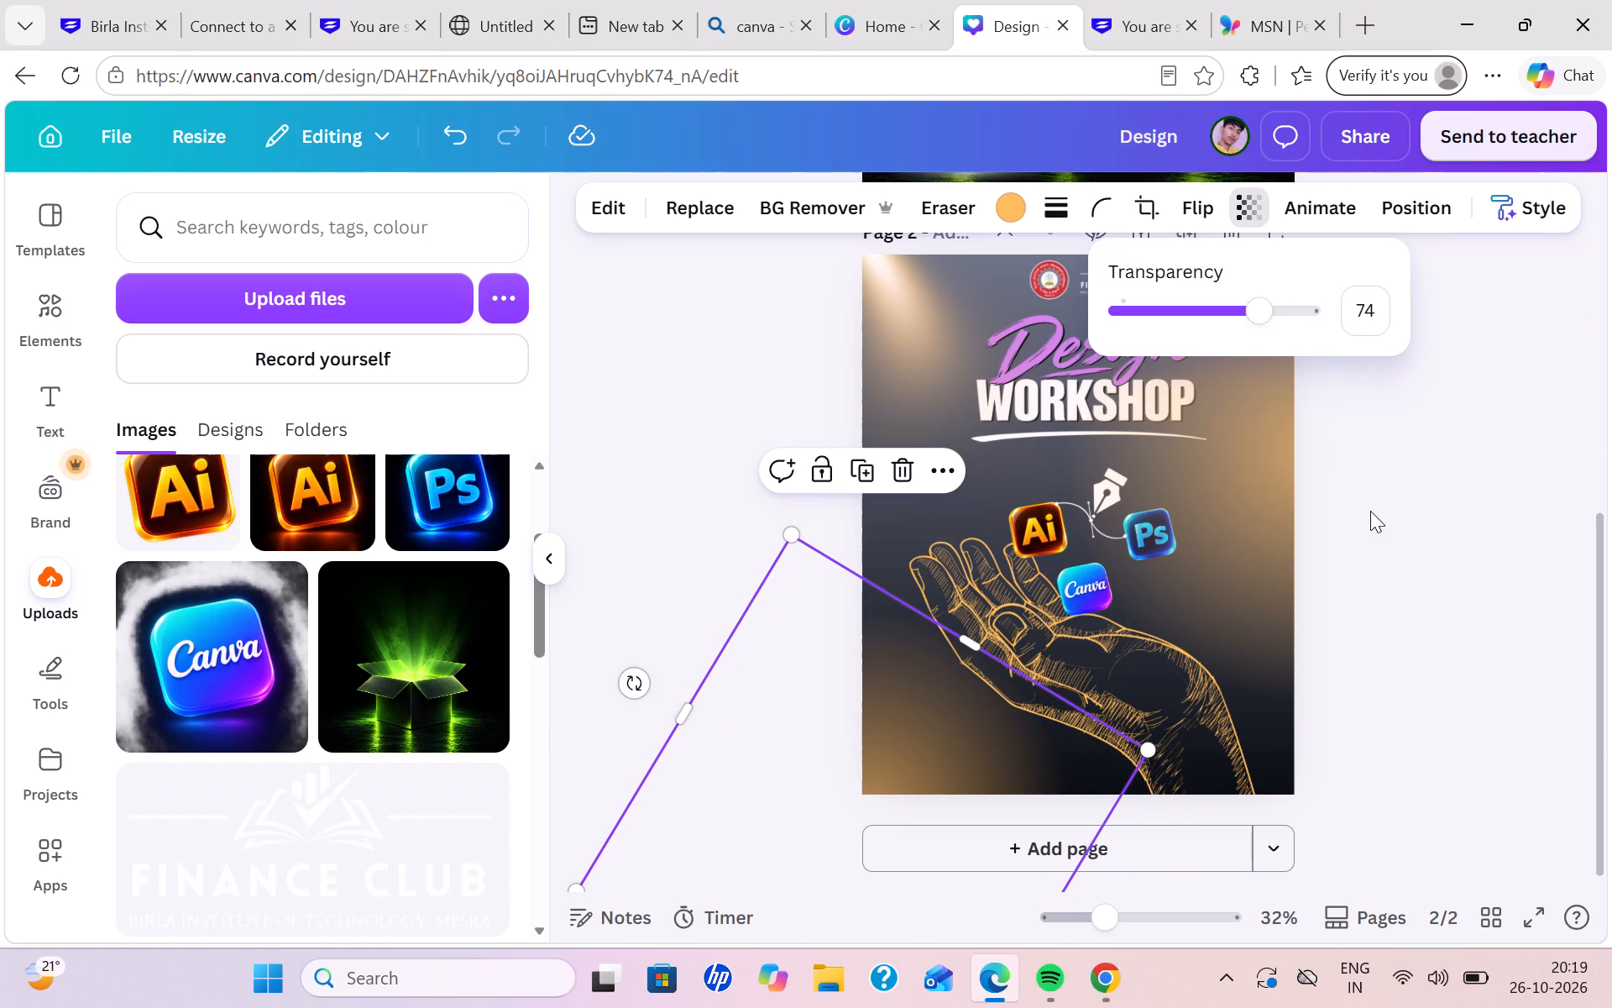
# Rotate the peach light in page 2's upper-left corner slightly counterclockwise.
pyautogui.click(930, 307)
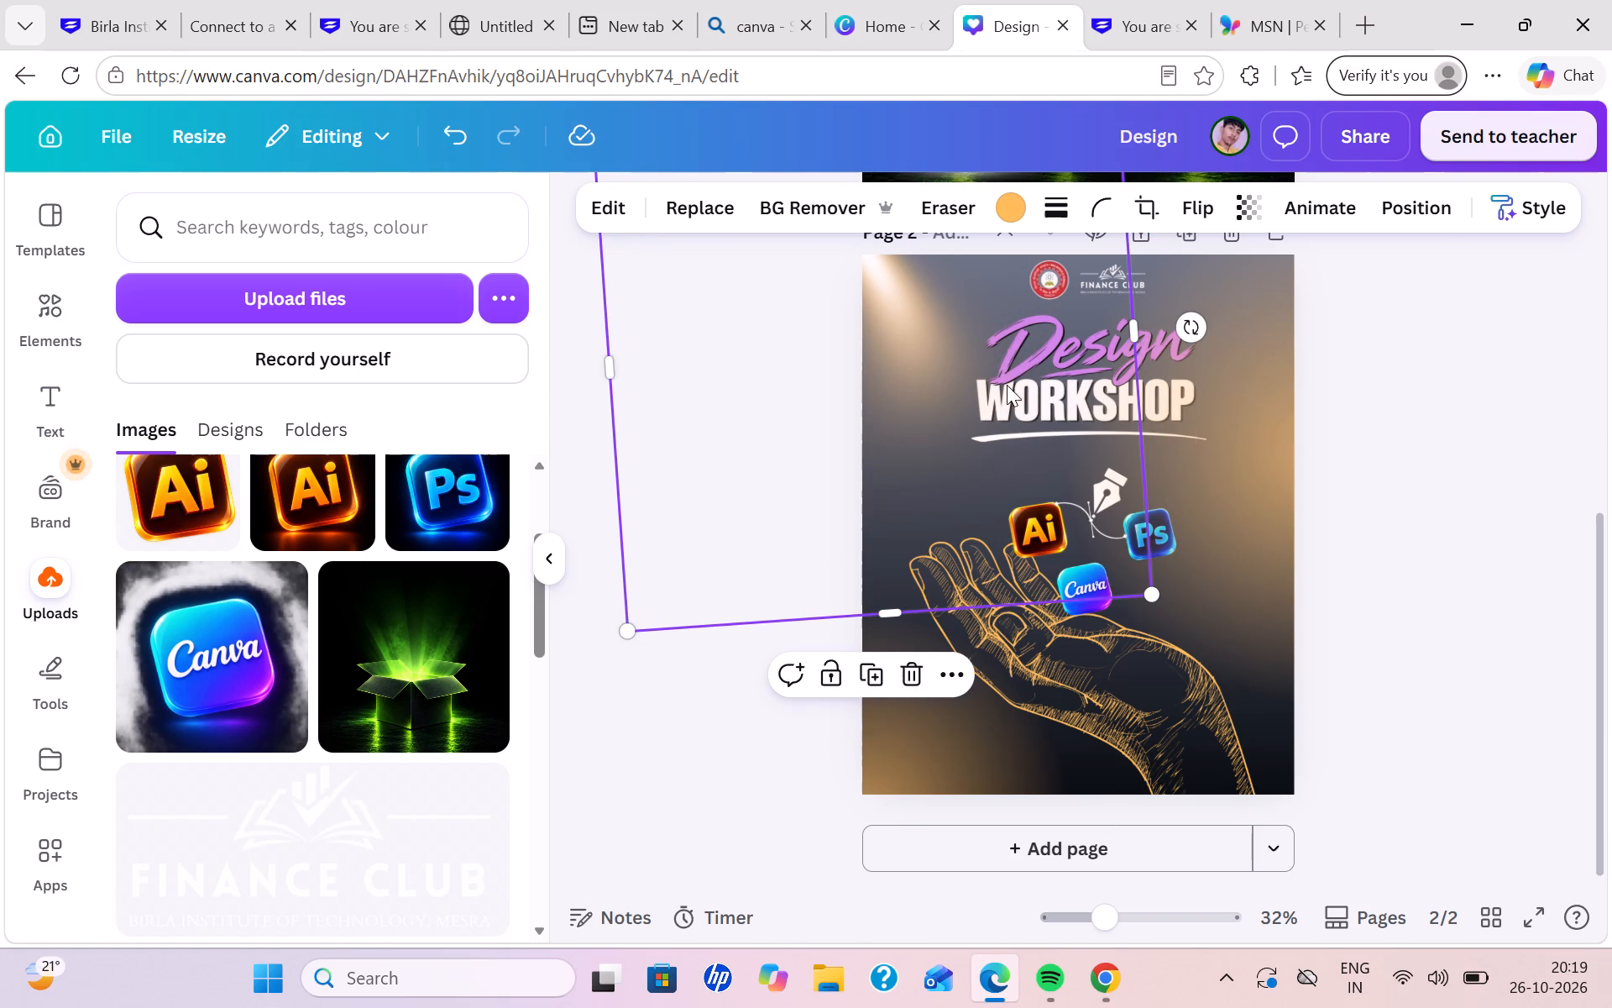
pyautogui.moveTo(1183, 328); pyautogui.dragTo(1191, 293)
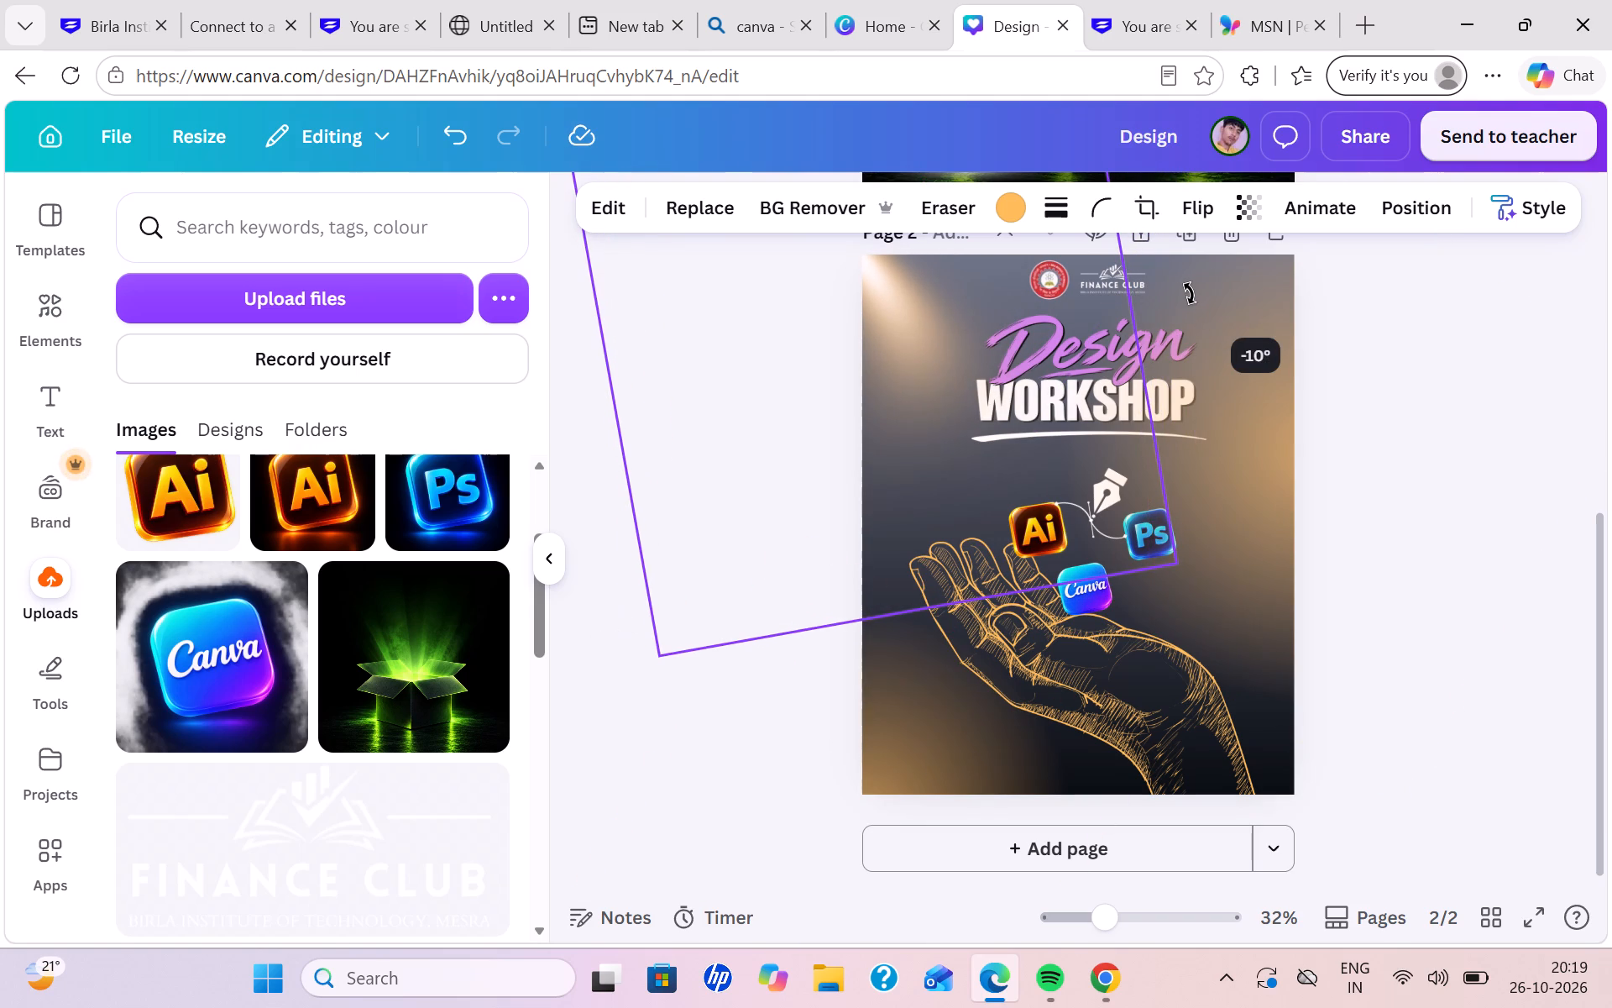
pyautogui.moveTo(1191, 293); pyautogui.dragTo(1161, 311)
pyautogui.click(1386, 443)
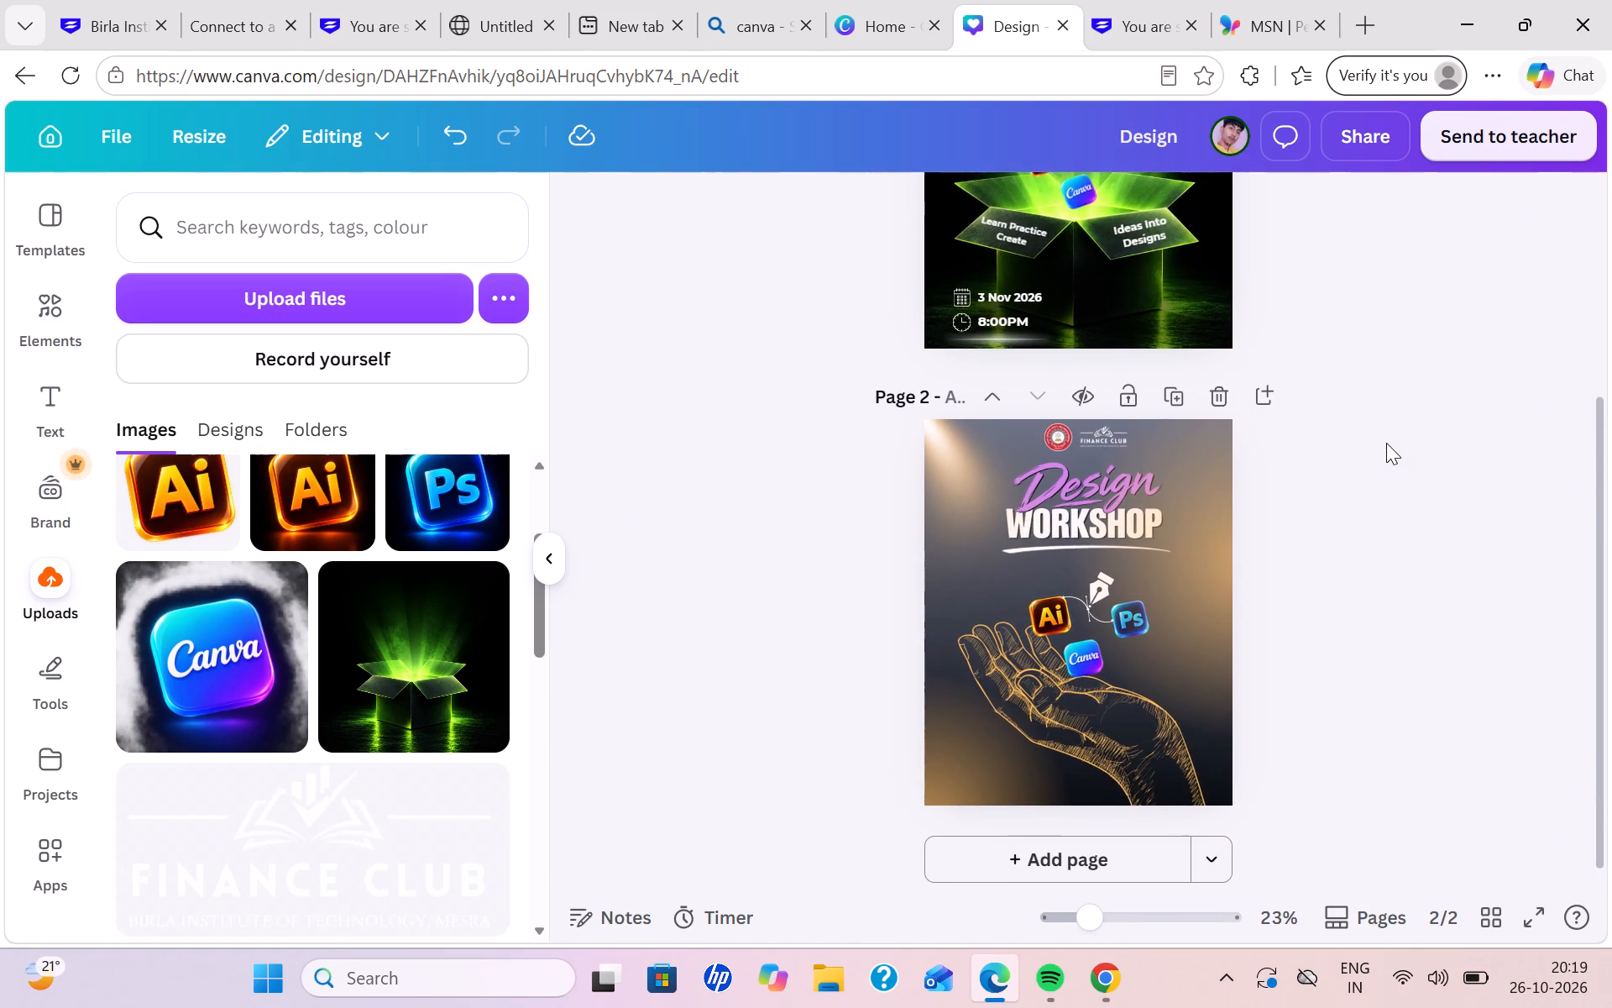
# Compare page 2's peach layout with the green box poster on page 1.
pyautogui.scroll(1, 1386, 443)
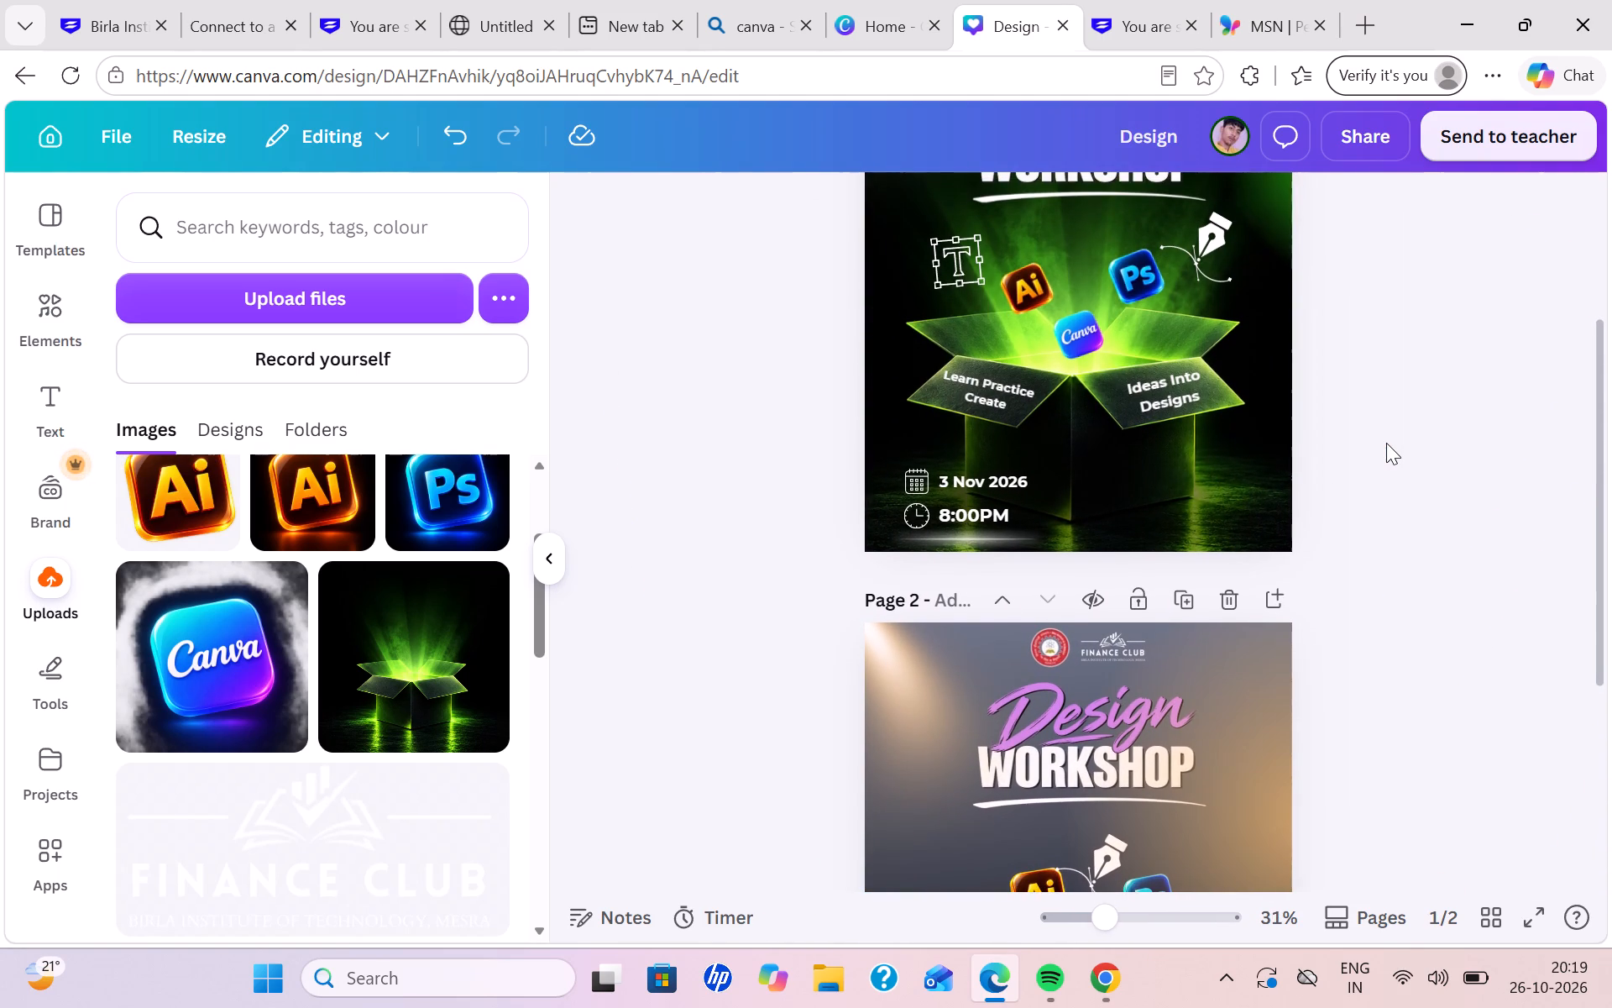
pyautogui.scroll(2, 1386, 443)
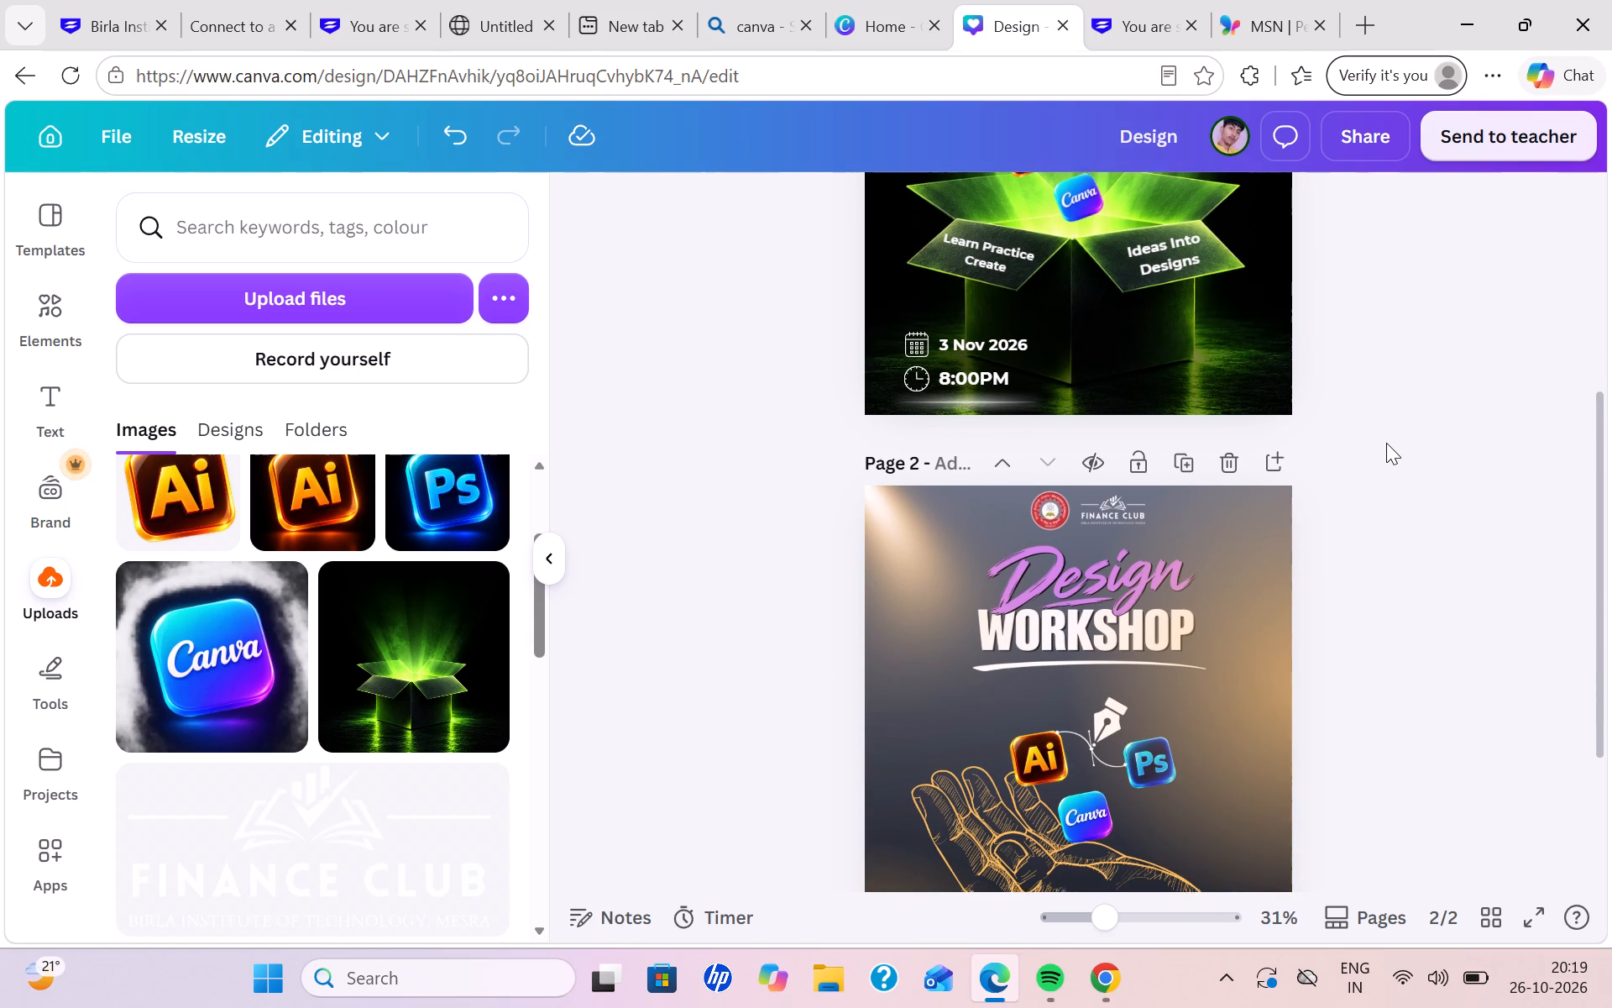
pyautogui.scroll(1, 1386, 443)
pyautogui.scroll(-3, 1386, 443)
pyautogui.scroll(1, 1386, 443)
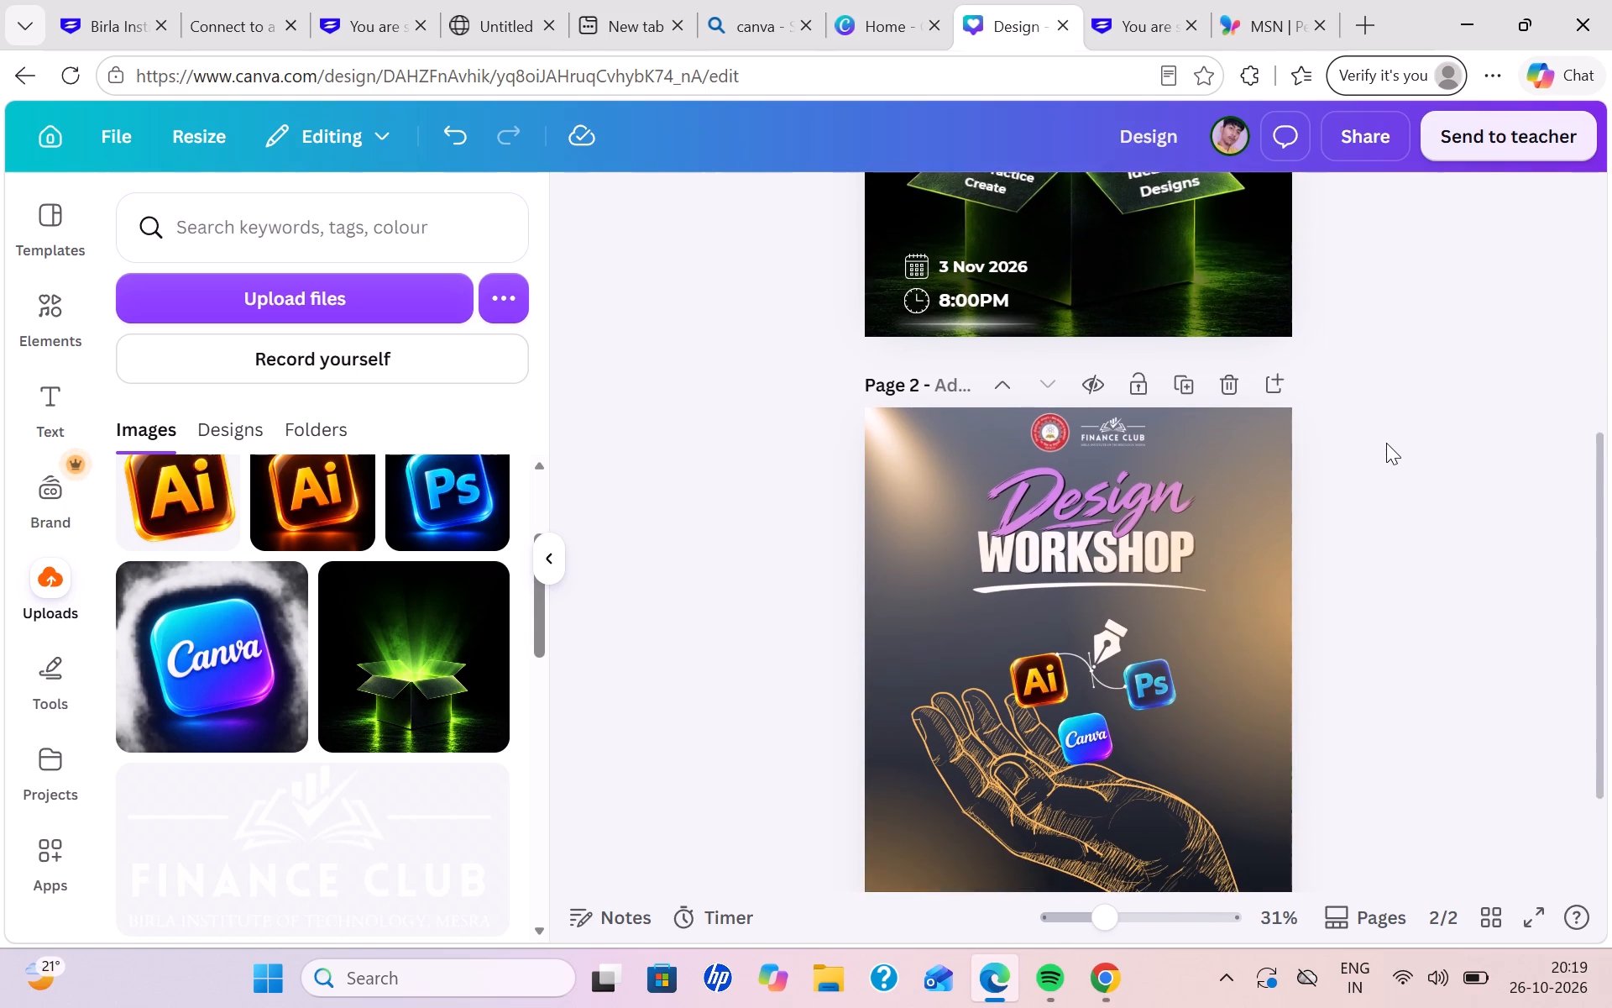
pyautogui.scroll(2, 1386, 443)
pyautogui.scroll(-1, 1386, 443)
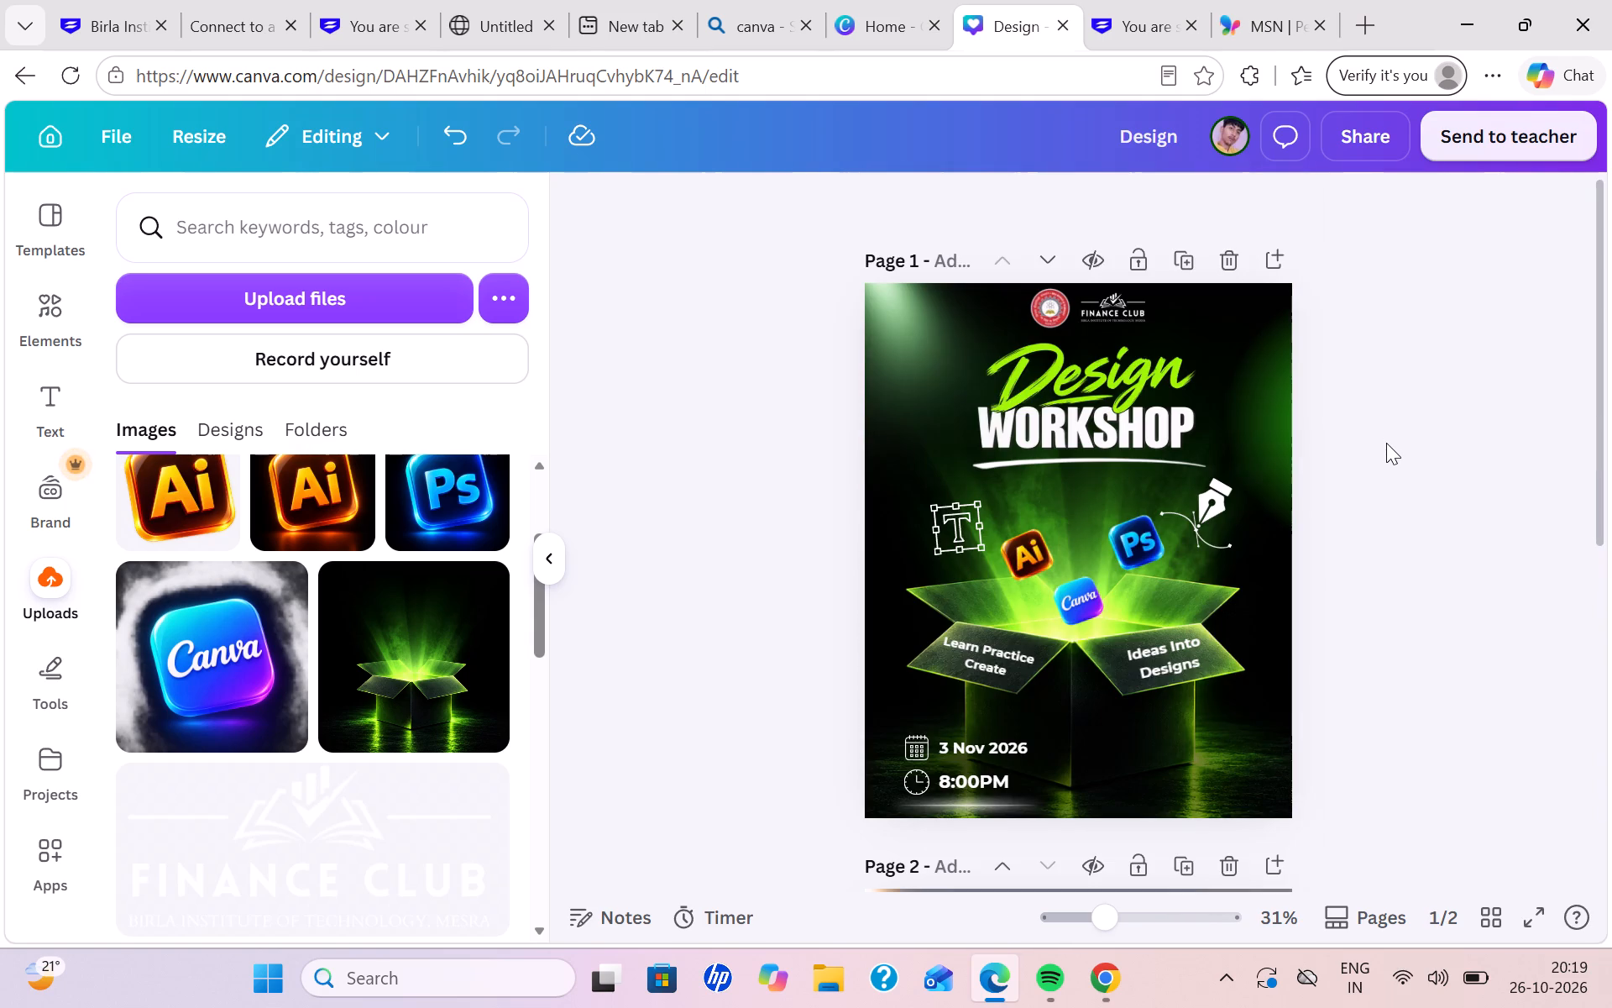
pyautogui.scroll(-3, 1386, 443)
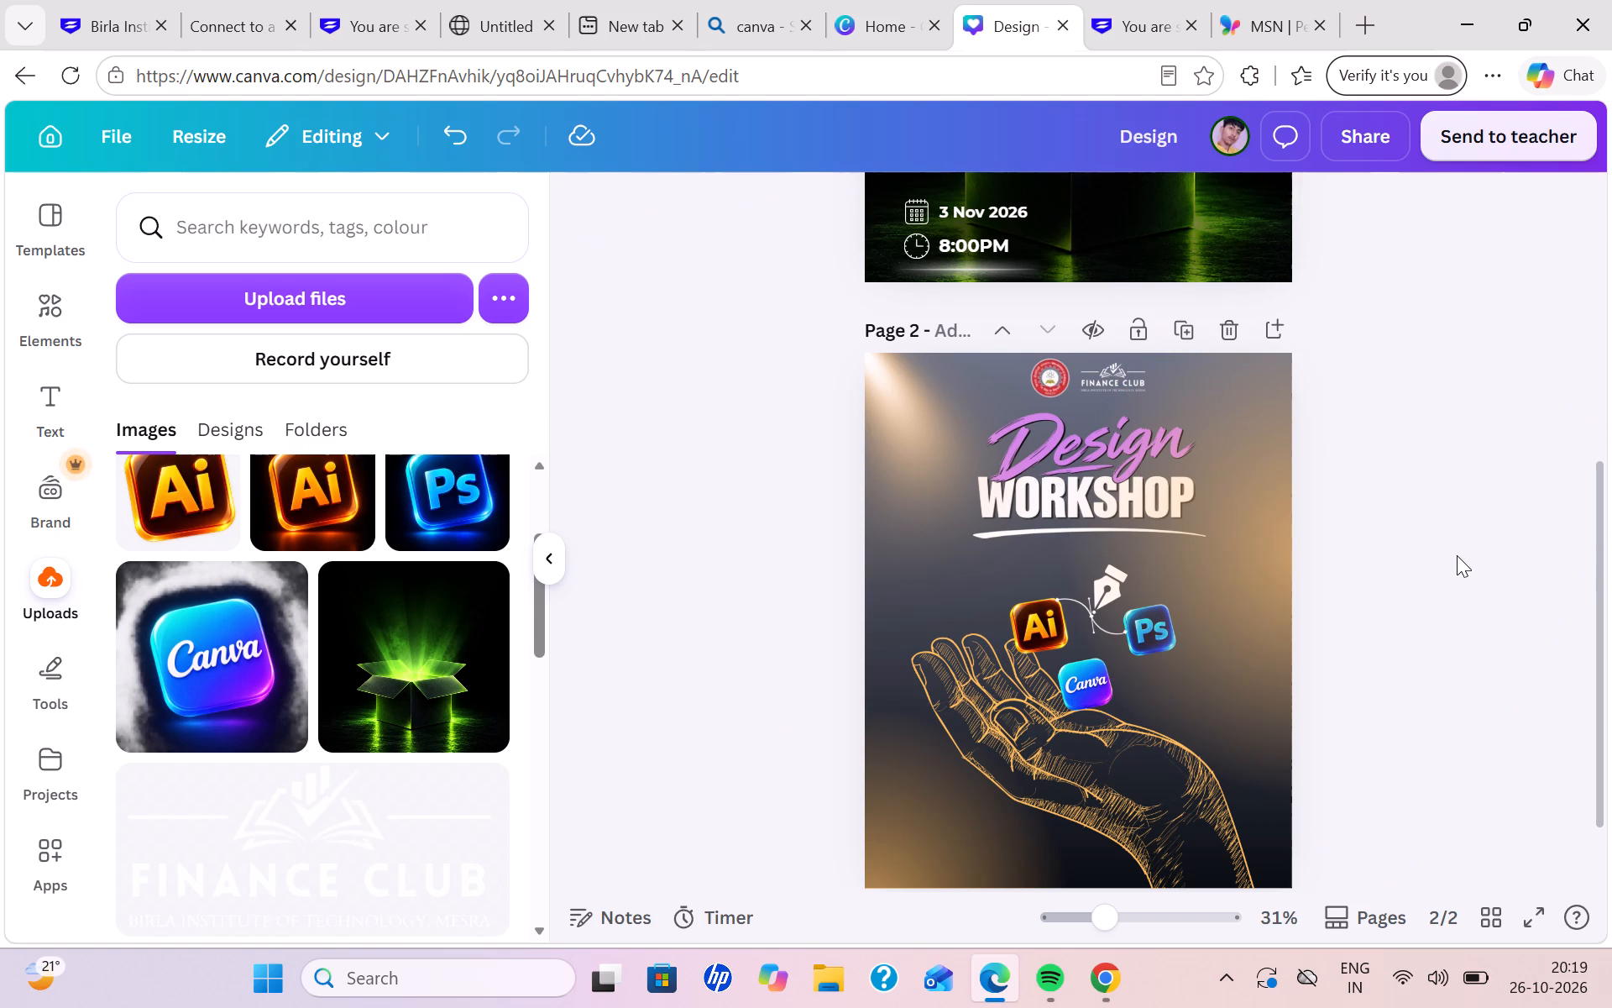
pyautogui.scroll(-2, 1453, 555)
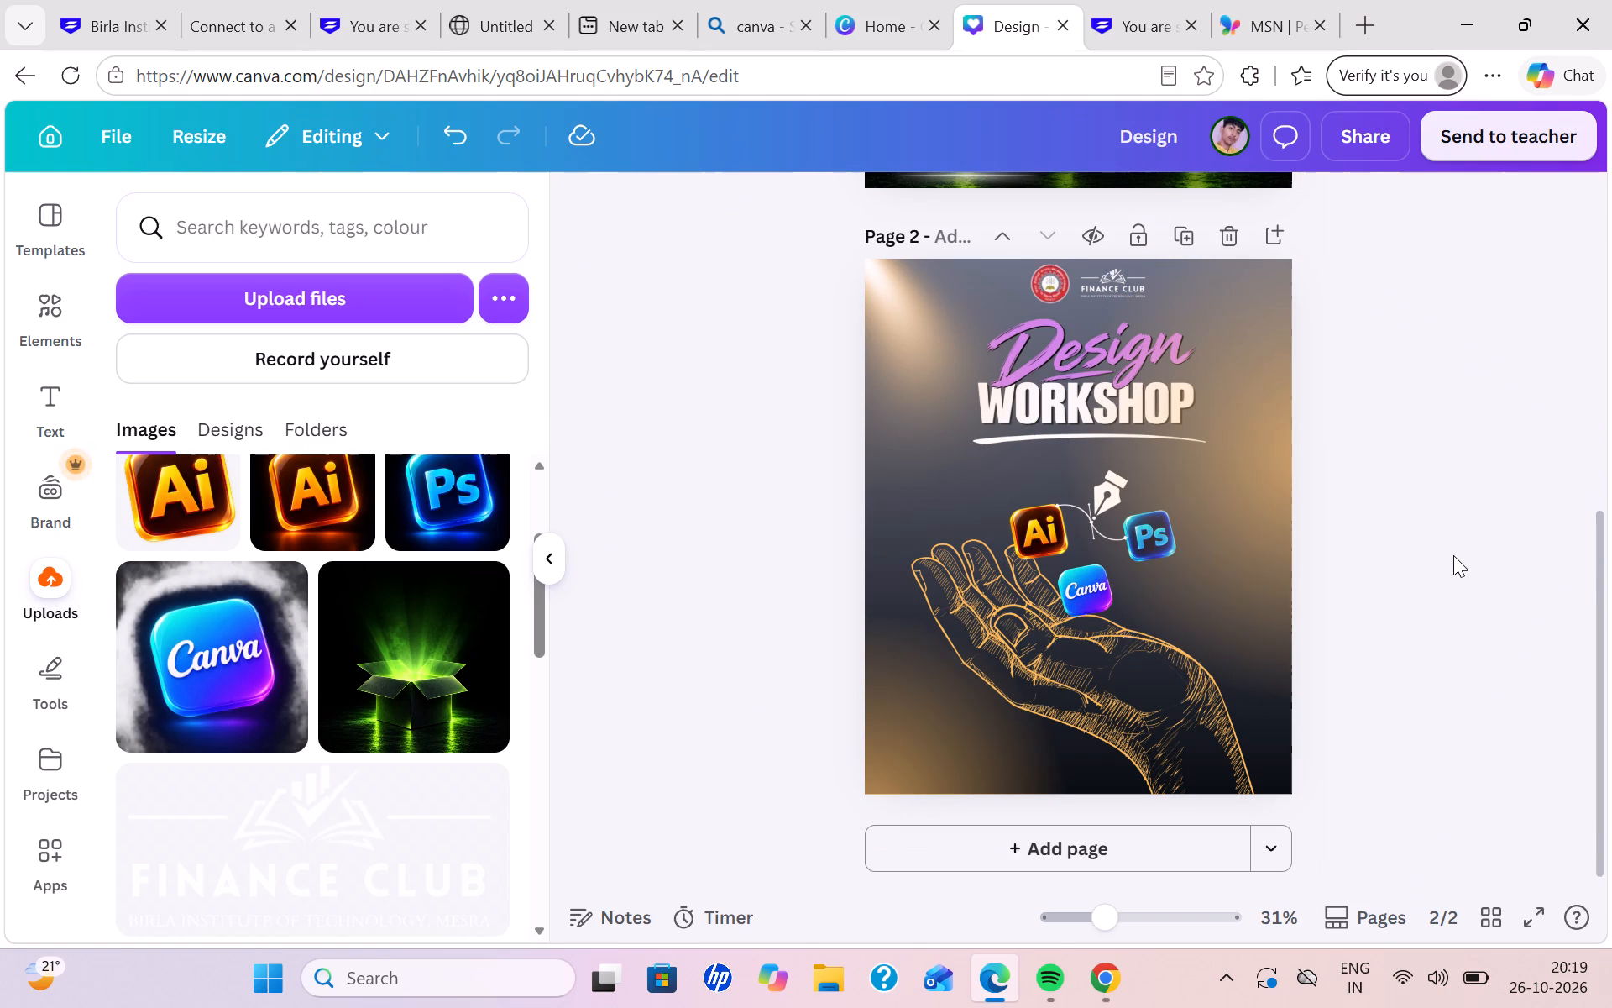
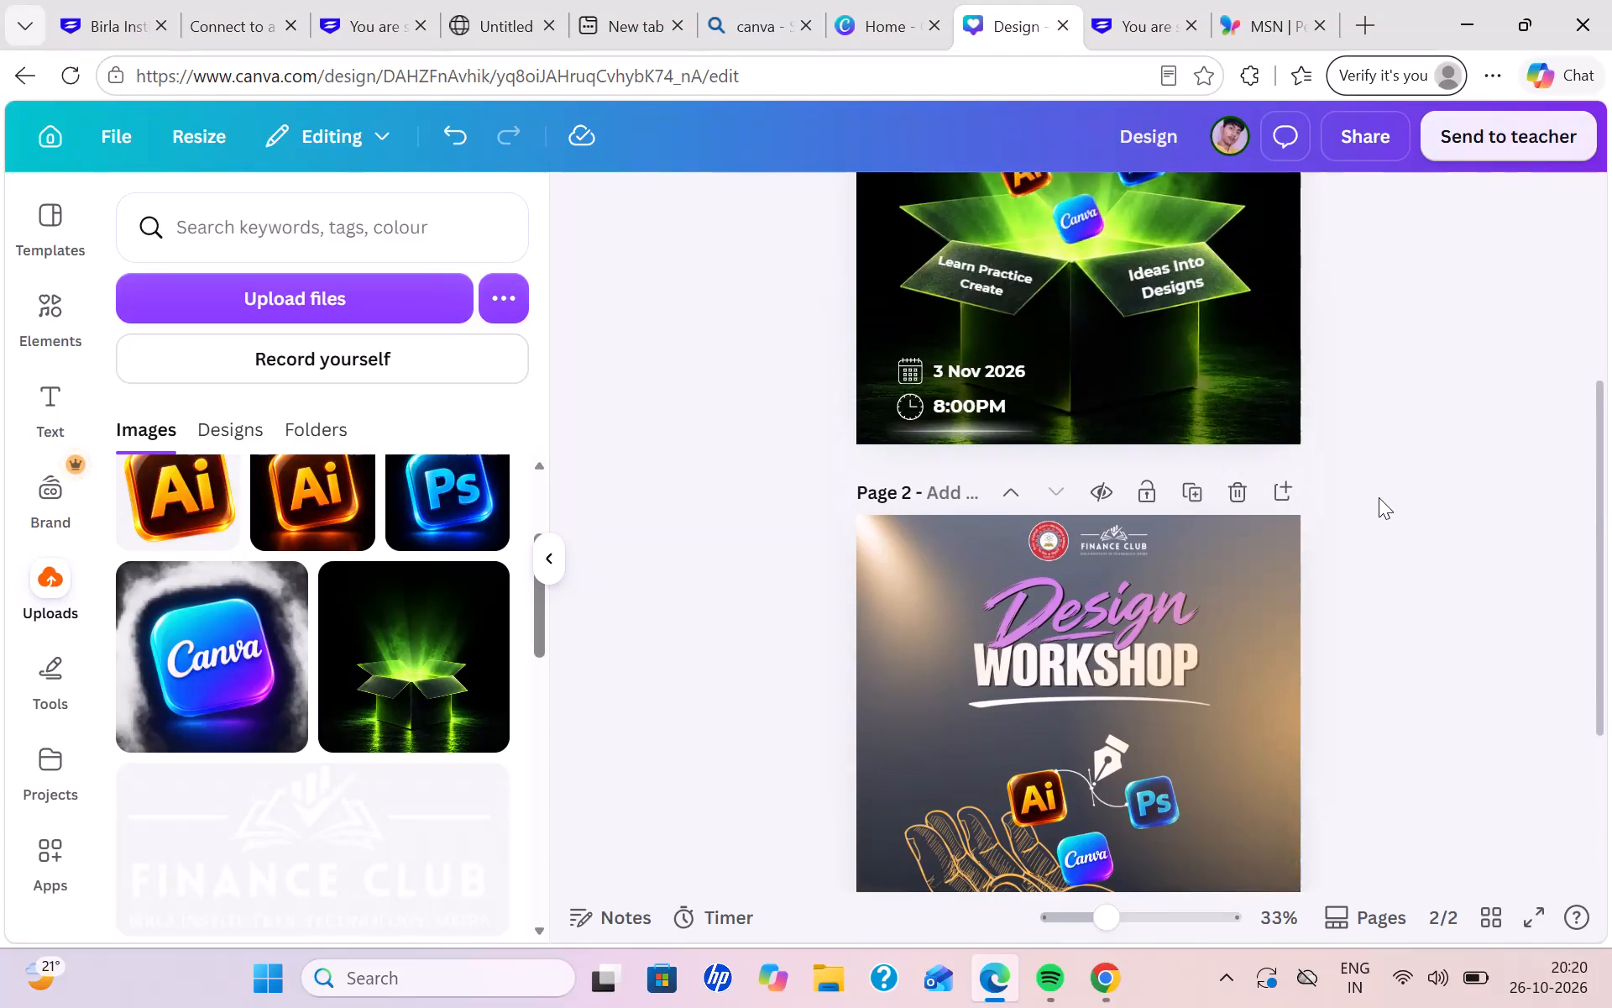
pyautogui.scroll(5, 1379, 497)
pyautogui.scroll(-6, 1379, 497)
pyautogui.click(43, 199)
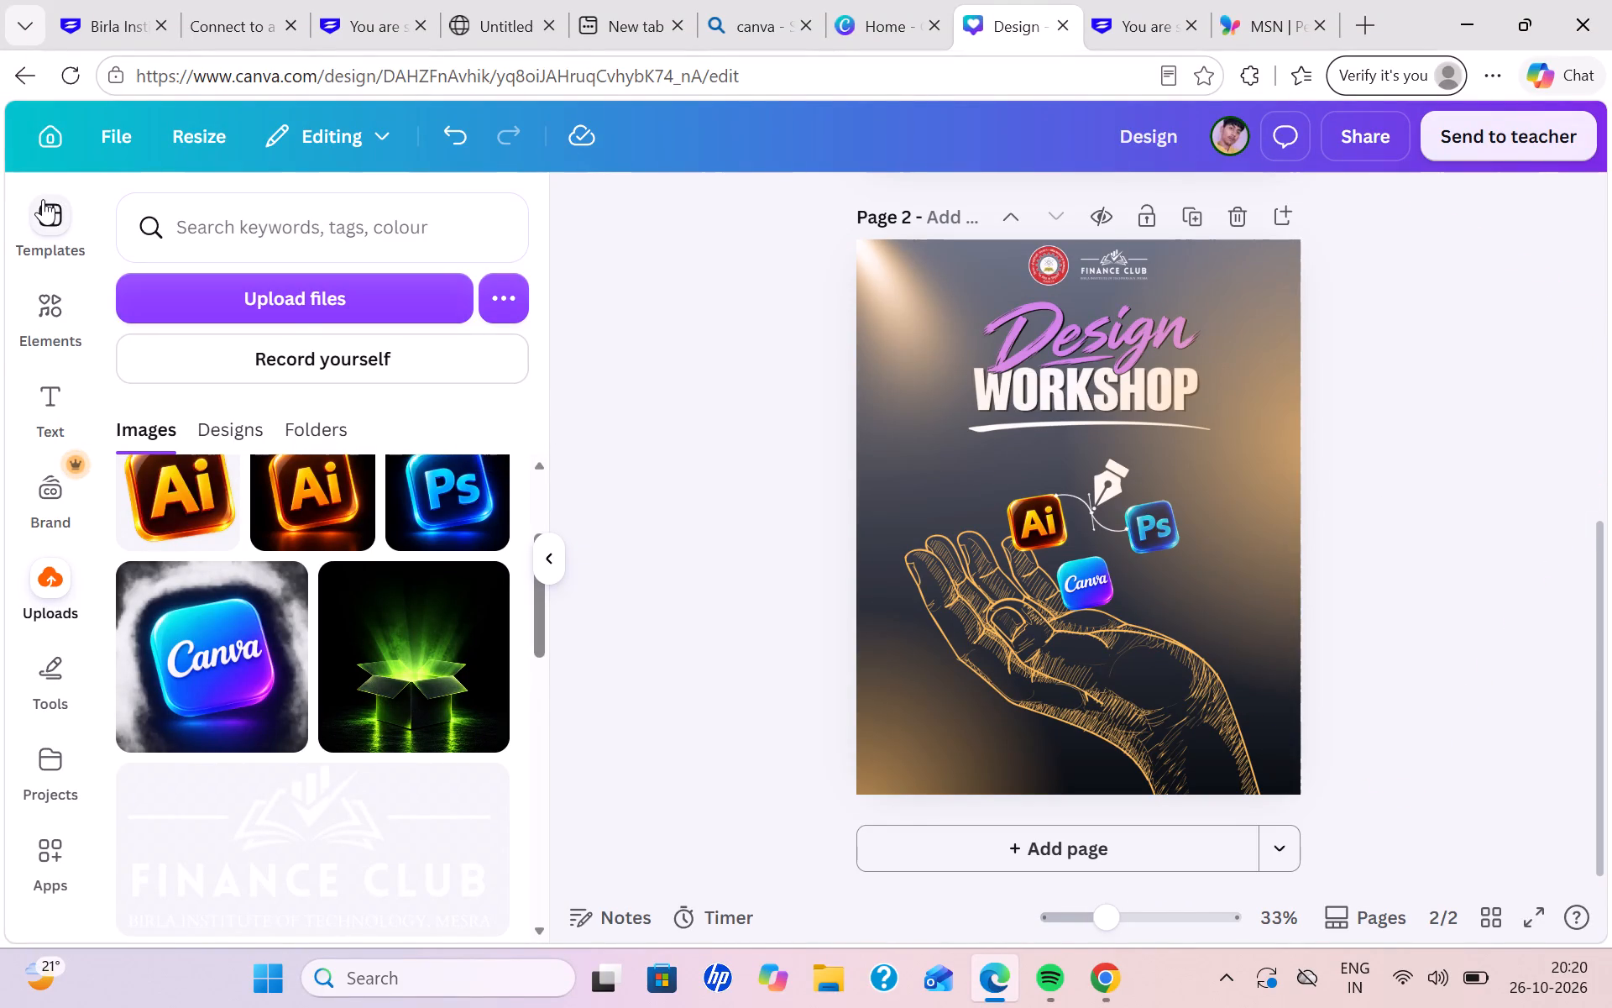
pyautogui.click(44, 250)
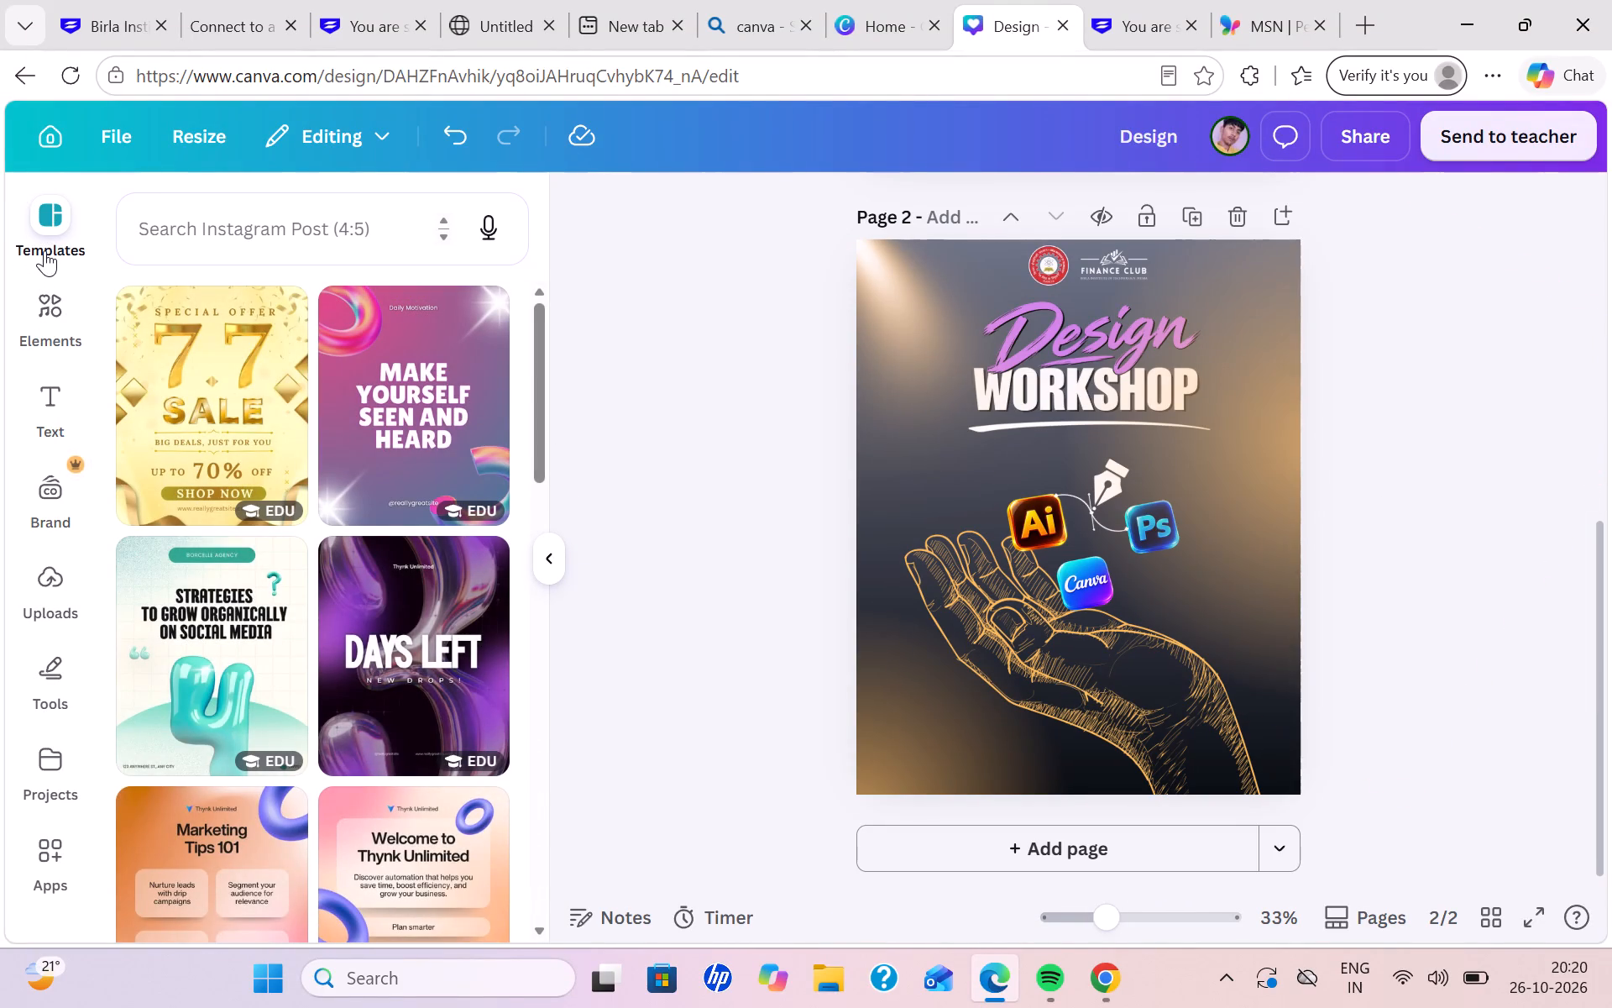
# Nudge the "Ideas Into Designs" text on page 1's box flap slightly left, toward the box's centre.
pyautogui.scroll(3, 373, 566)
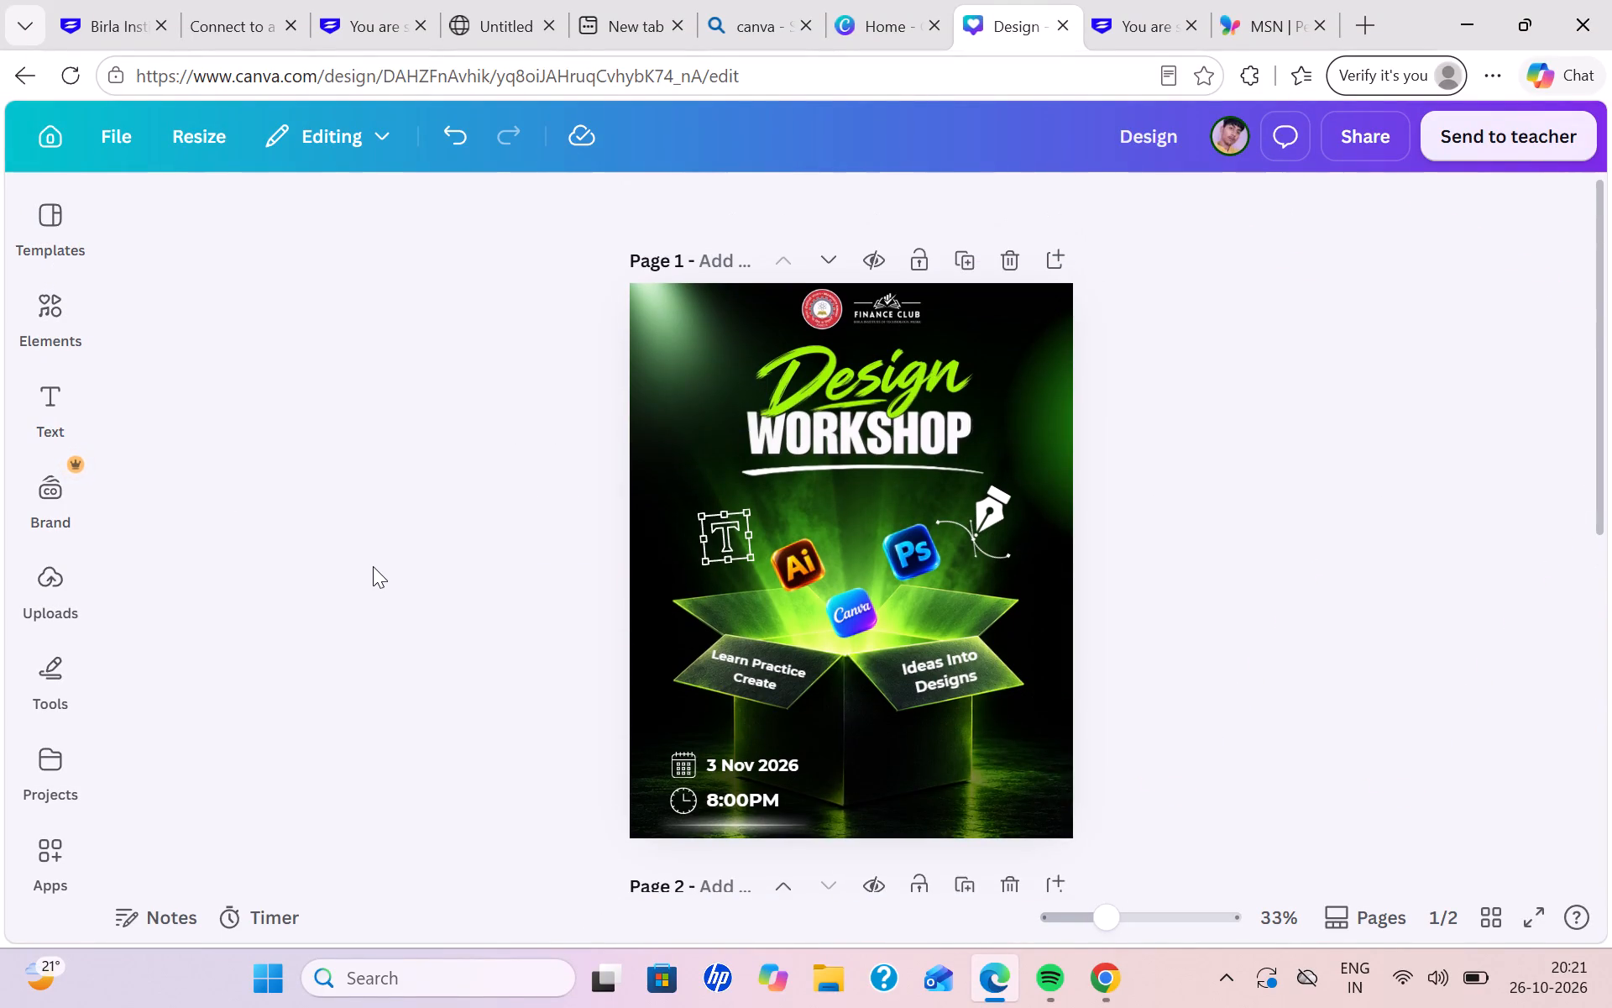
pyautogui.scroll(-1, 1185, 354)
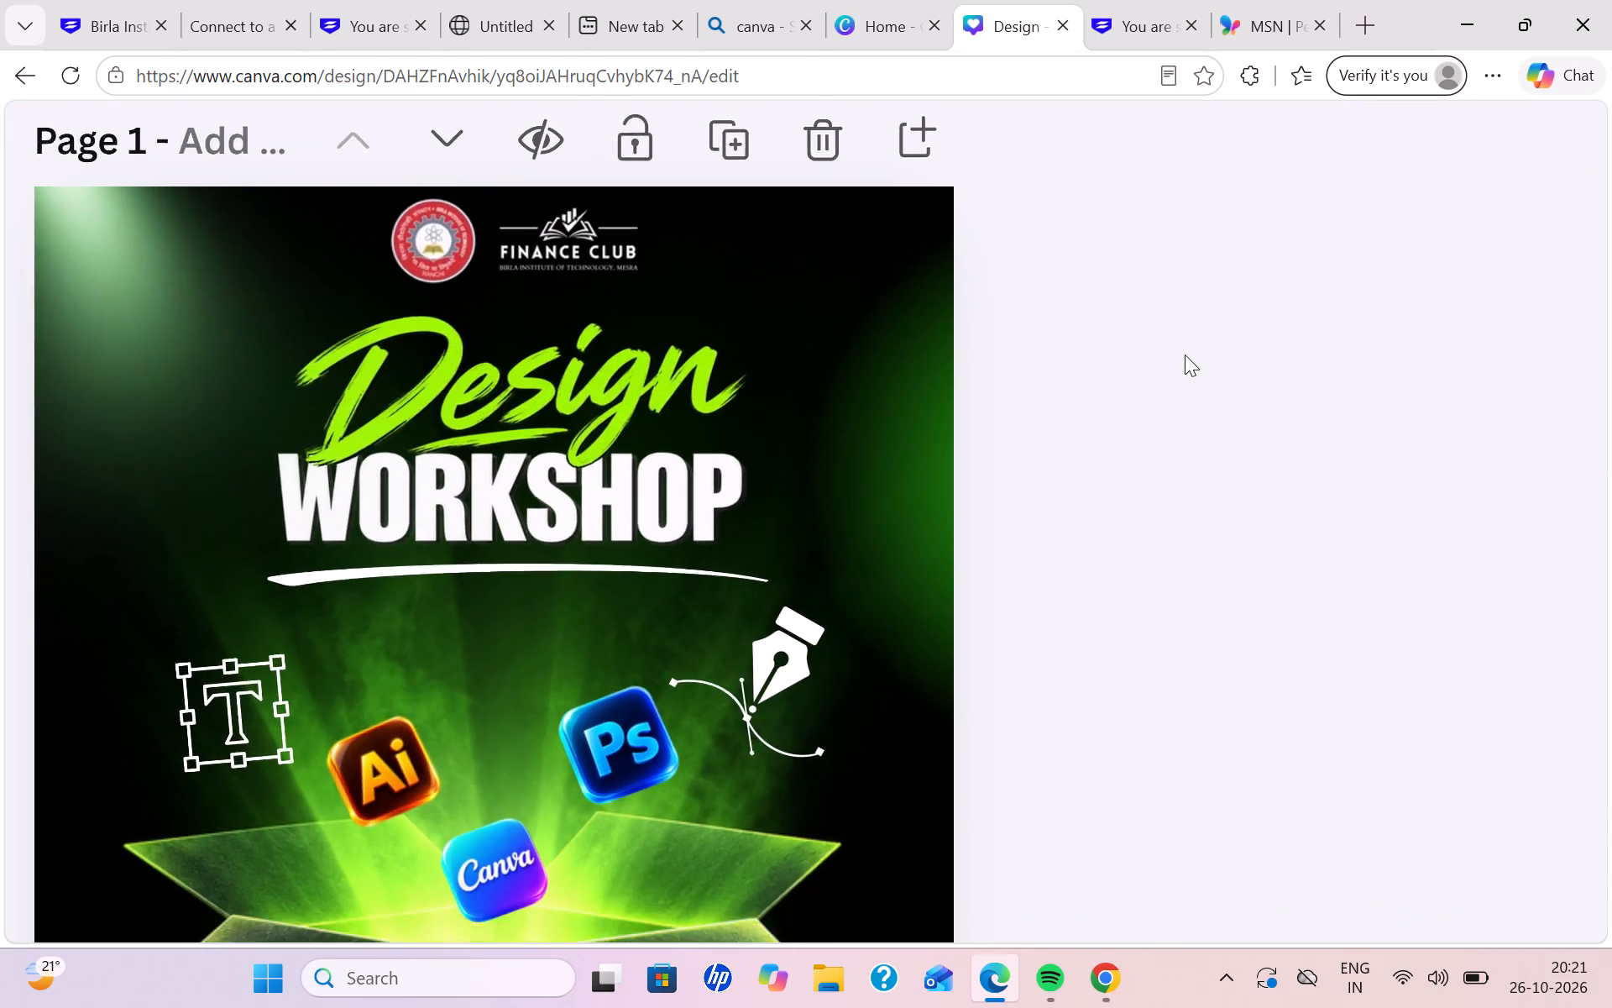
pyautogui.scroll(-1, 1242, 606)
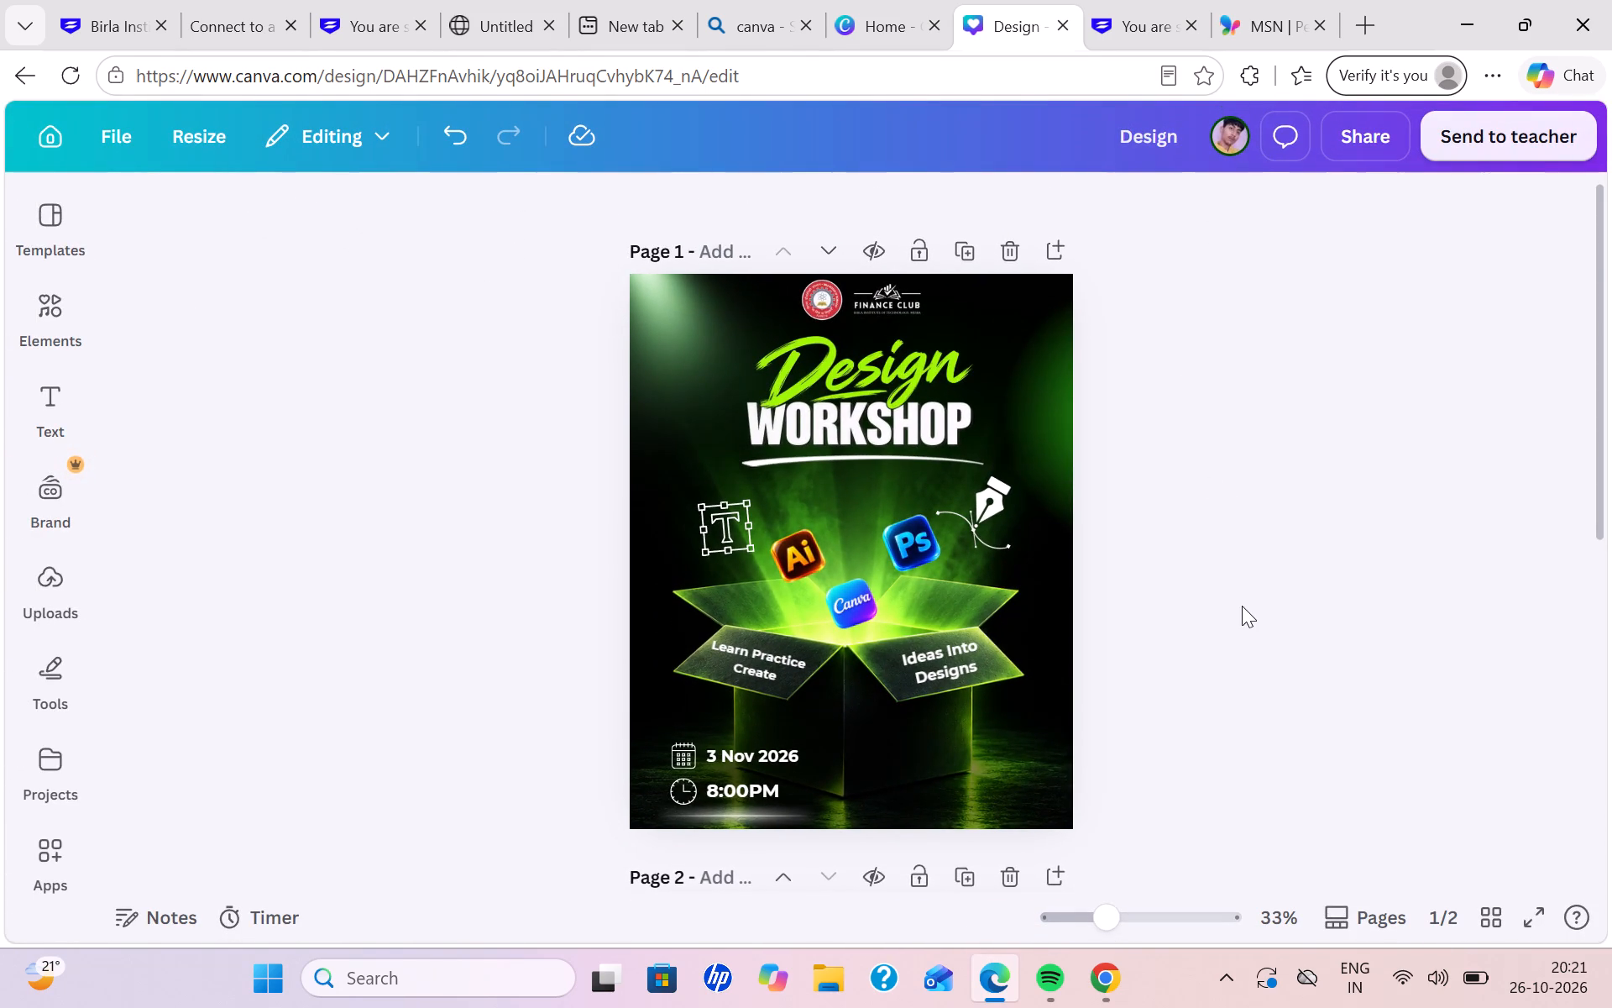
pyautogui.scroll(-1, 1242, 606)
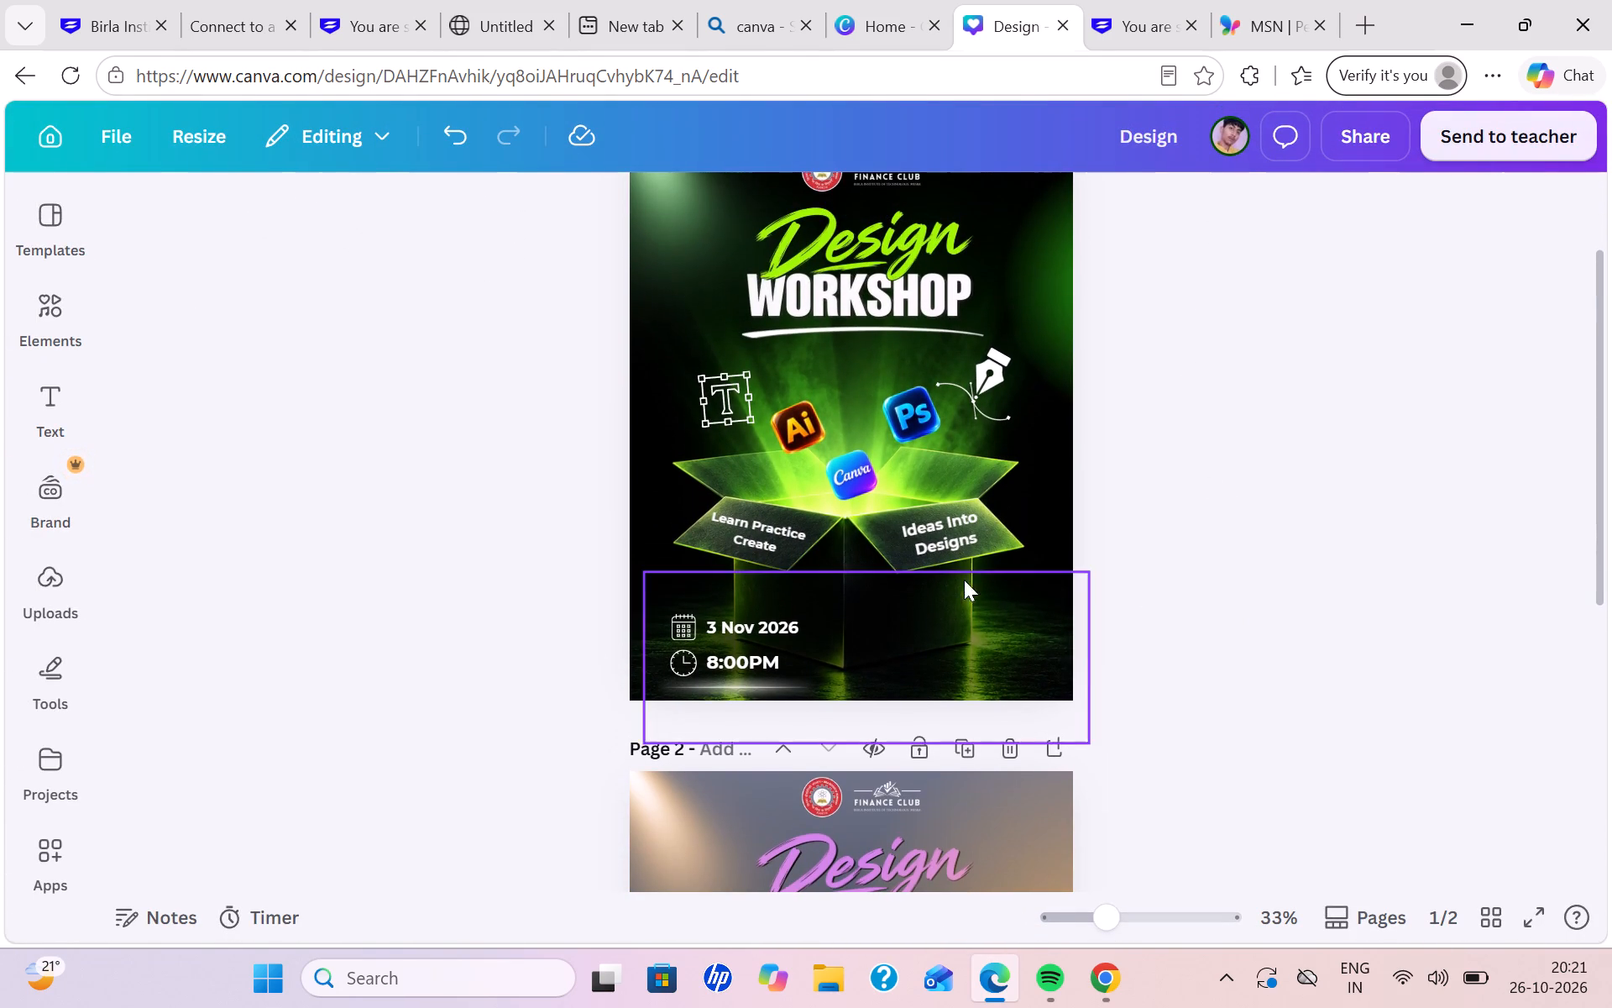
pyautogui.click(962, 538)
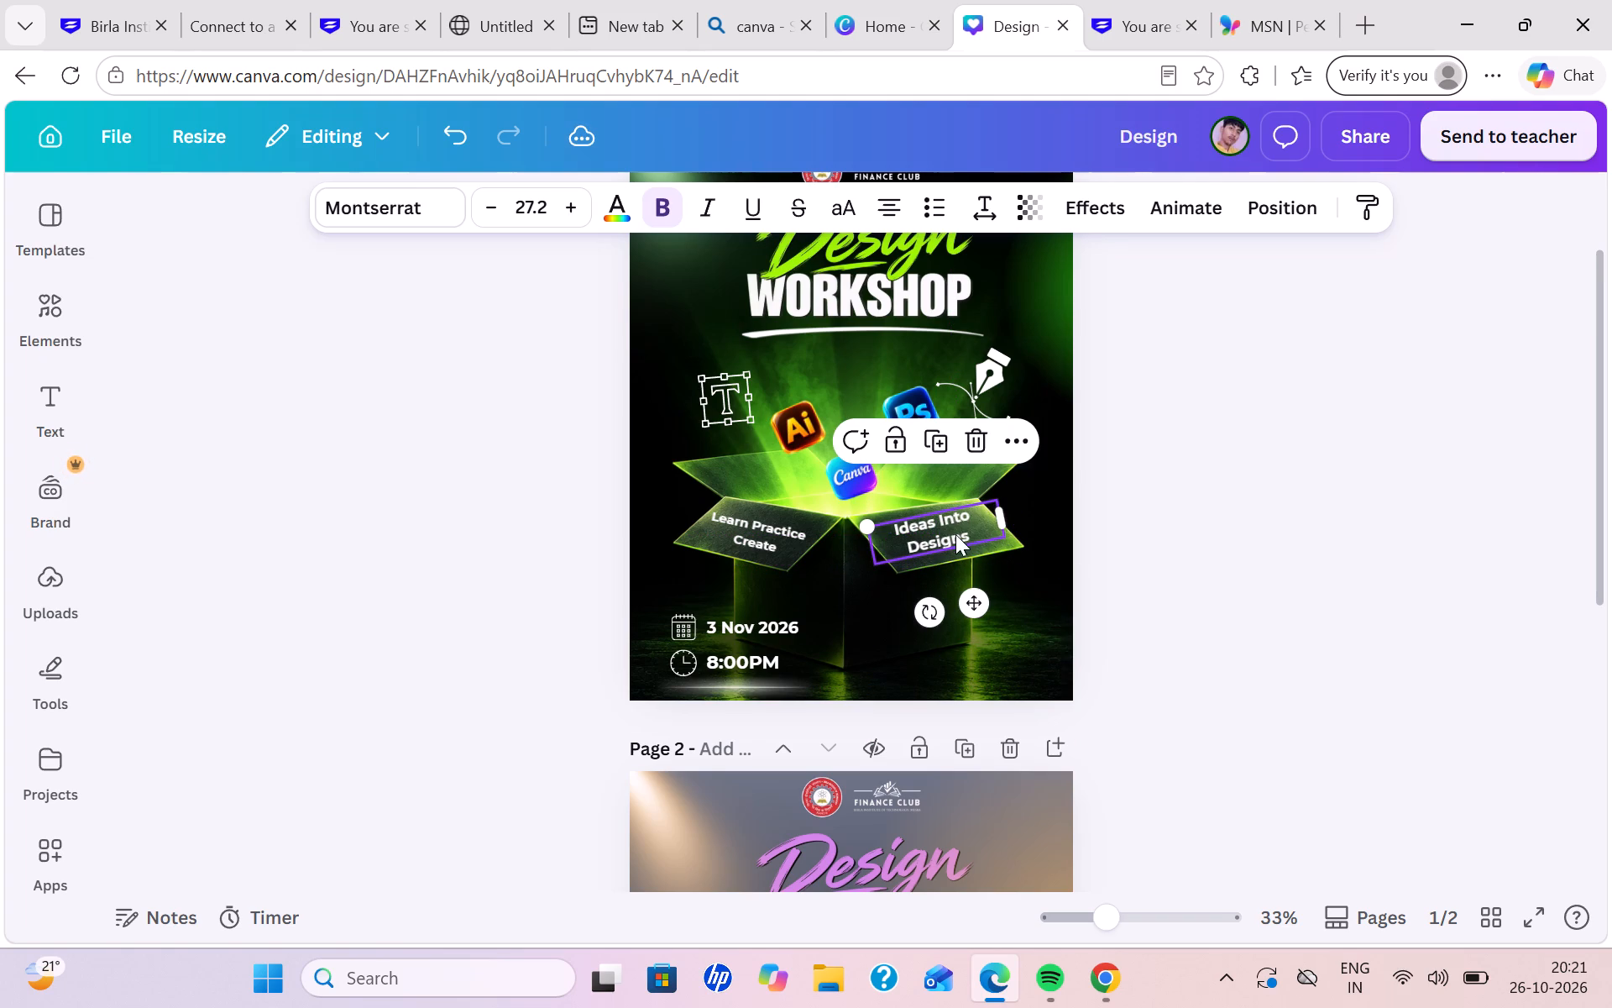
pyautogui.click(1153, 579)
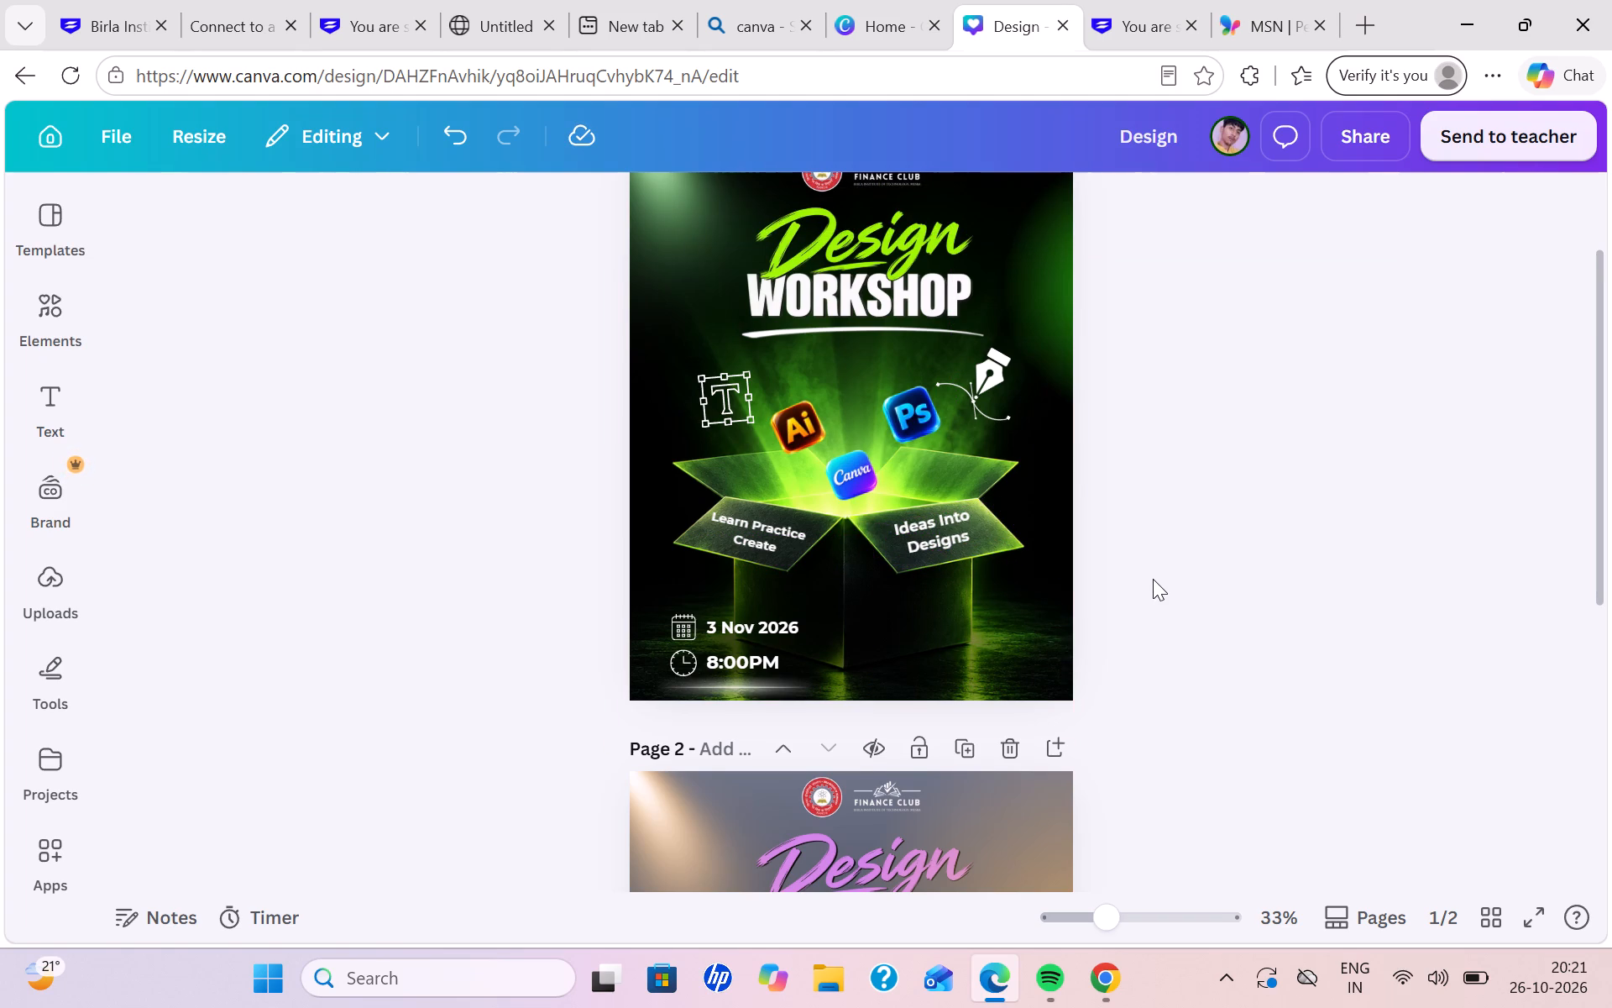
# Examine the green box poster on page 1 against the peach hand layout on page 2.
pyautogui.scroll(3, 1153, 579)
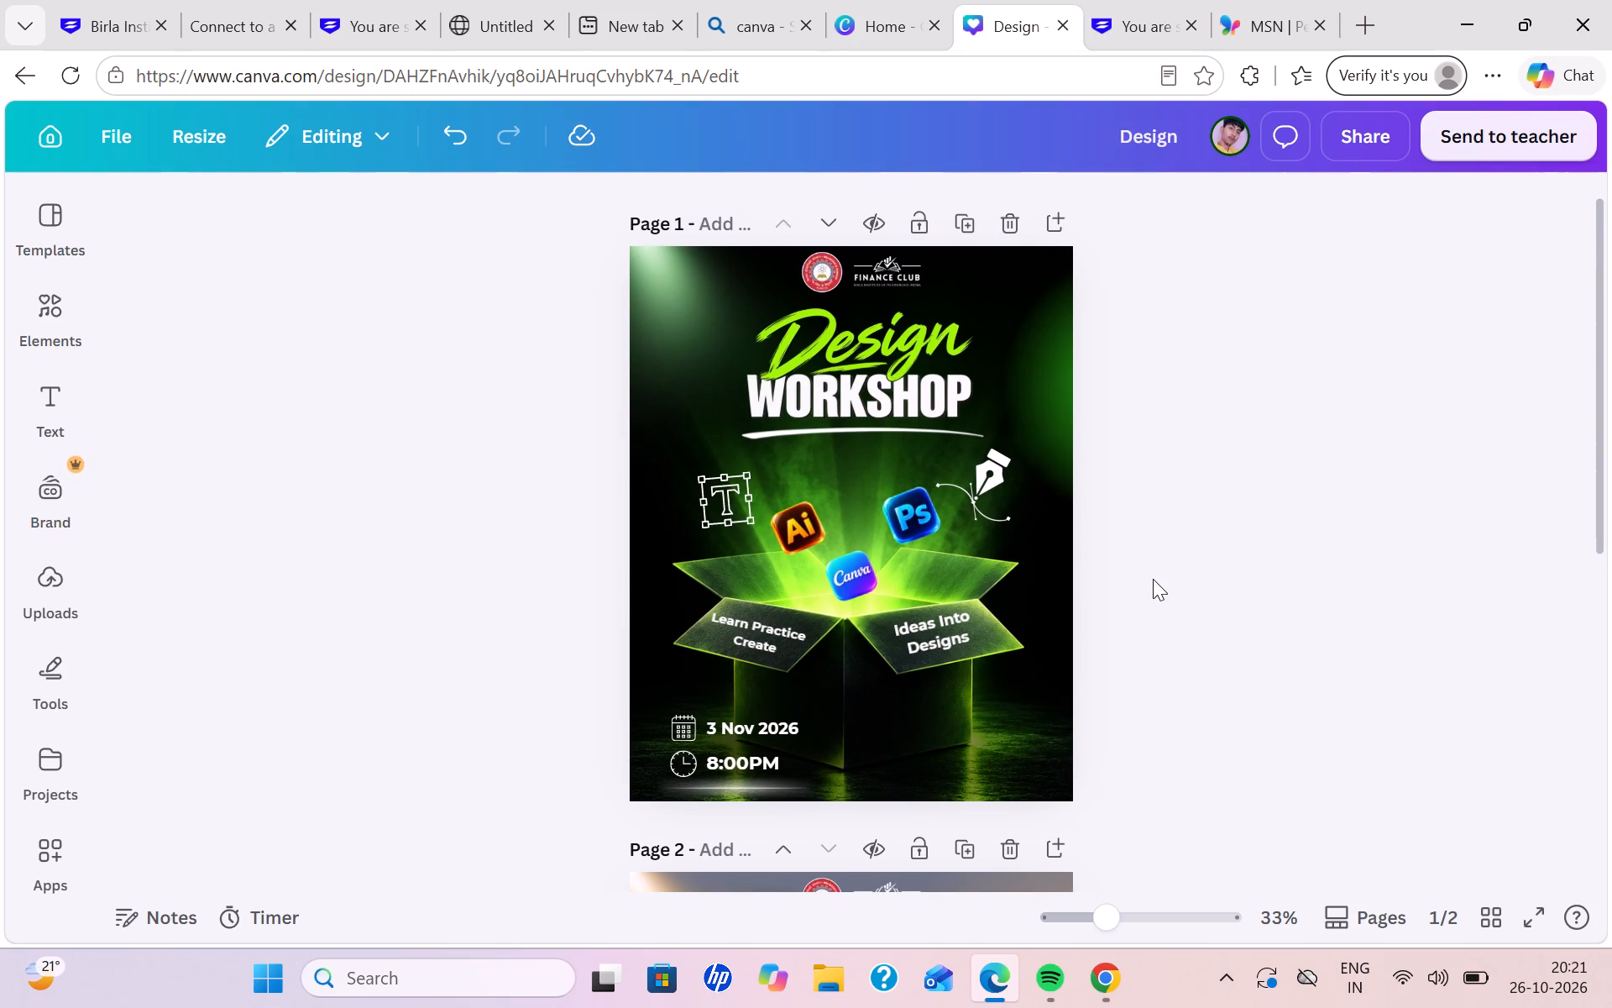
pyautogui.scroll(2, 1153, 579)
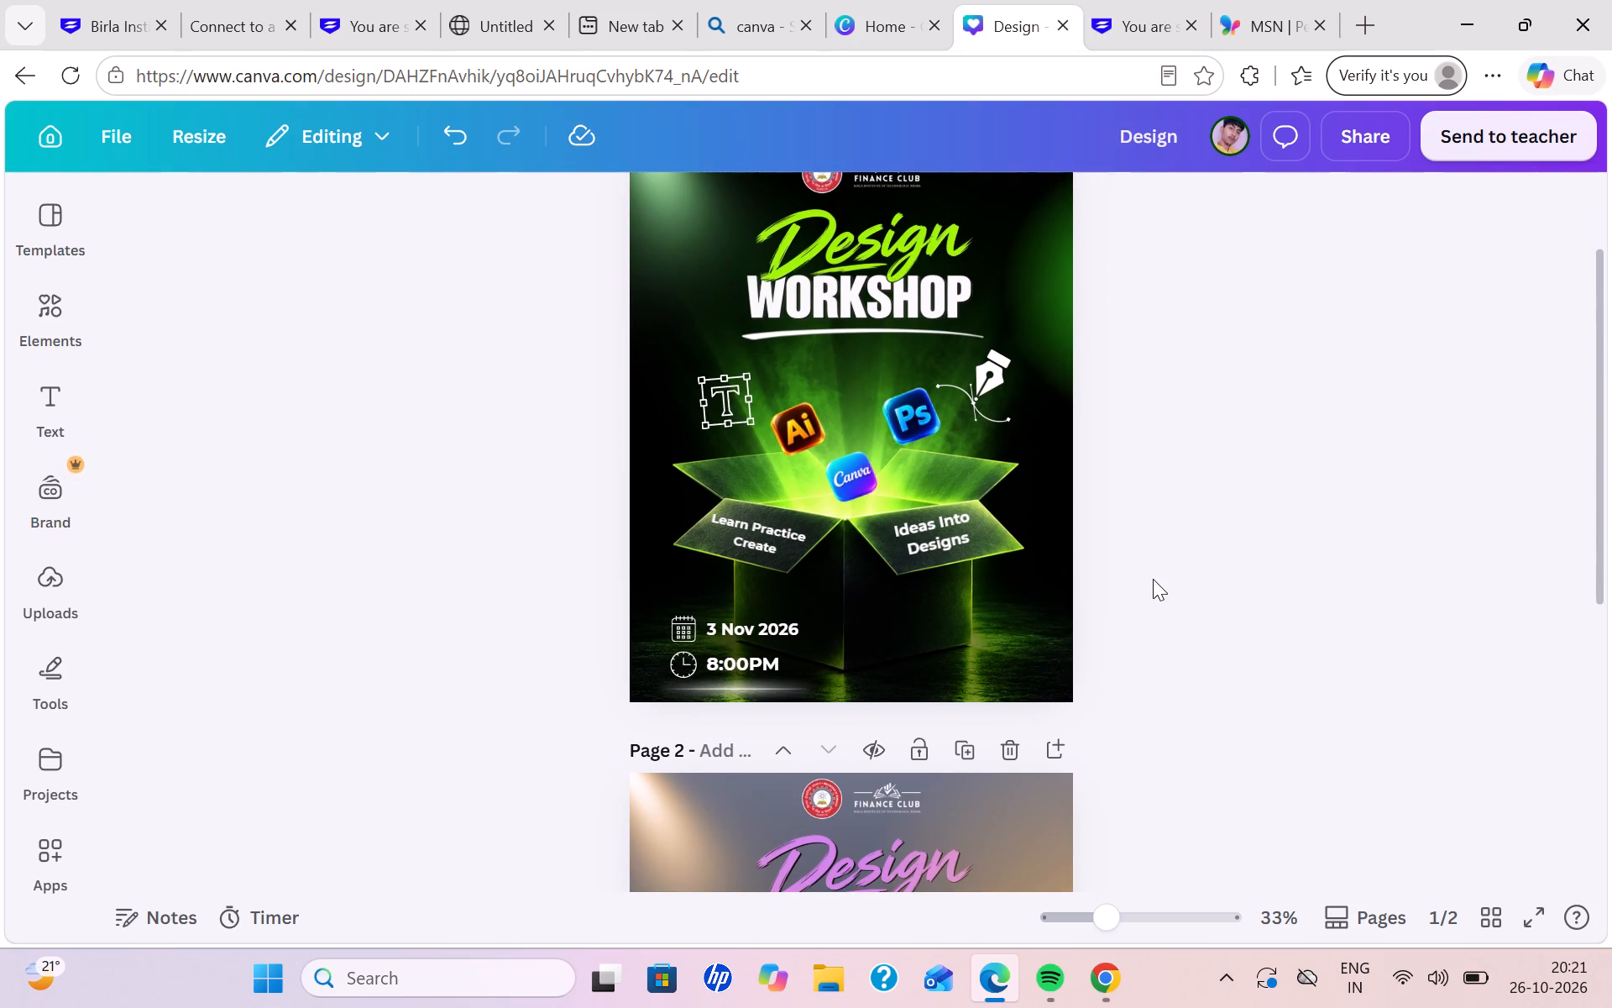
pyautogui.scroll(1, 1153, 579)
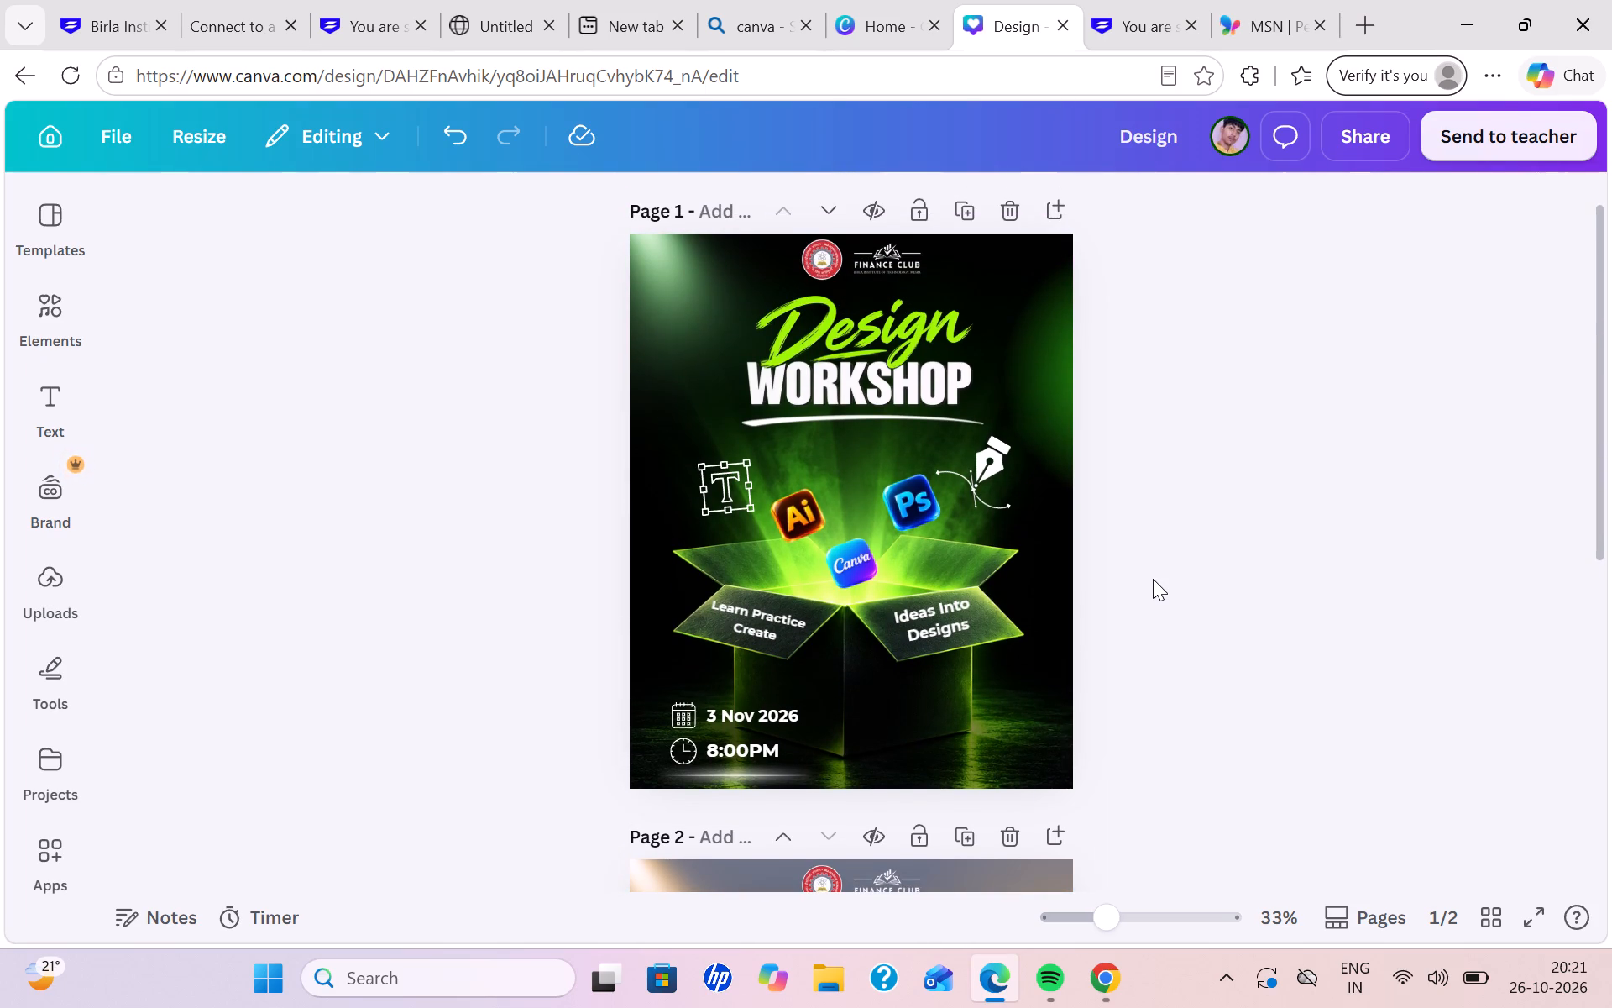
pyautogui.scroll(1, 1153, 579)
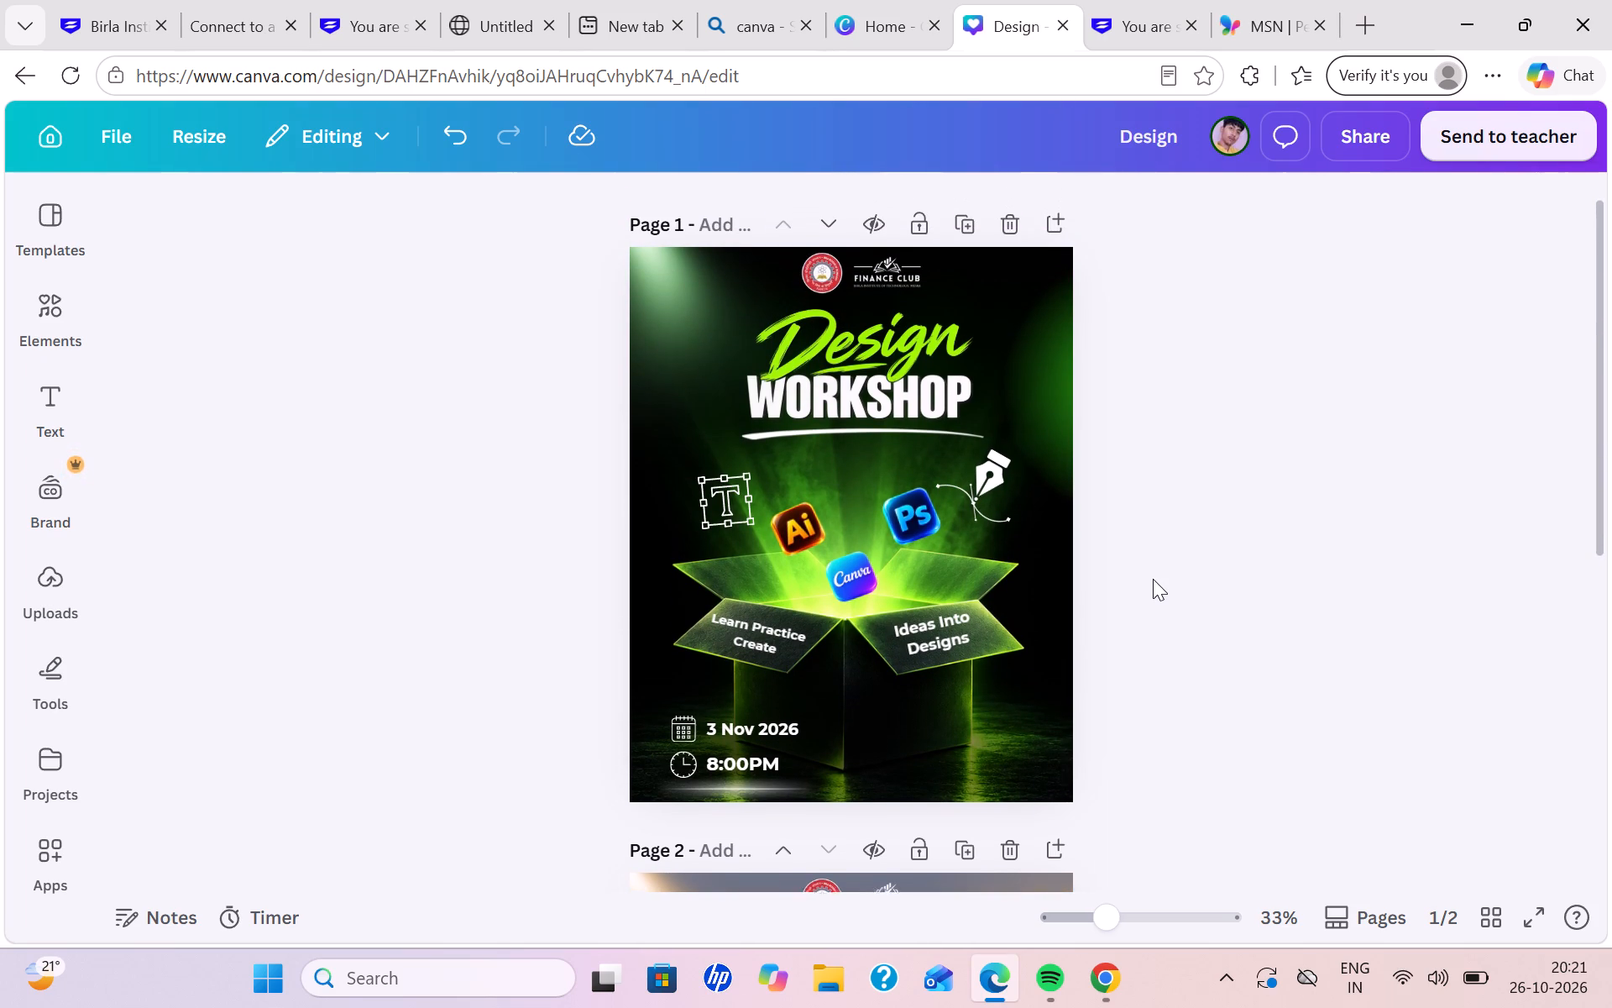
pyautogui.scroll(1, 1153, 579)
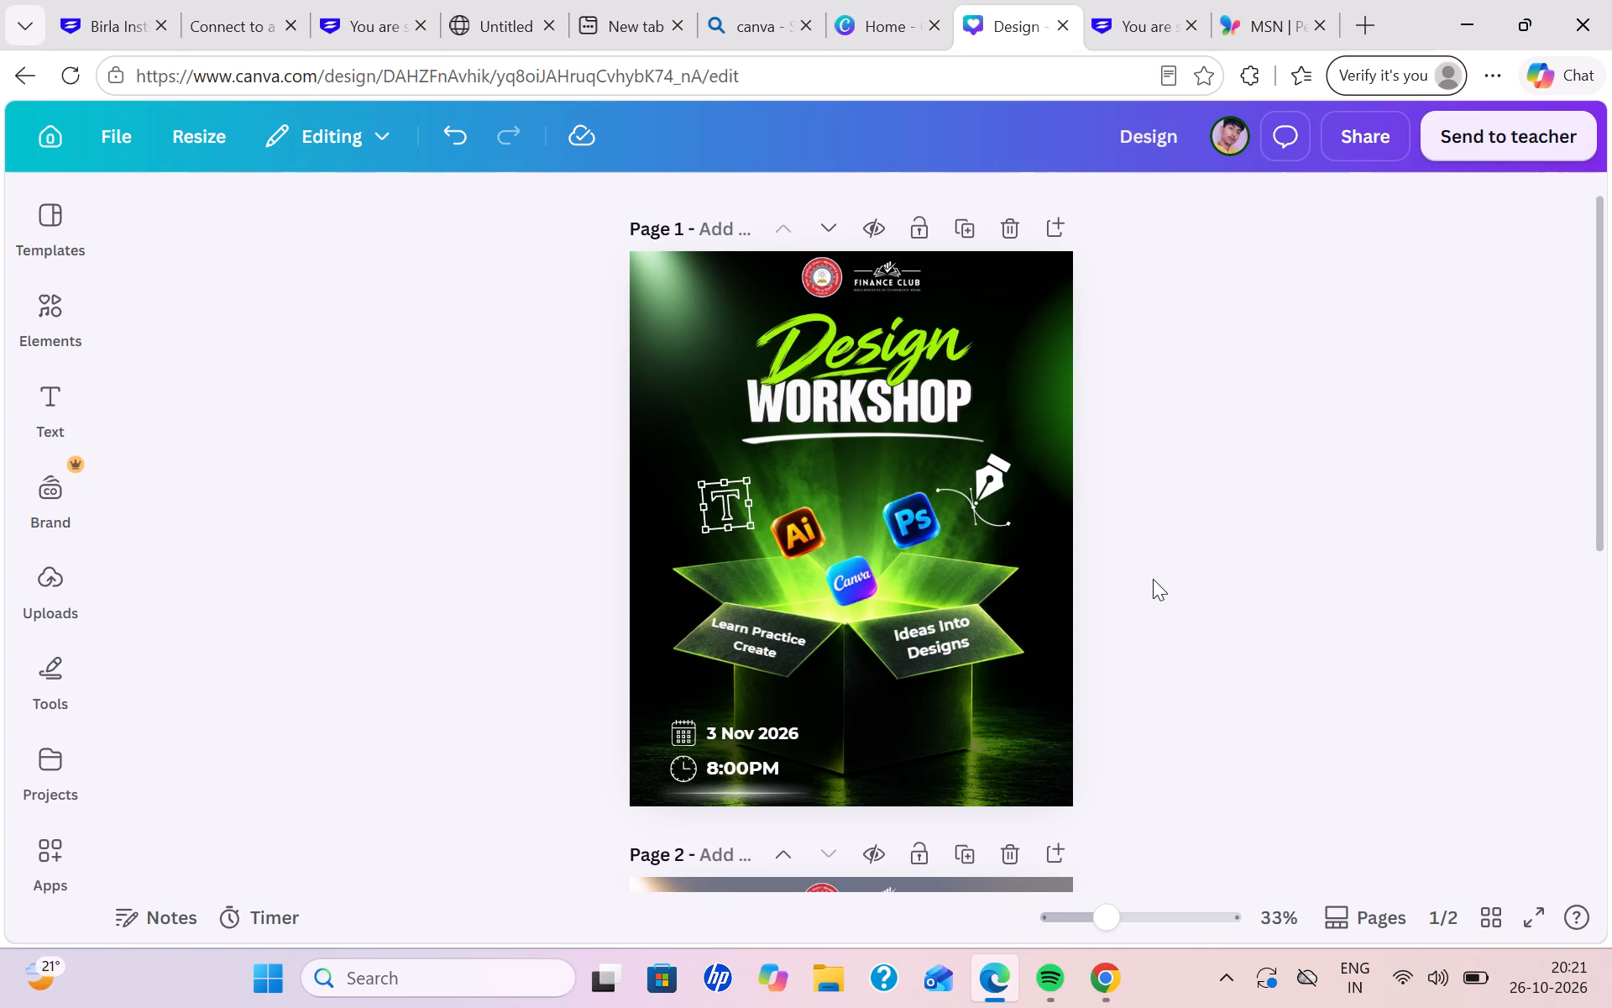
pyautogui.scroll(1, 1153, 579)
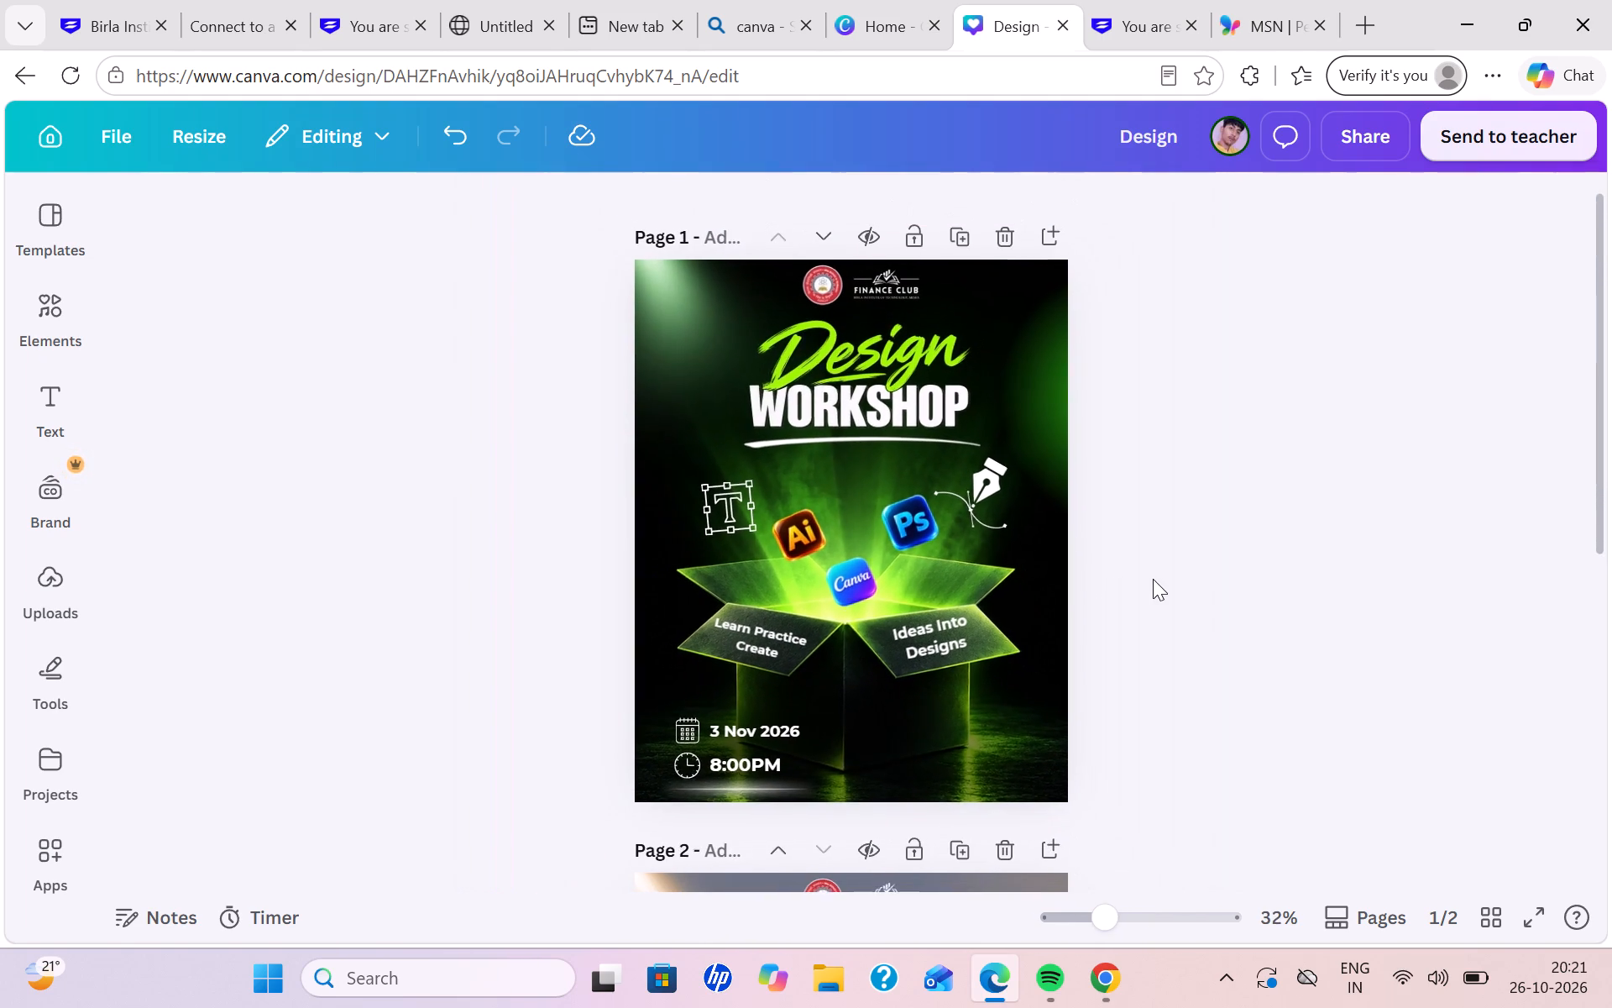
pyautogui.scroll(-2, 1153, 579)
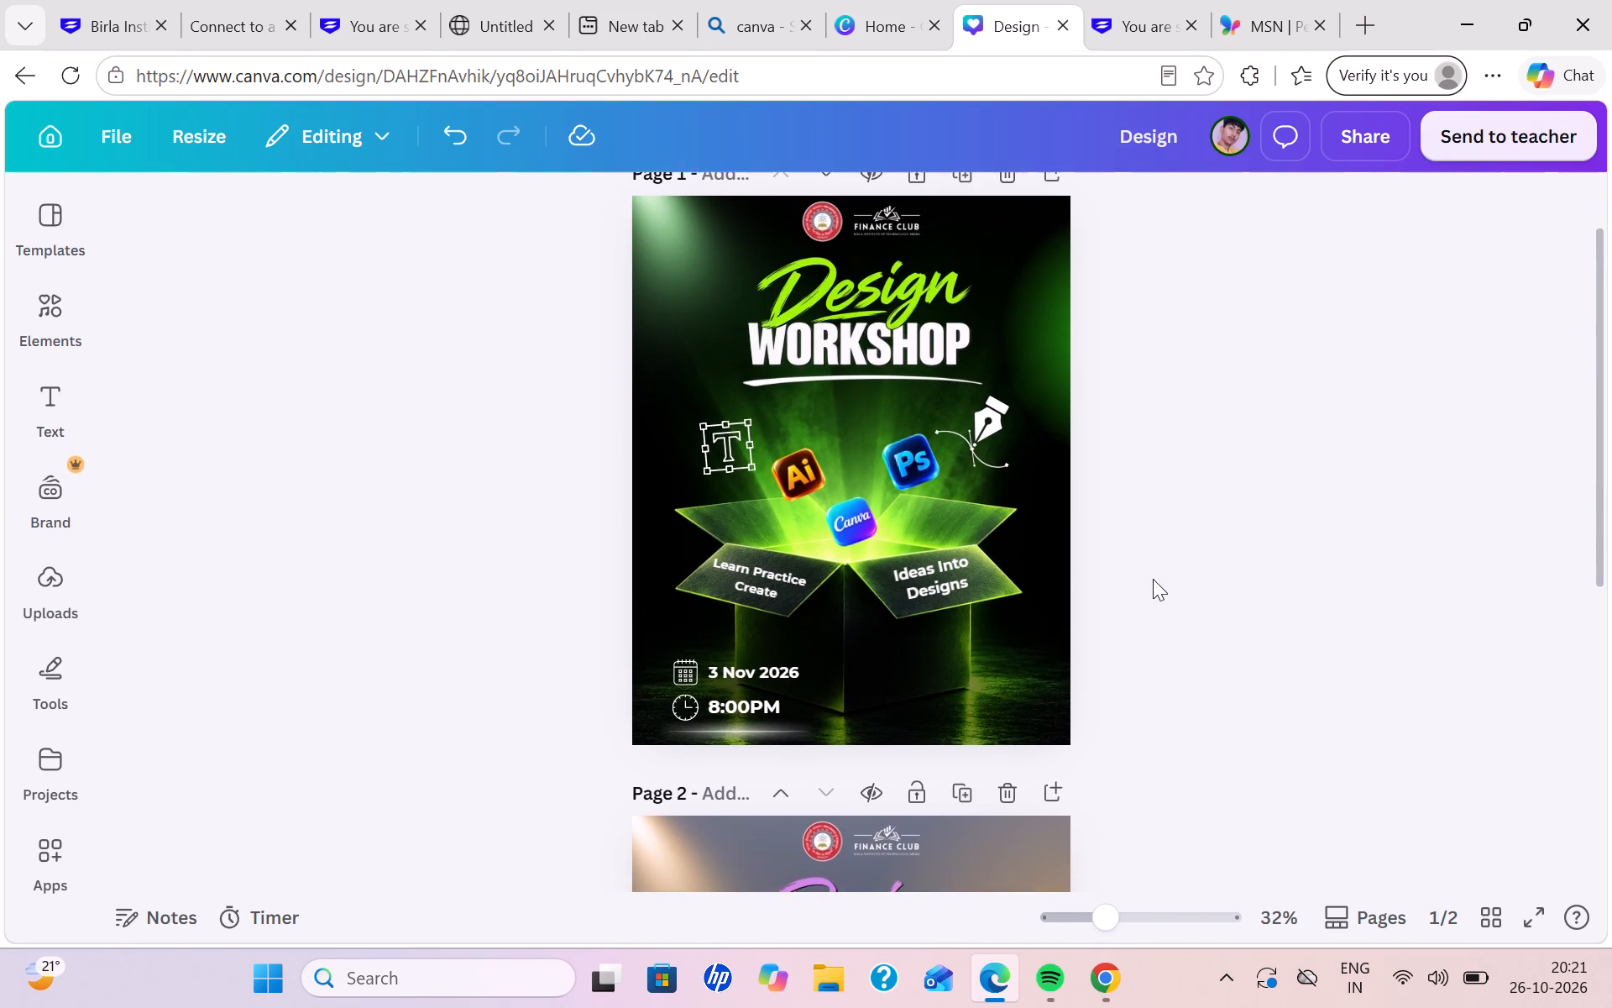
pyautogui.scroll(-2, 1153, 579)
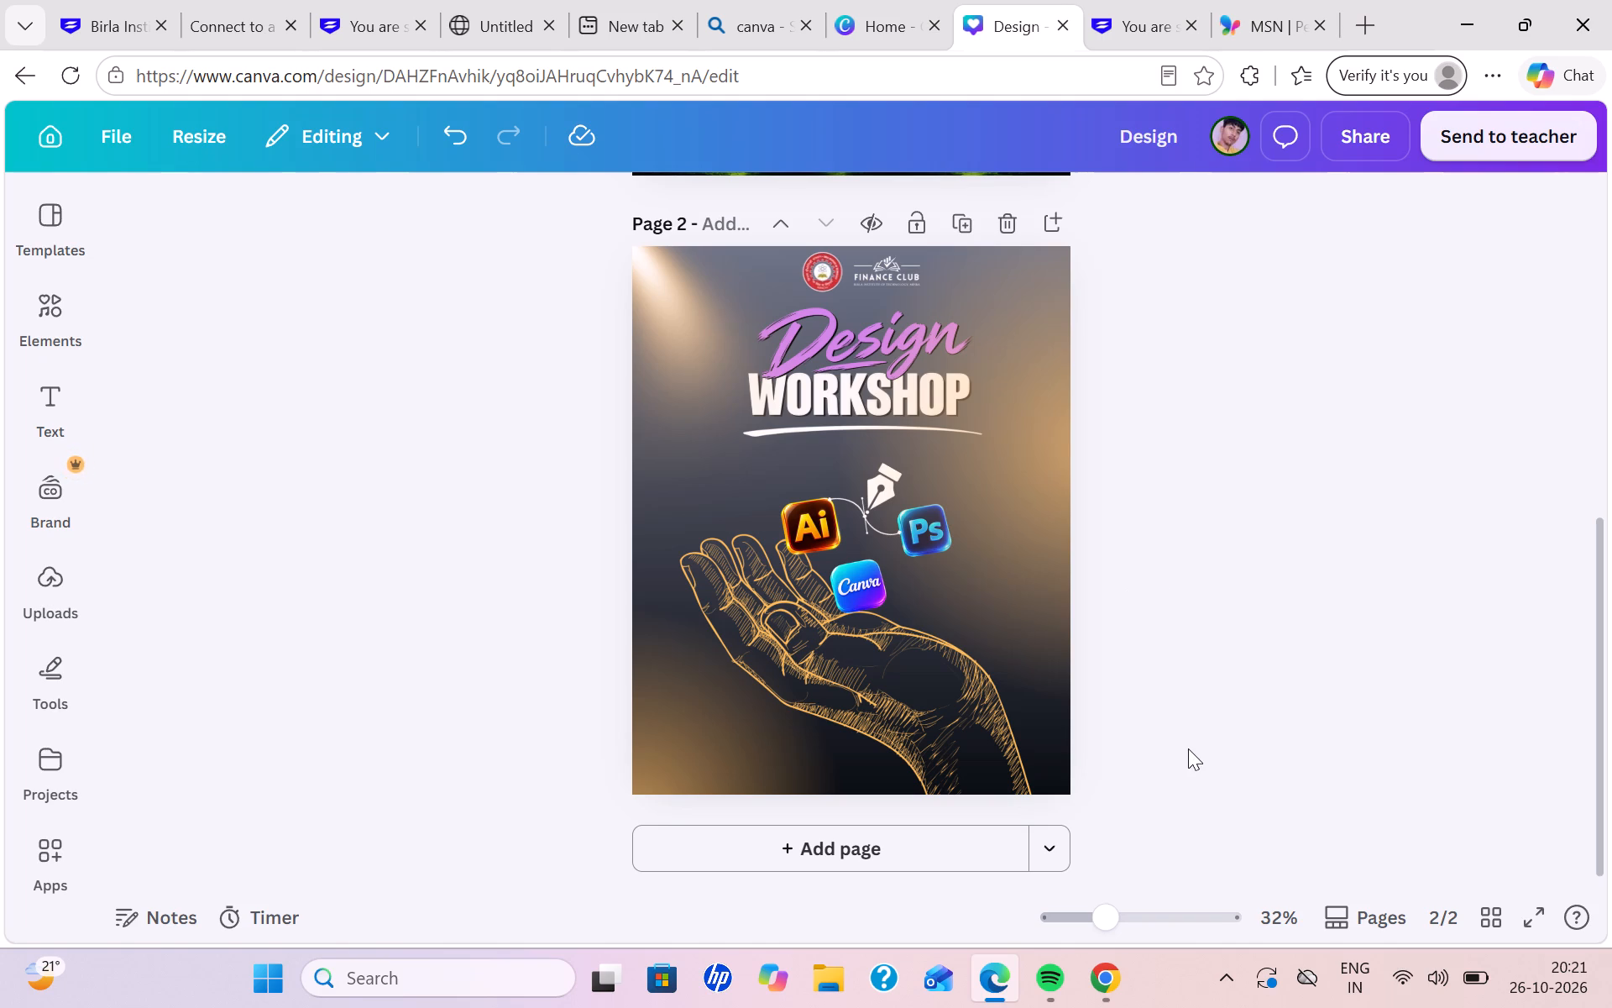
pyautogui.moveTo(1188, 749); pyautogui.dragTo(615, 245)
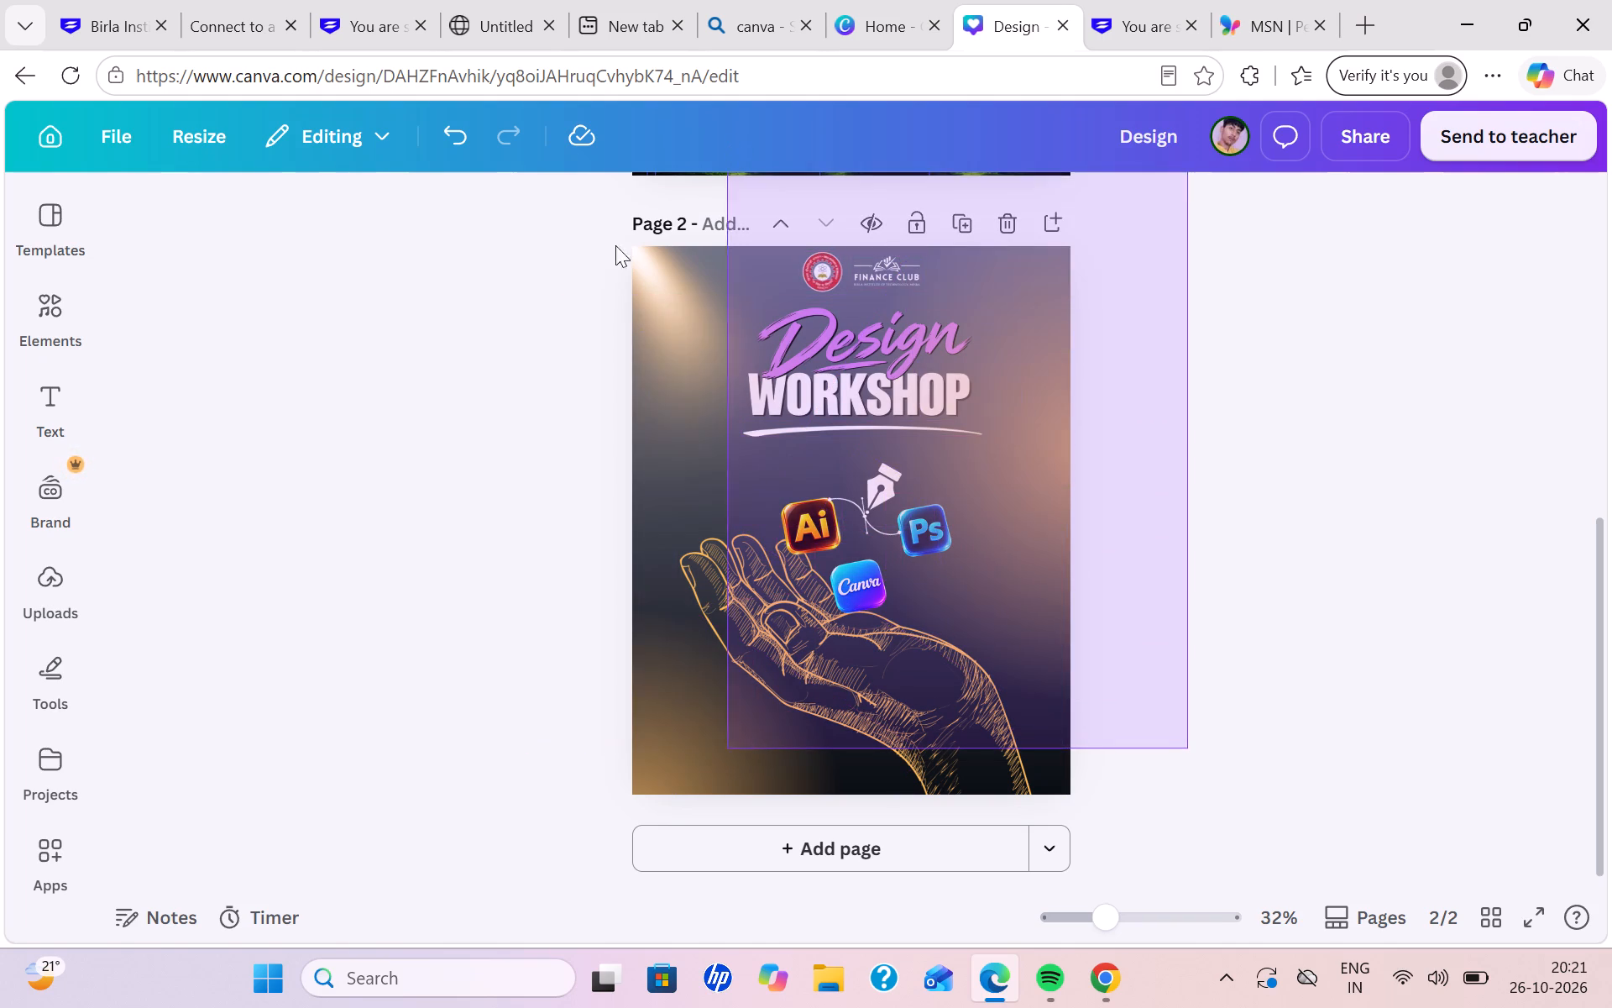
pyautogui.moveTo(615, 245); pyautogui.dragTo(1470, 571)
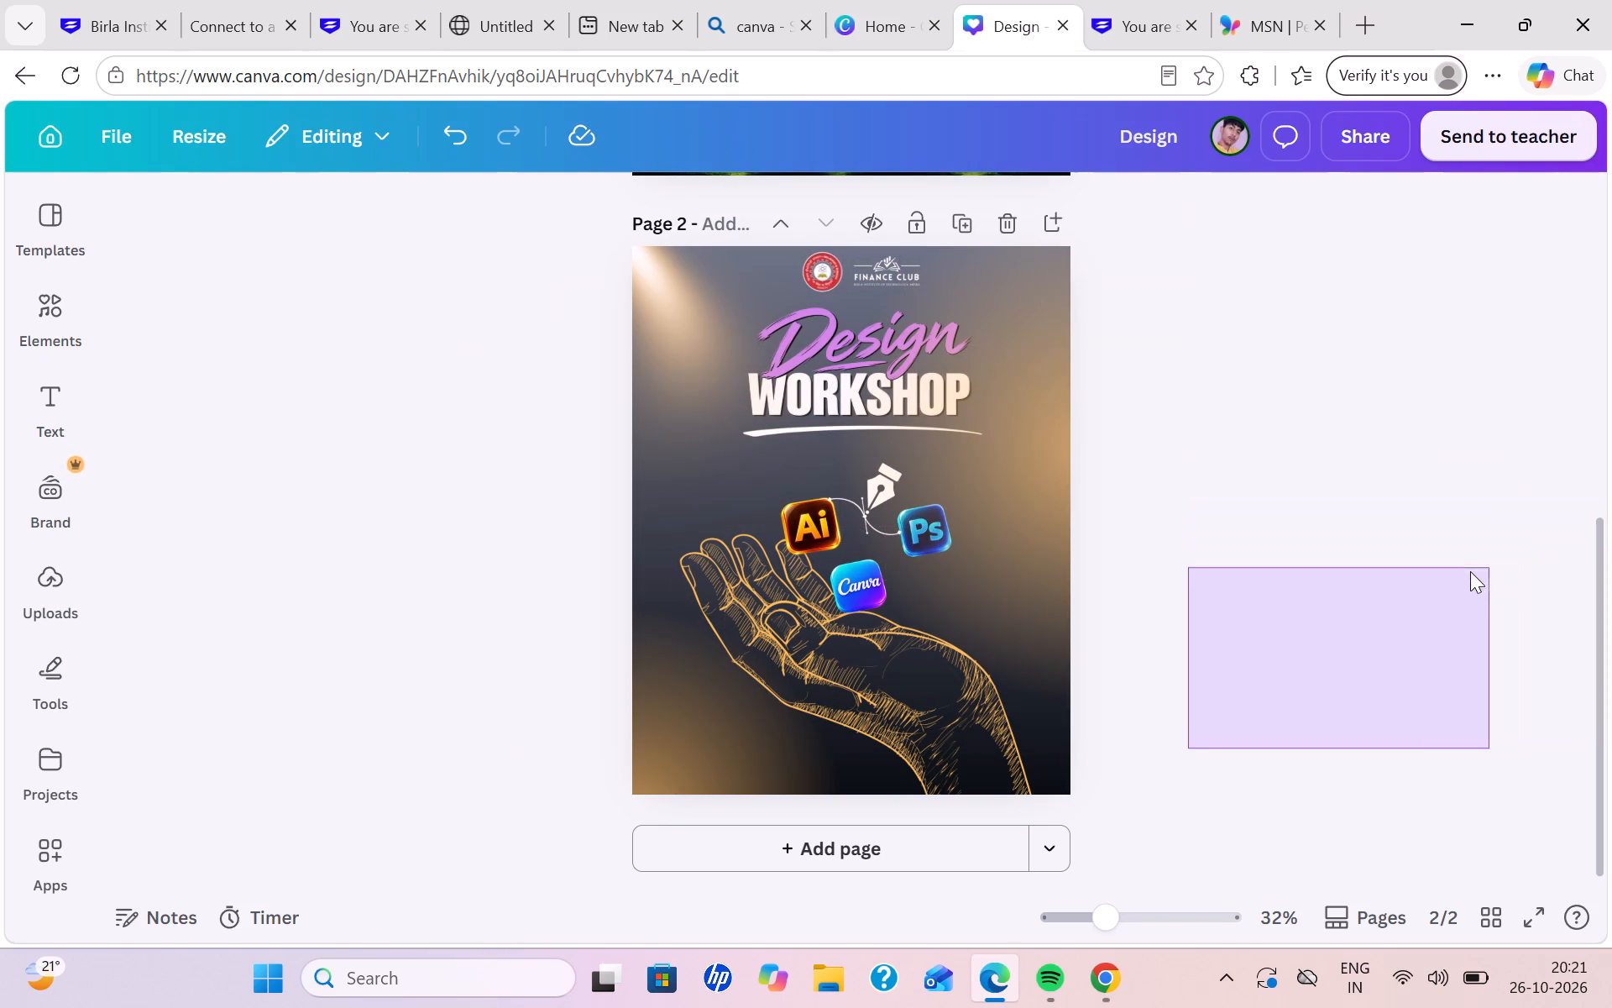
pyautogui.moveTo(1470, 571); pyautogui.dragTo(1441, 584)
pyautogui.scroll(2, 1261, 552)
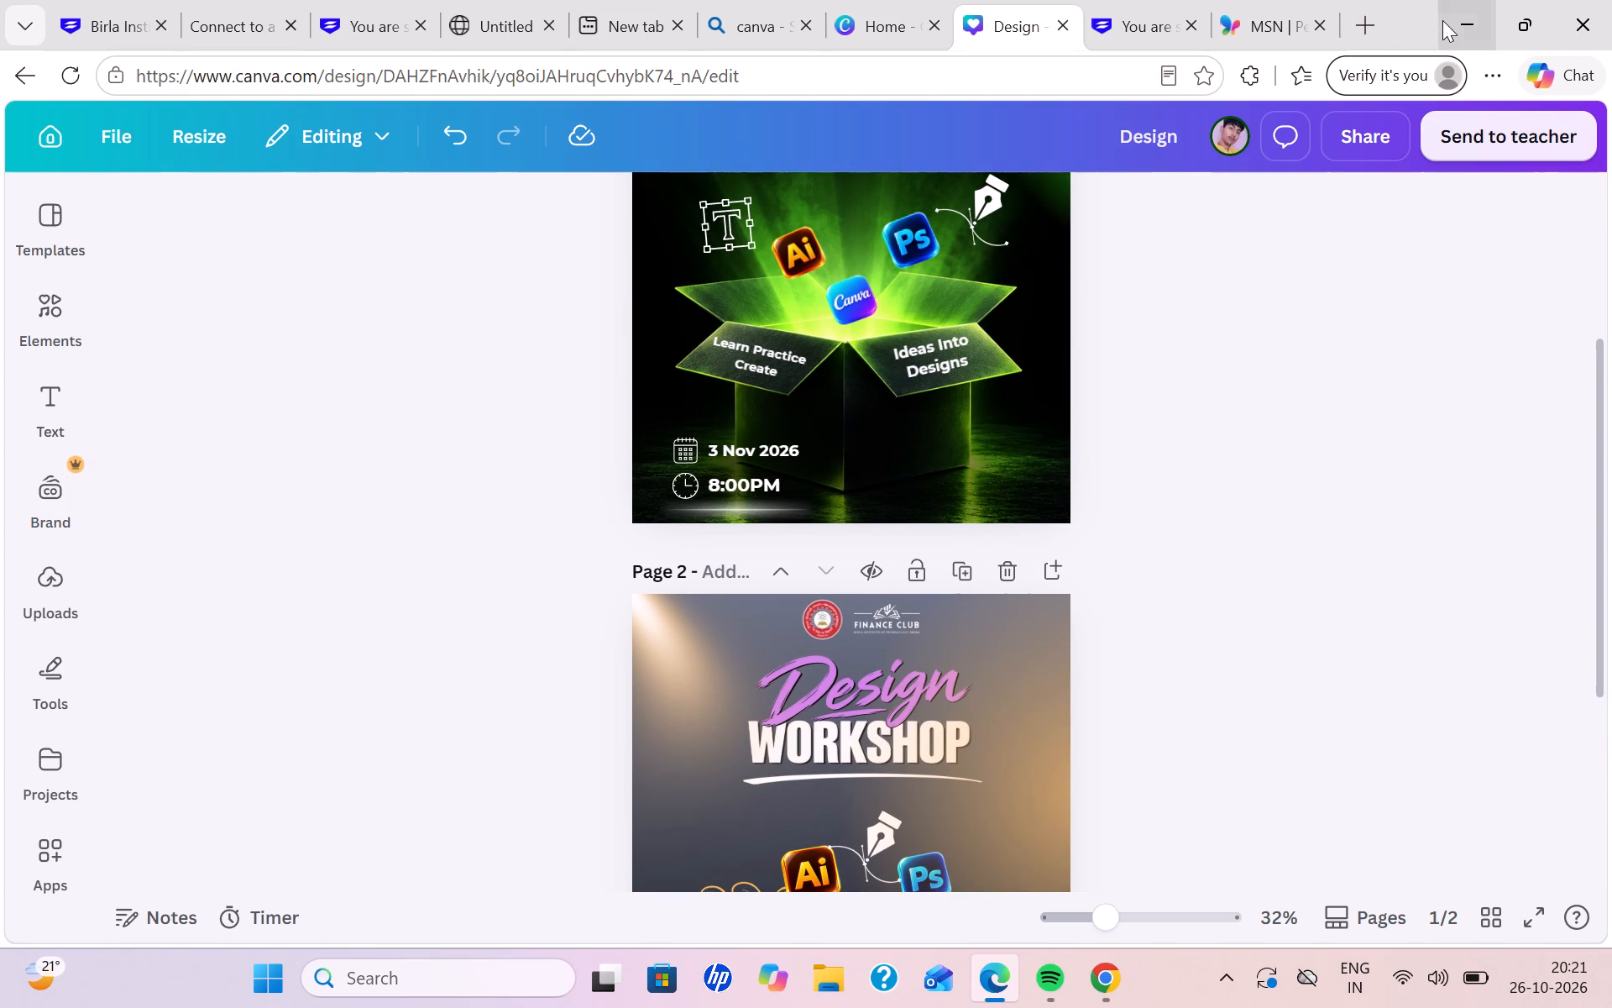
# Minimise the browser window and launch the Kuro app from the desktop.
pyautogui.click(1442, 20)
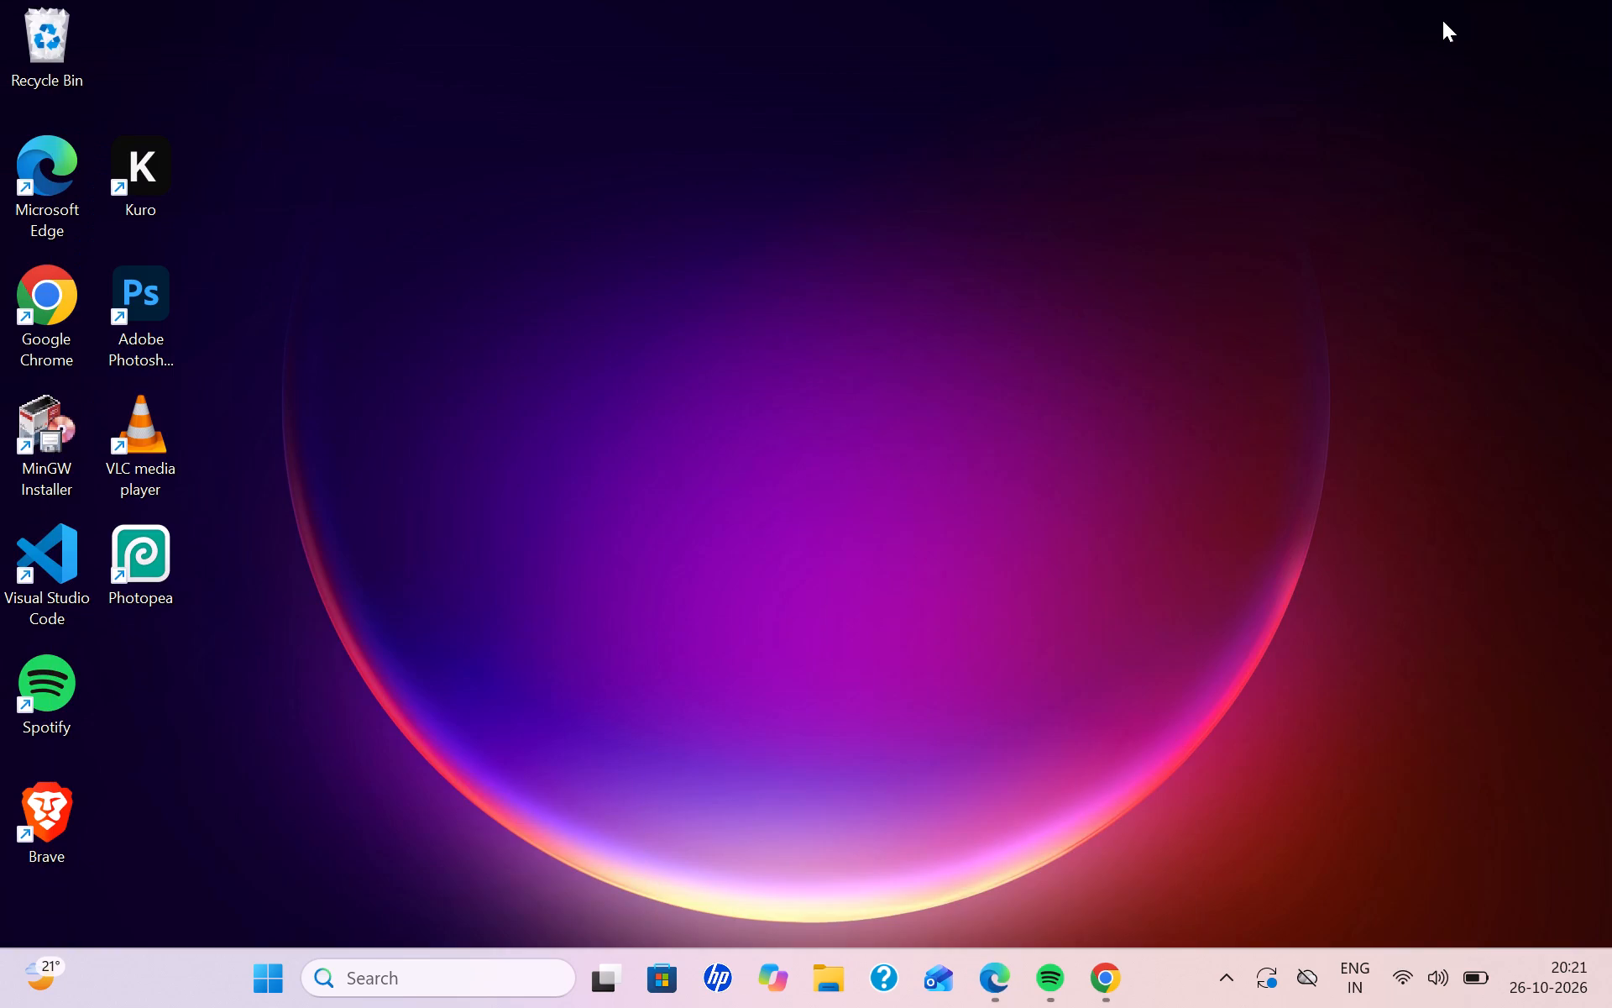
pyautogui.doubleClick(114, 178)
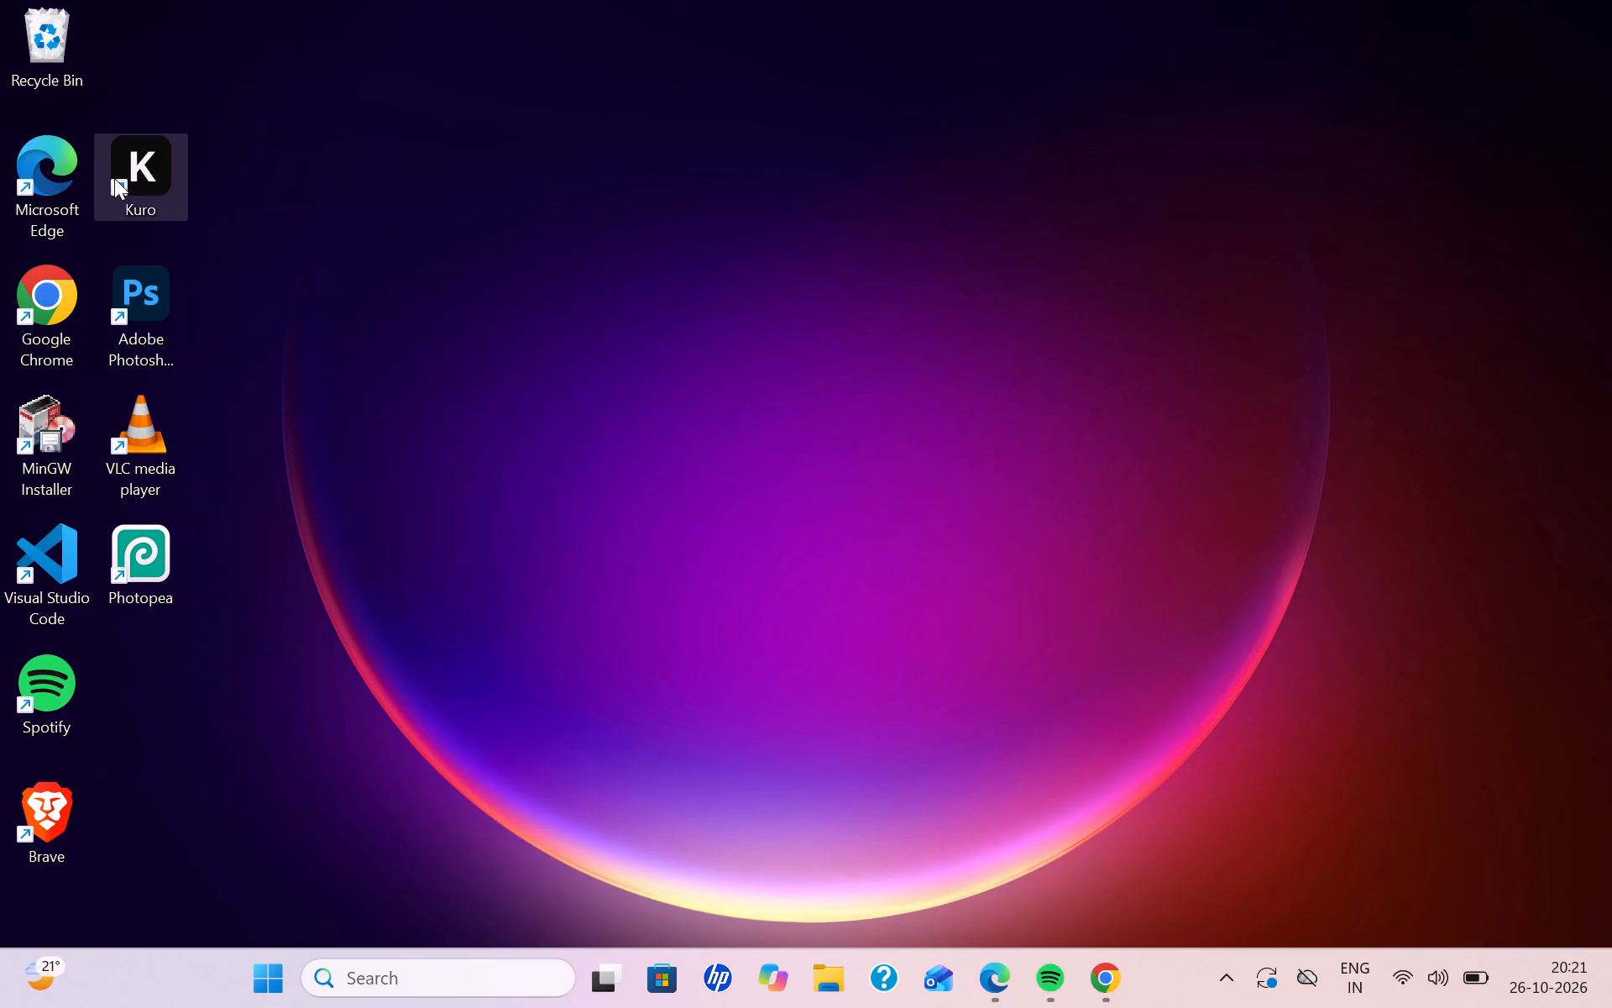